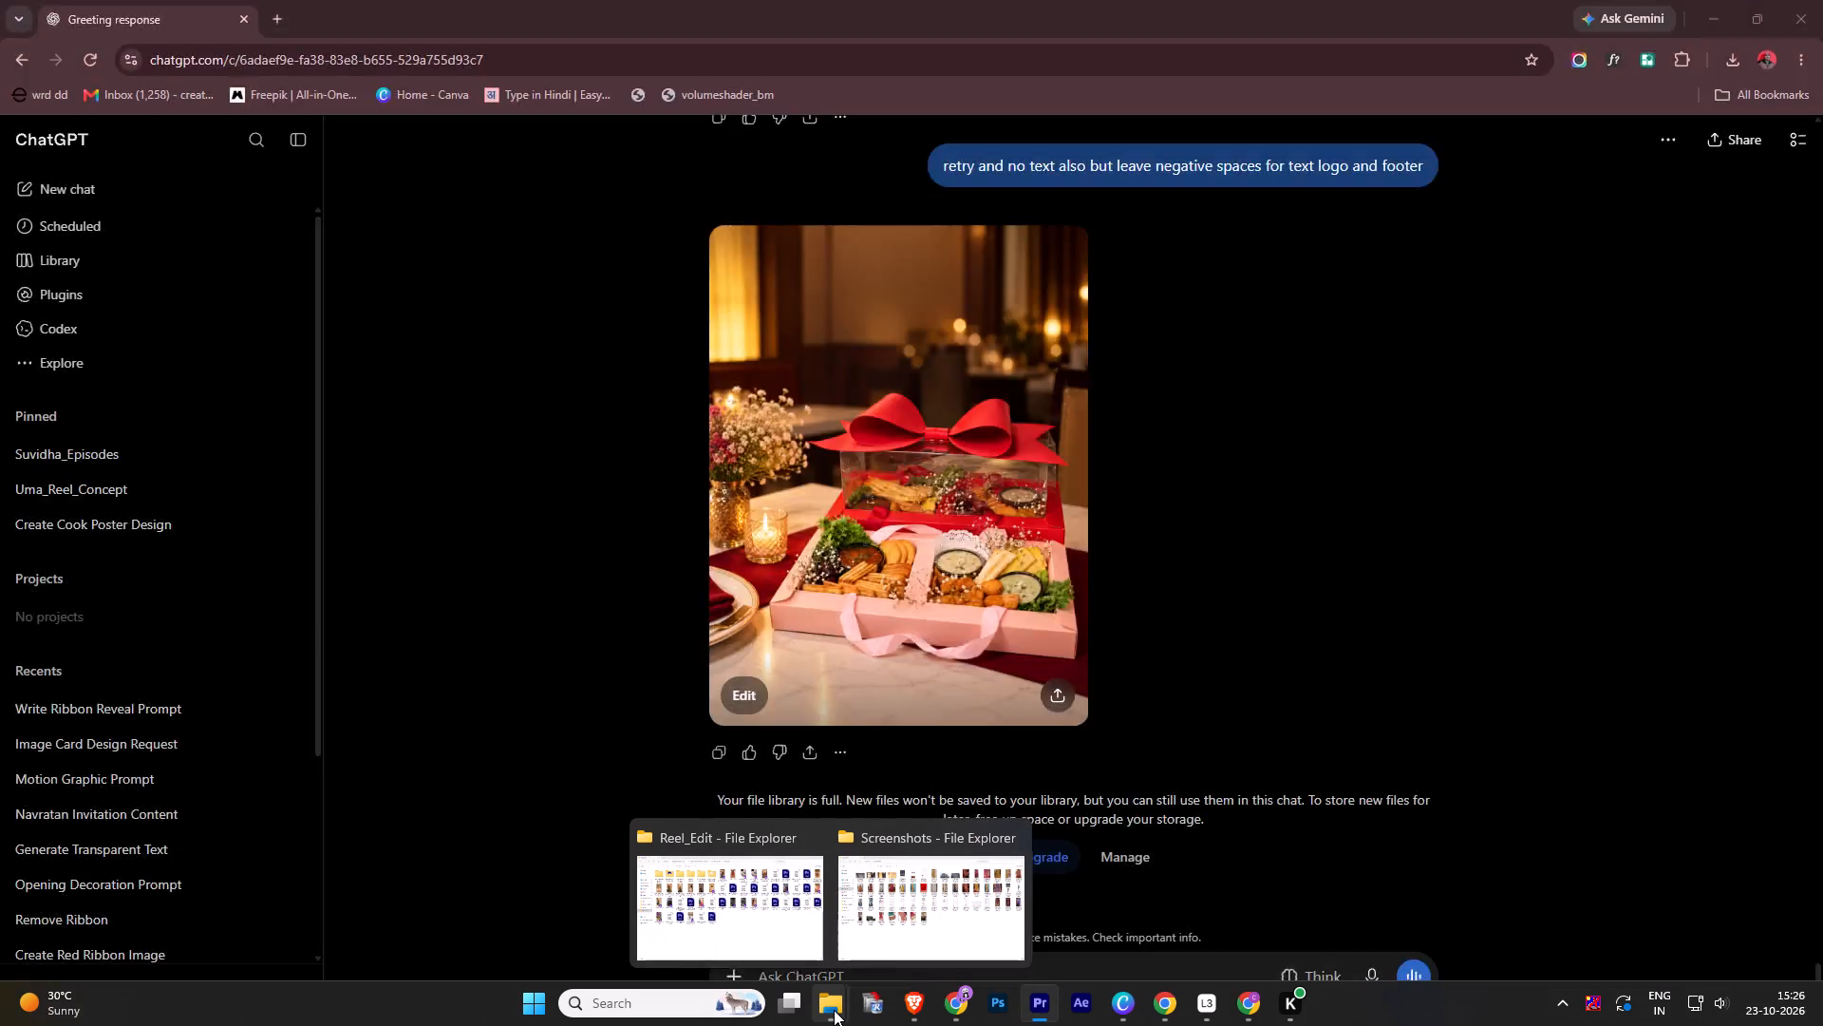
In File Explorer, close the Screenshots folder window and bring up the Reel_Edit folder window.
{"action": "left_click", "coordinate": [834, 1010]}
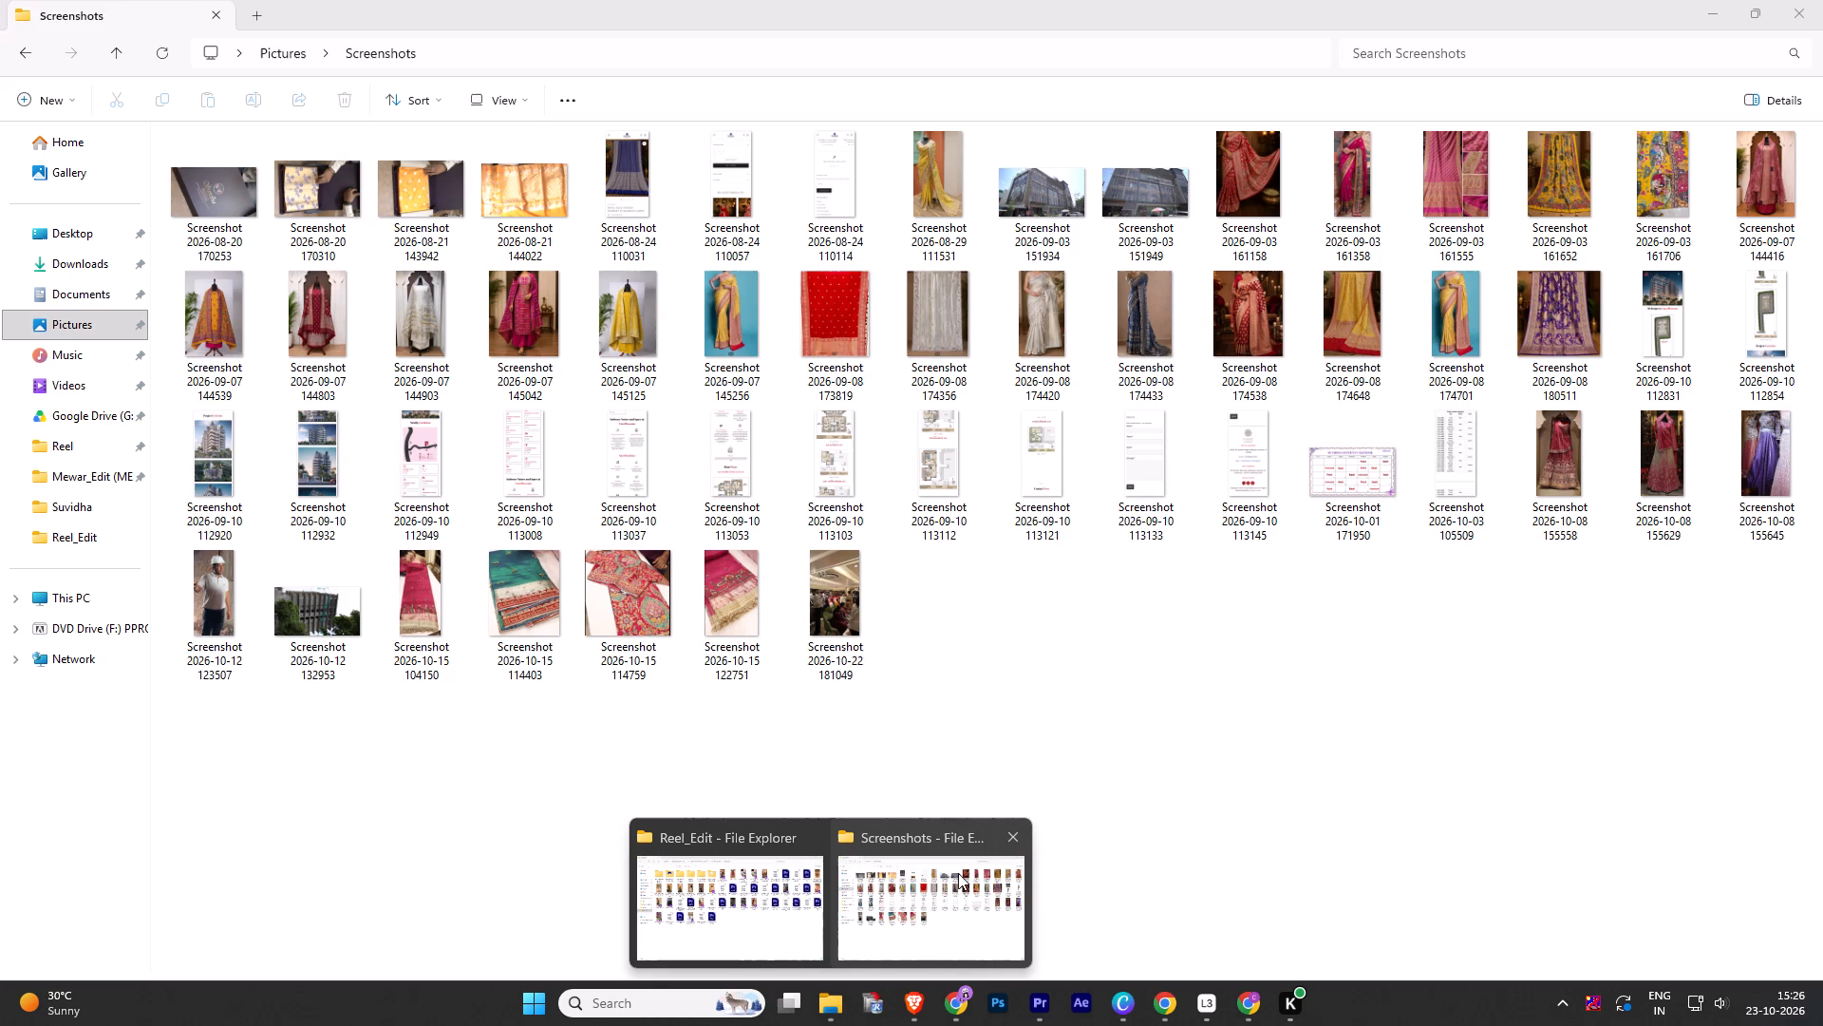
{"action": "left_click", "coordinate": [1006, 839]}
{"action": "left_click", "coordinate": [830, 889]}
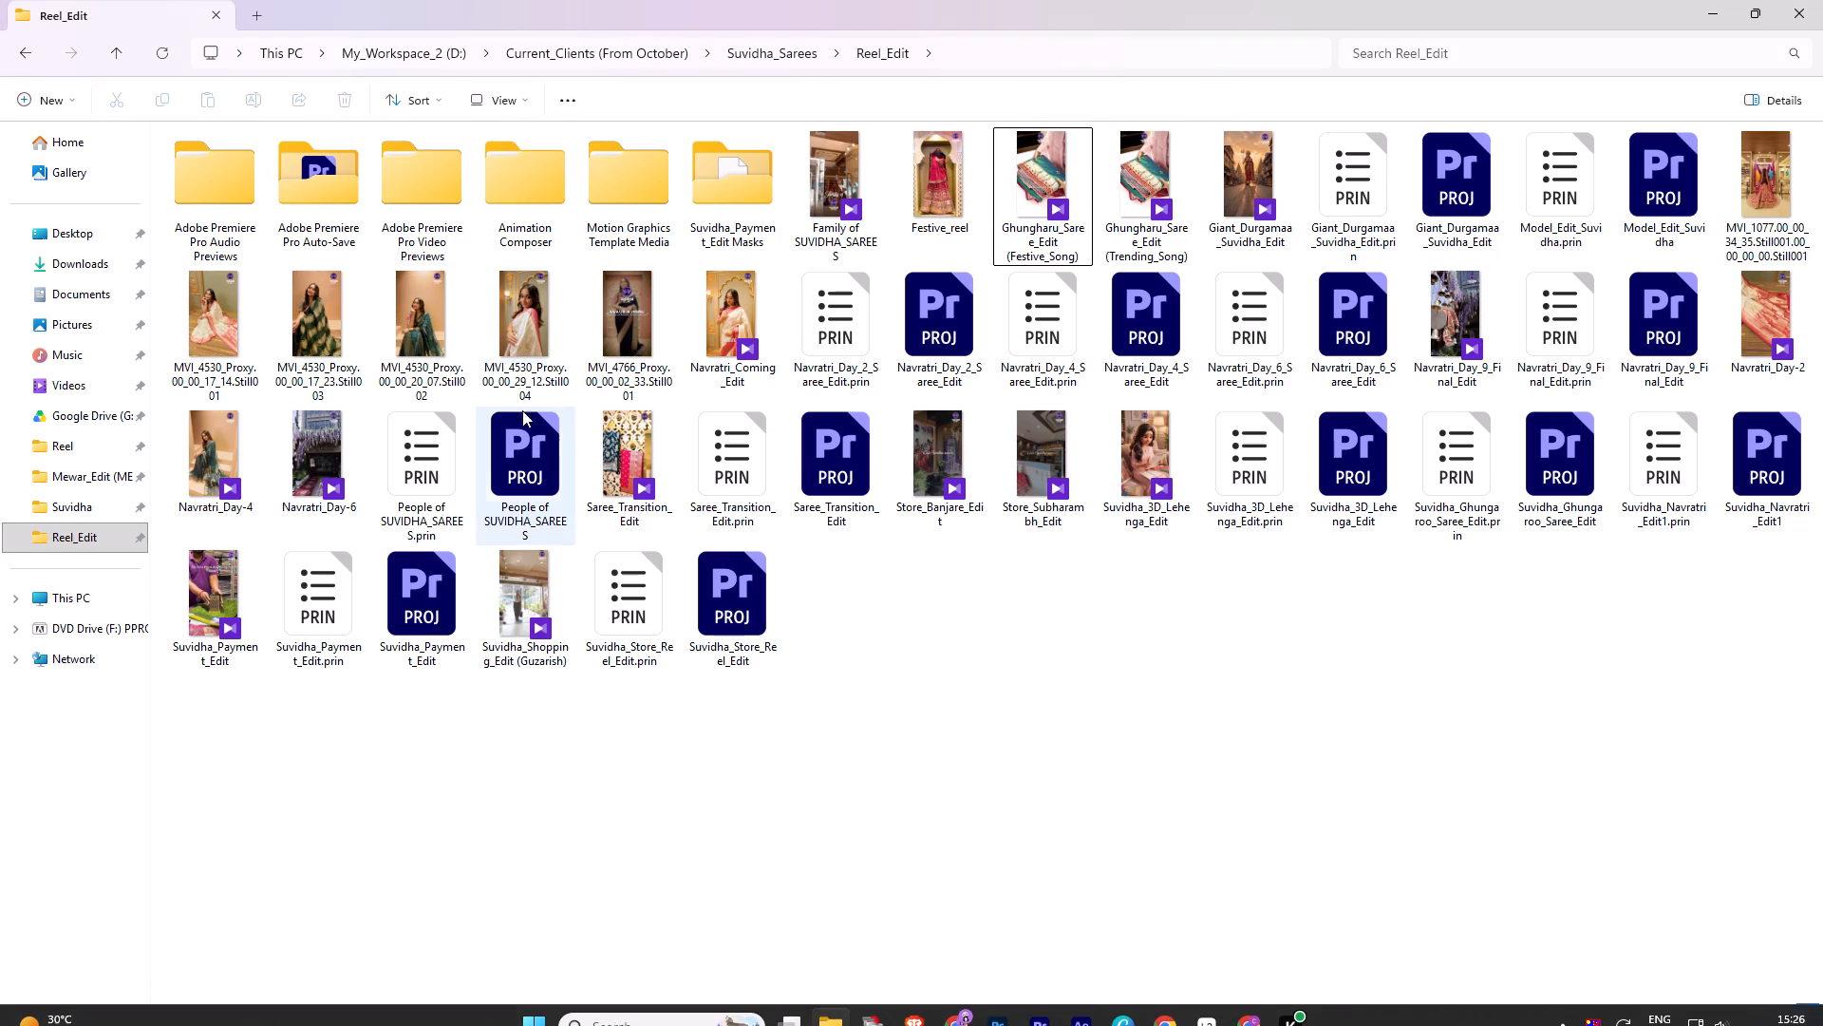
Switch to the Adobe Premiere window.
{"action": "left_click", "coordinate": [905, 1009]}
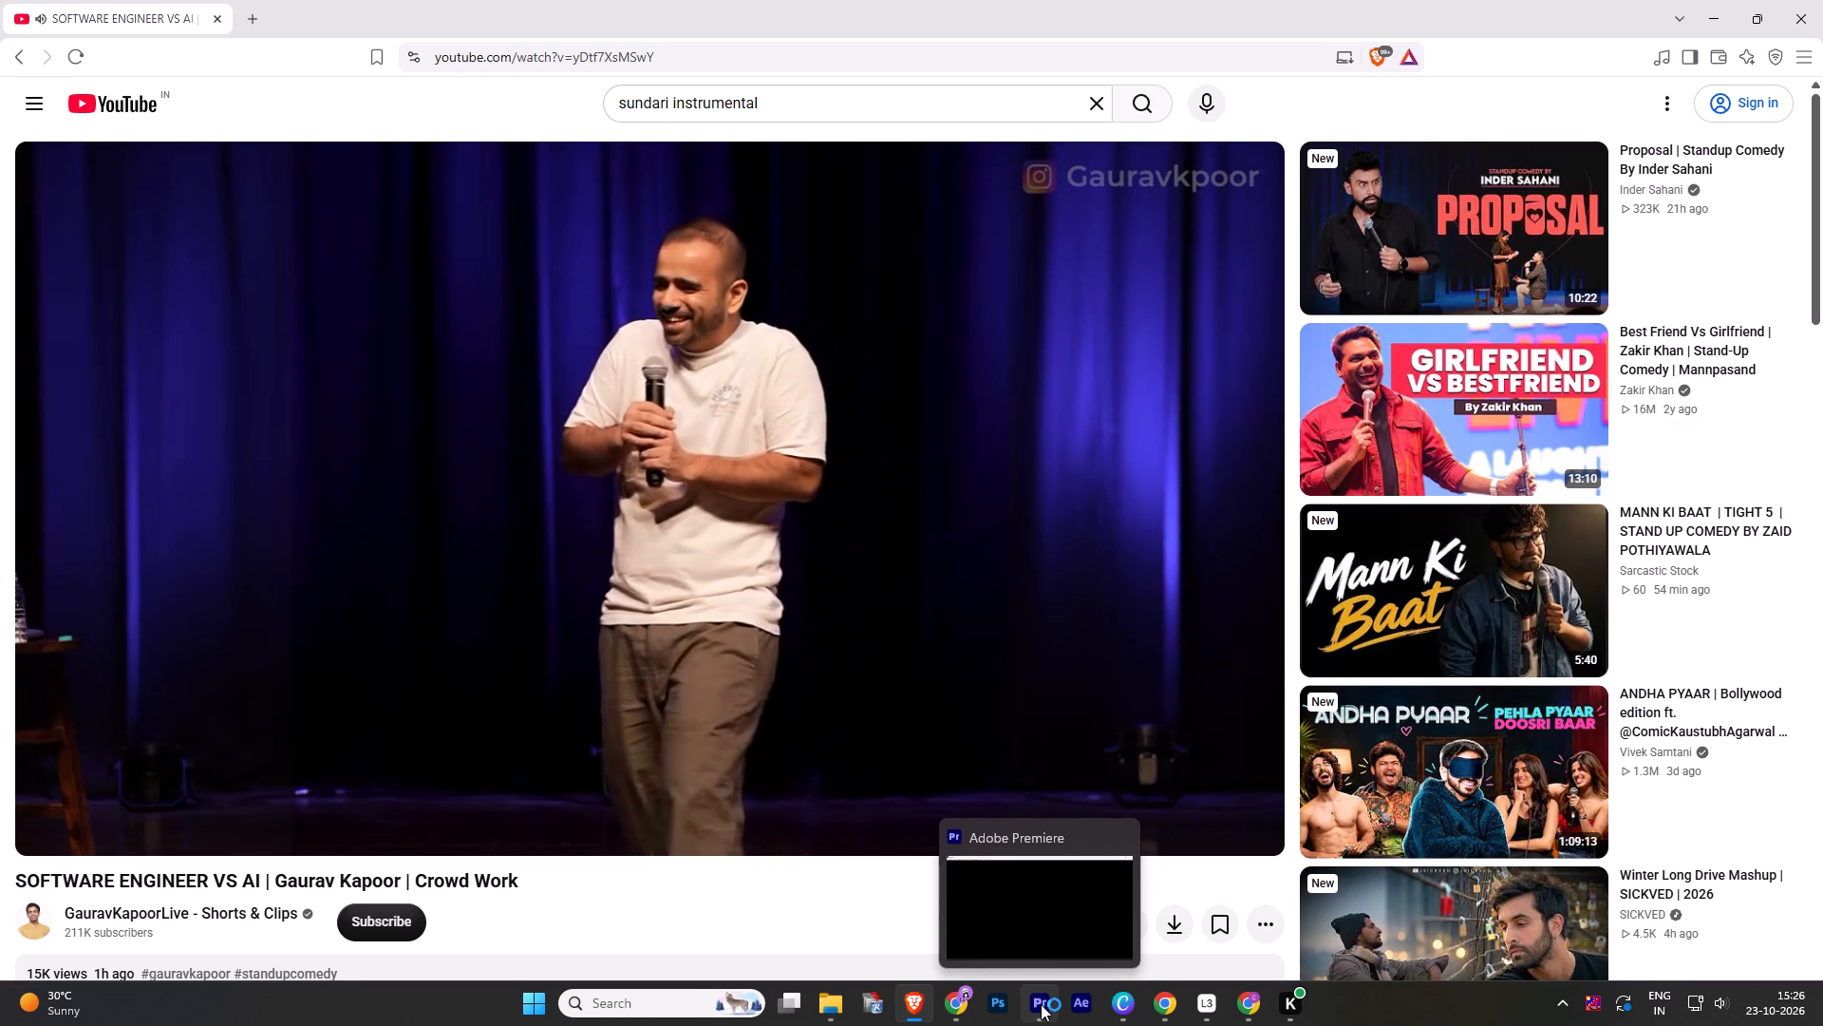
{"action": "left_click", "coordinate": [1041, 1004]}
Switch to File Explorer and browse the pinned Reel and Mewar_Edit (ME) folders, going up to the Hotel_Tridev client folder.
{"action": "left_click", "coordinate": [818, 992]}
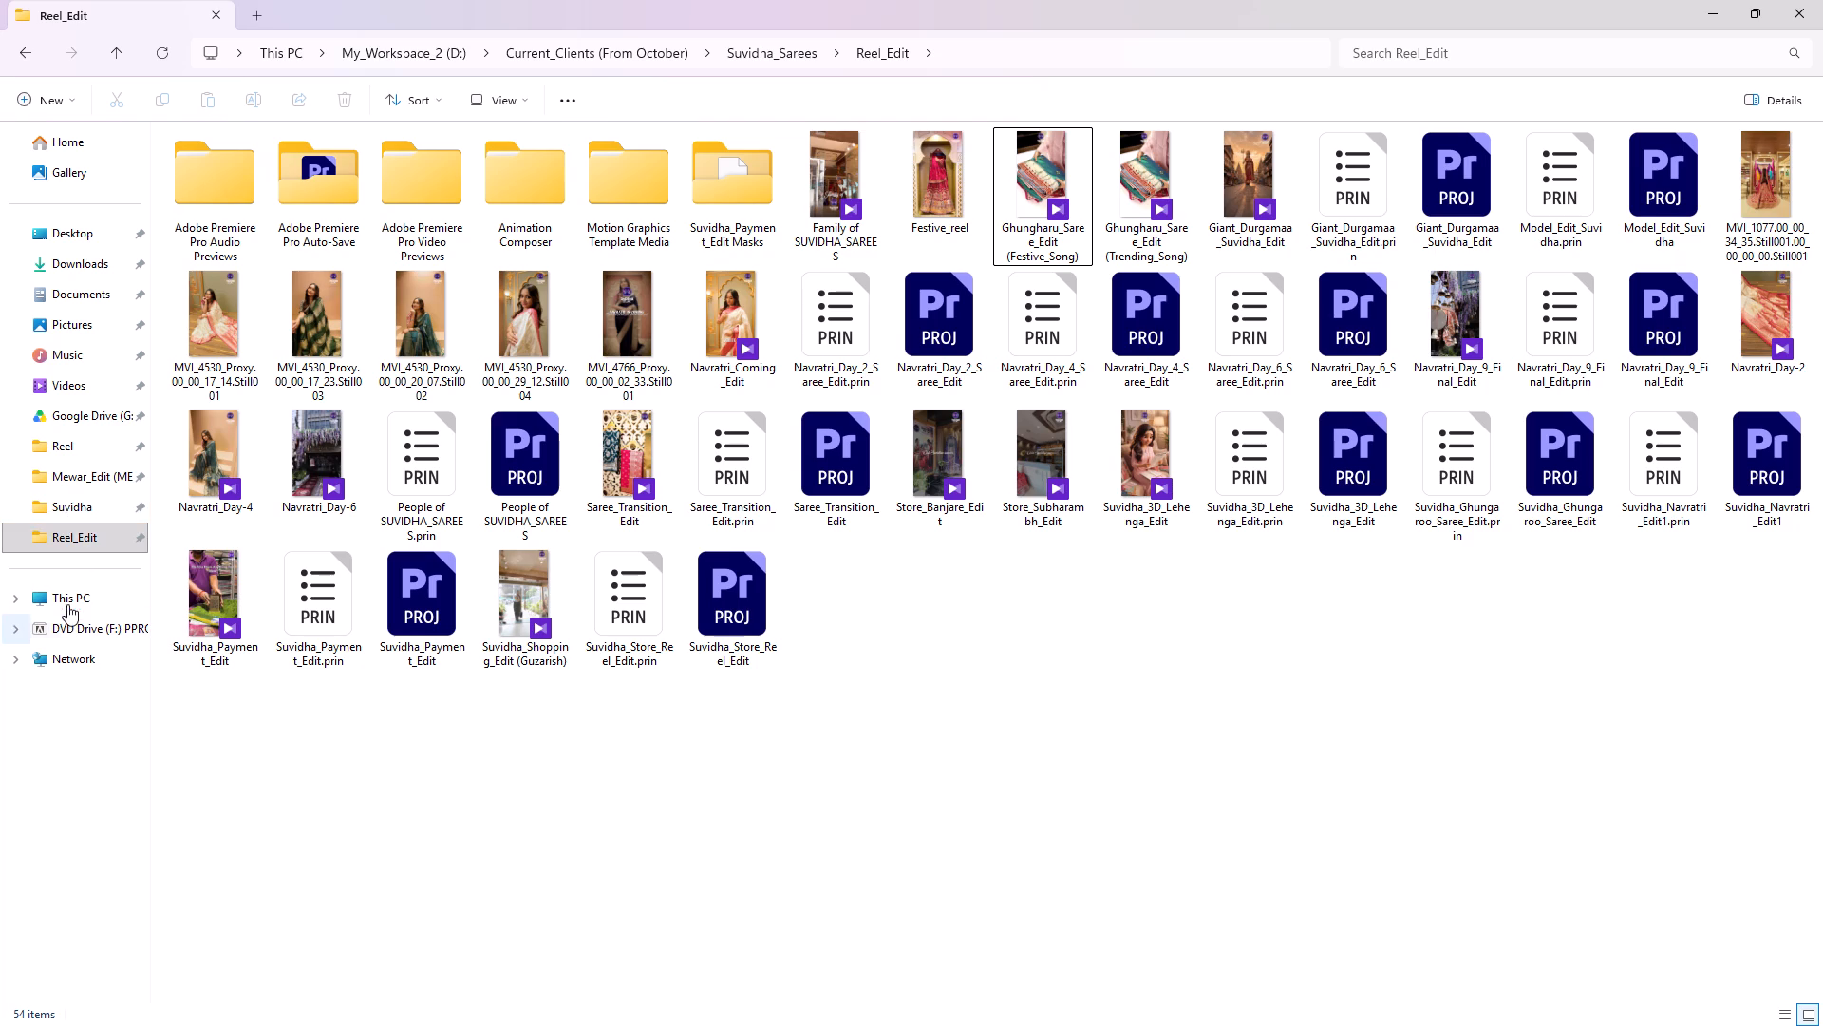
{"action": "left_click", "coordinate": [70, 440]}
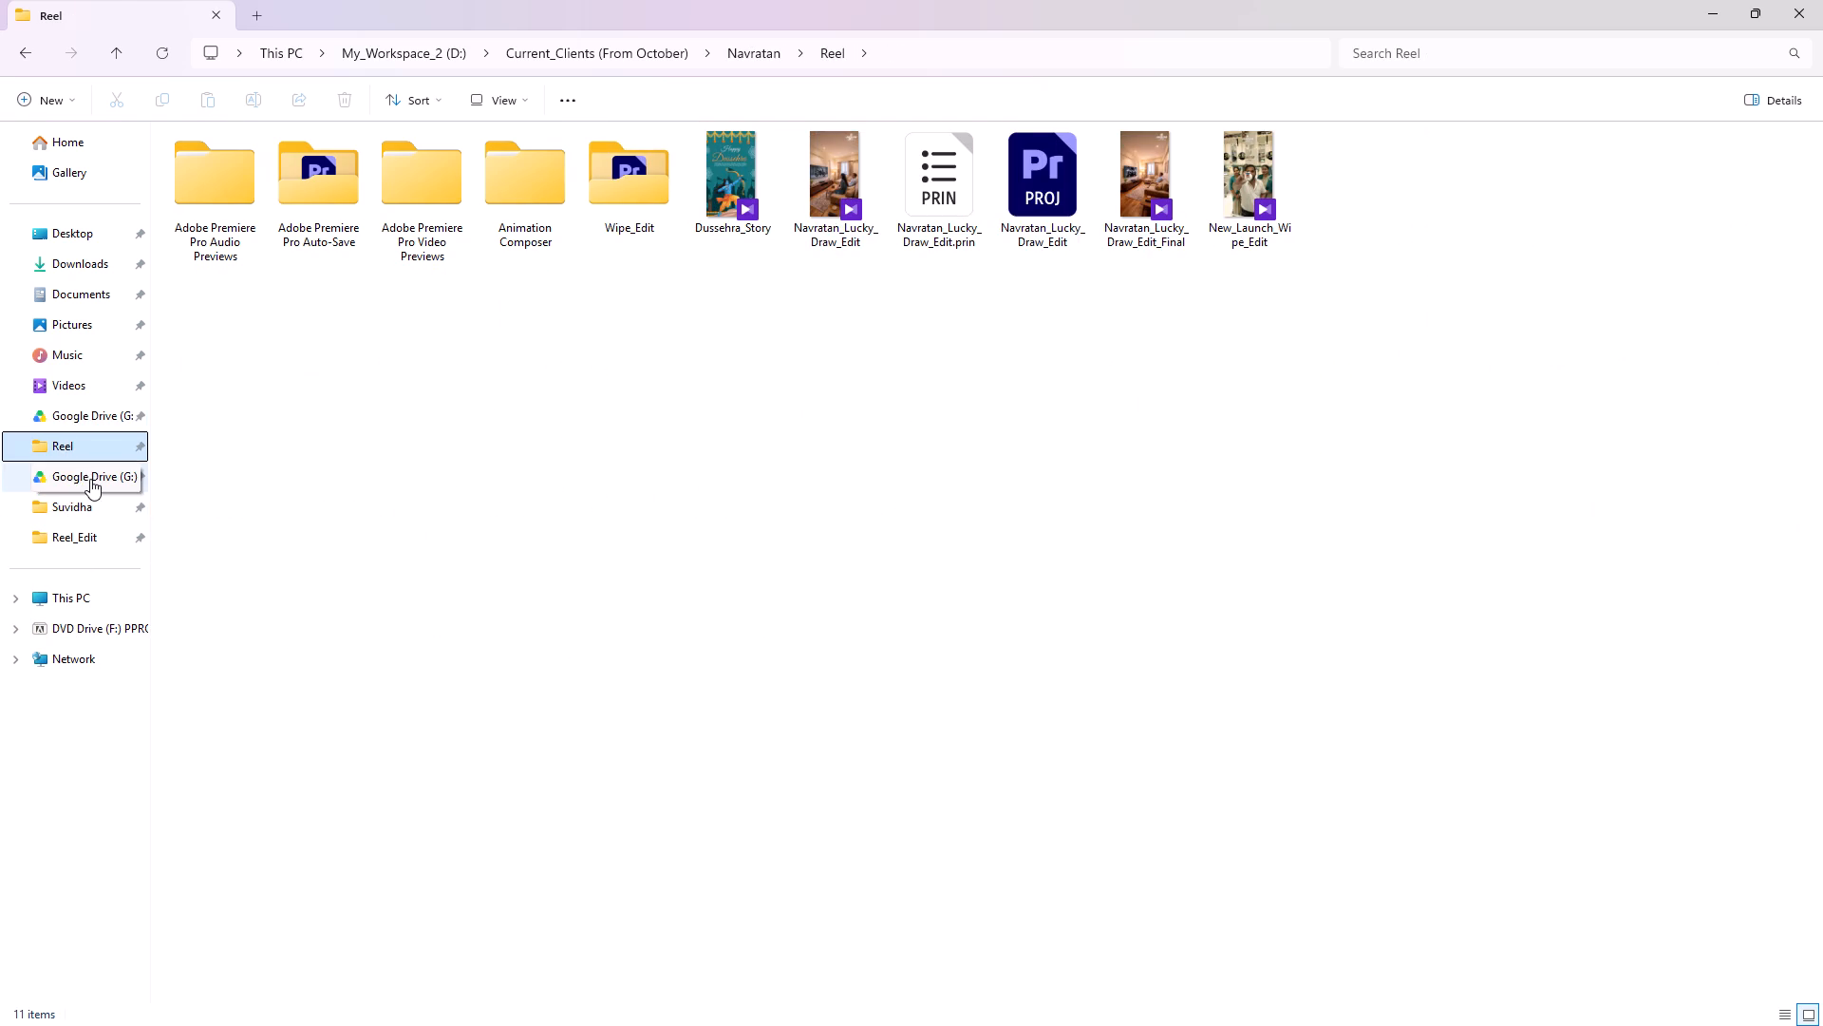
{"action": "left_click", "coordinate": [90, 479]}
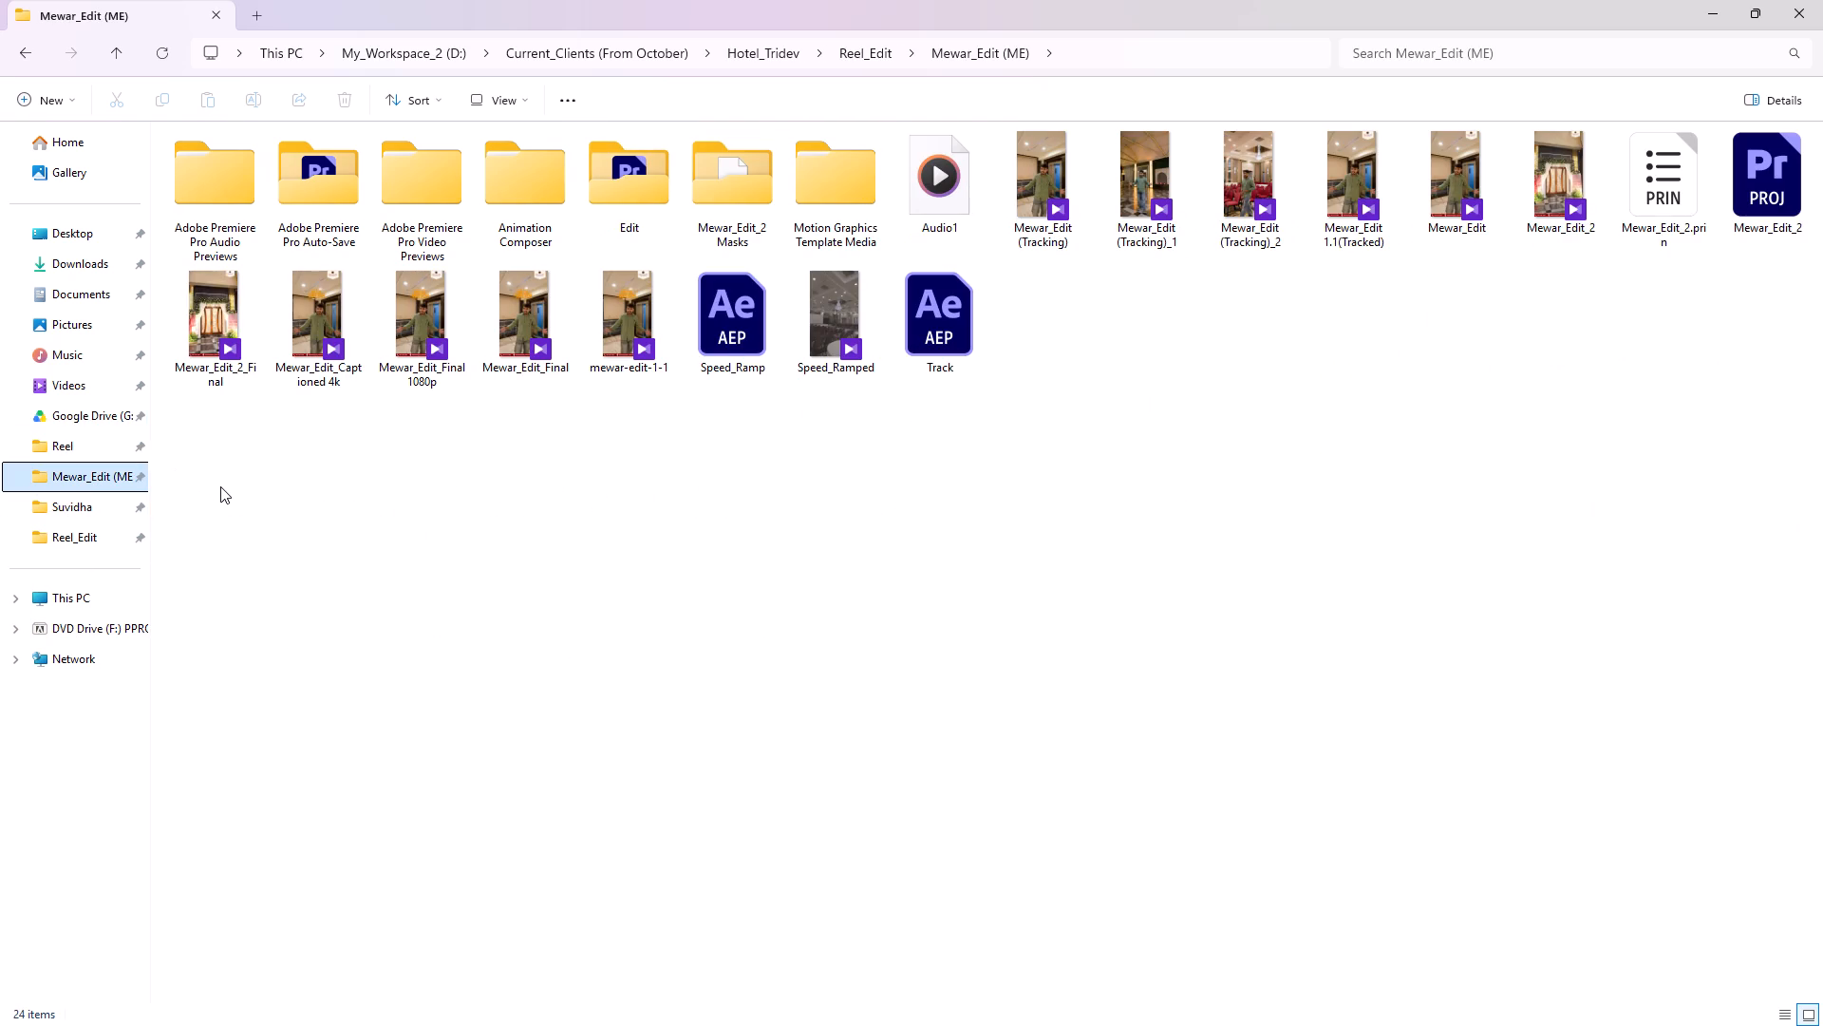
{"action": "left_click", "coordinate": [107, 59]}
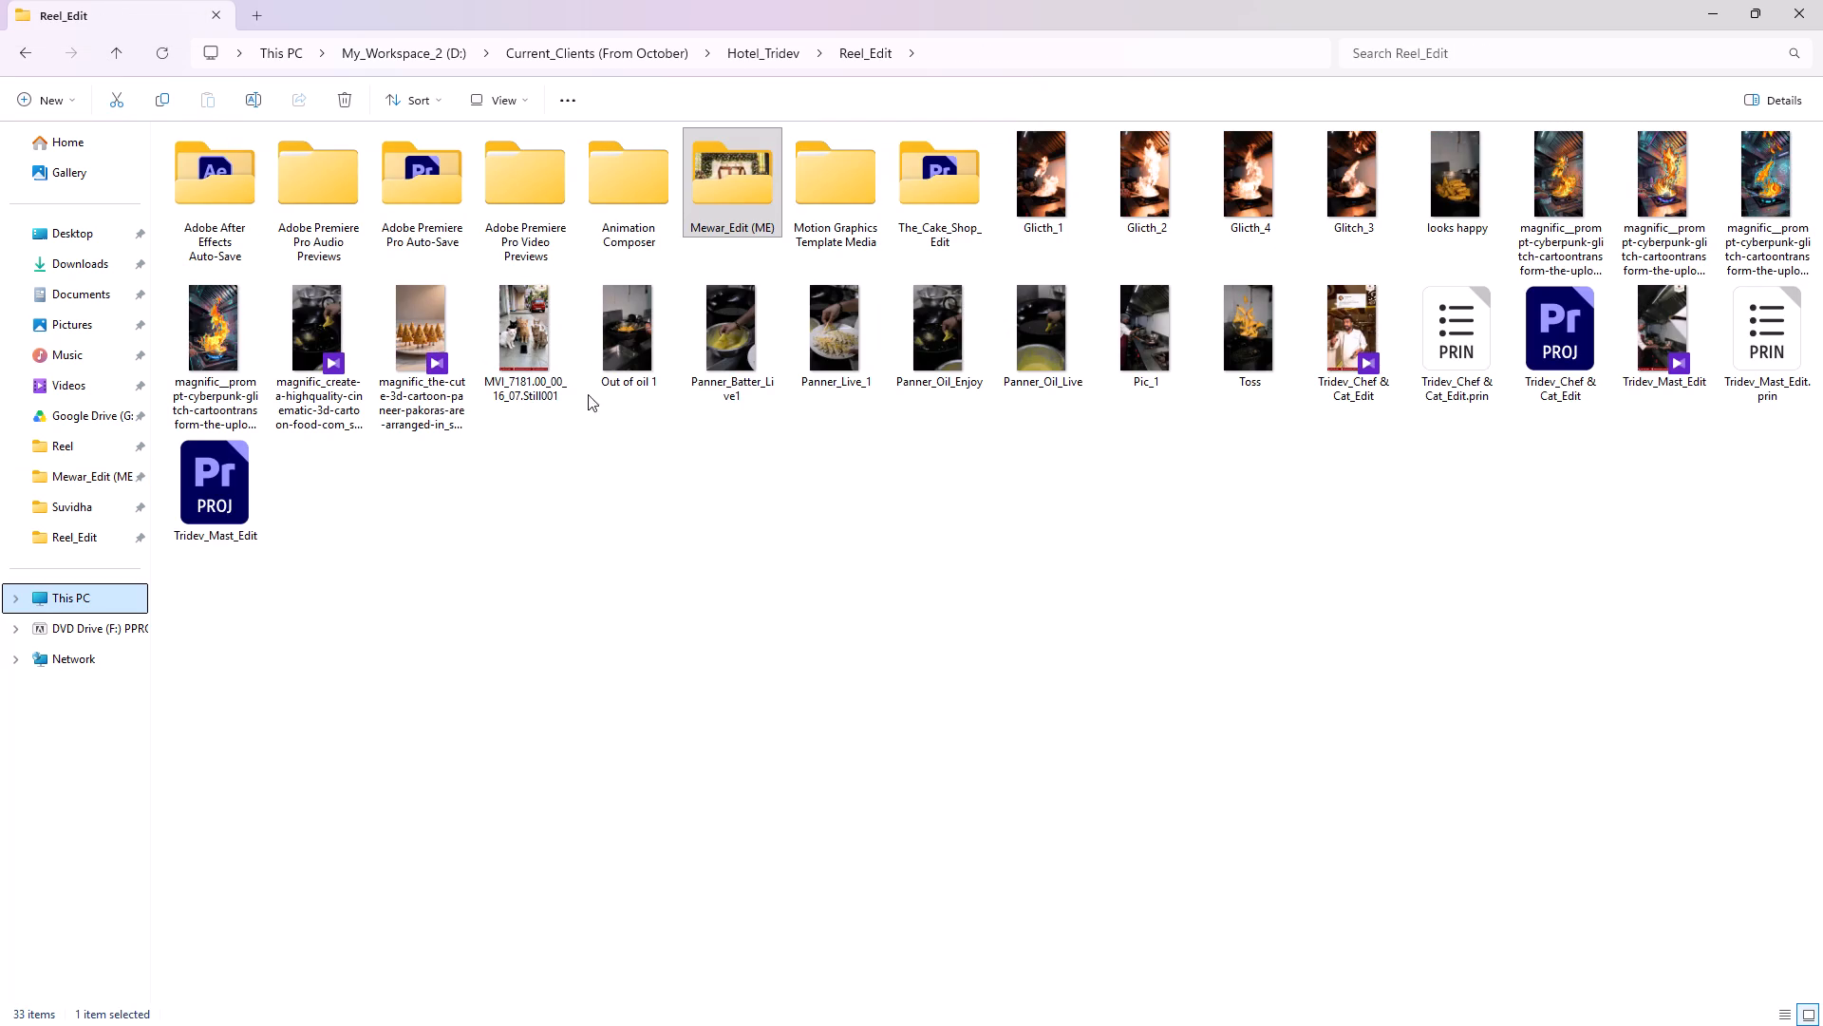
{"action": "left_click", "coordinate": [117, 52]}
{"action": "left_click", "coordinate": [748, 438]}
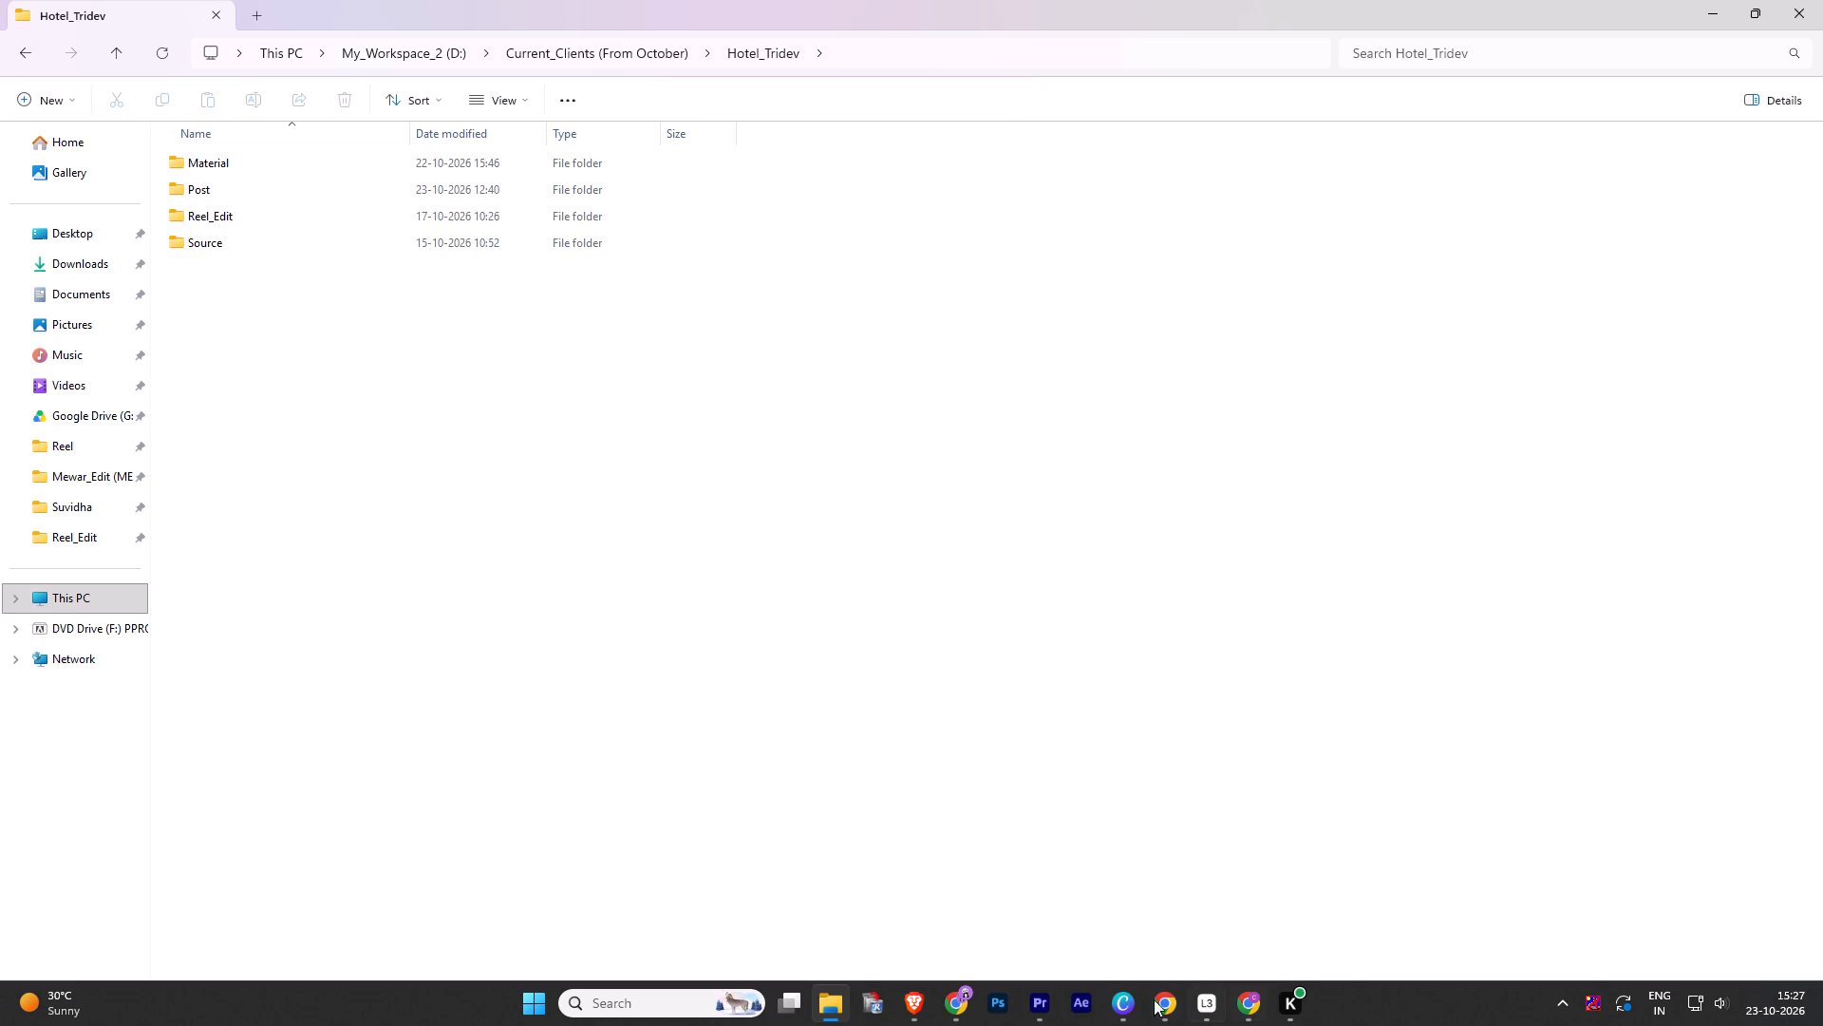
Switch to Chrome, open Pinterest and run the recent search "Real estate builder post design".
{"action": "left_click", "coordinate": [951, 1003]}
{"action": "left_click", "coordinate": [859, 578]}
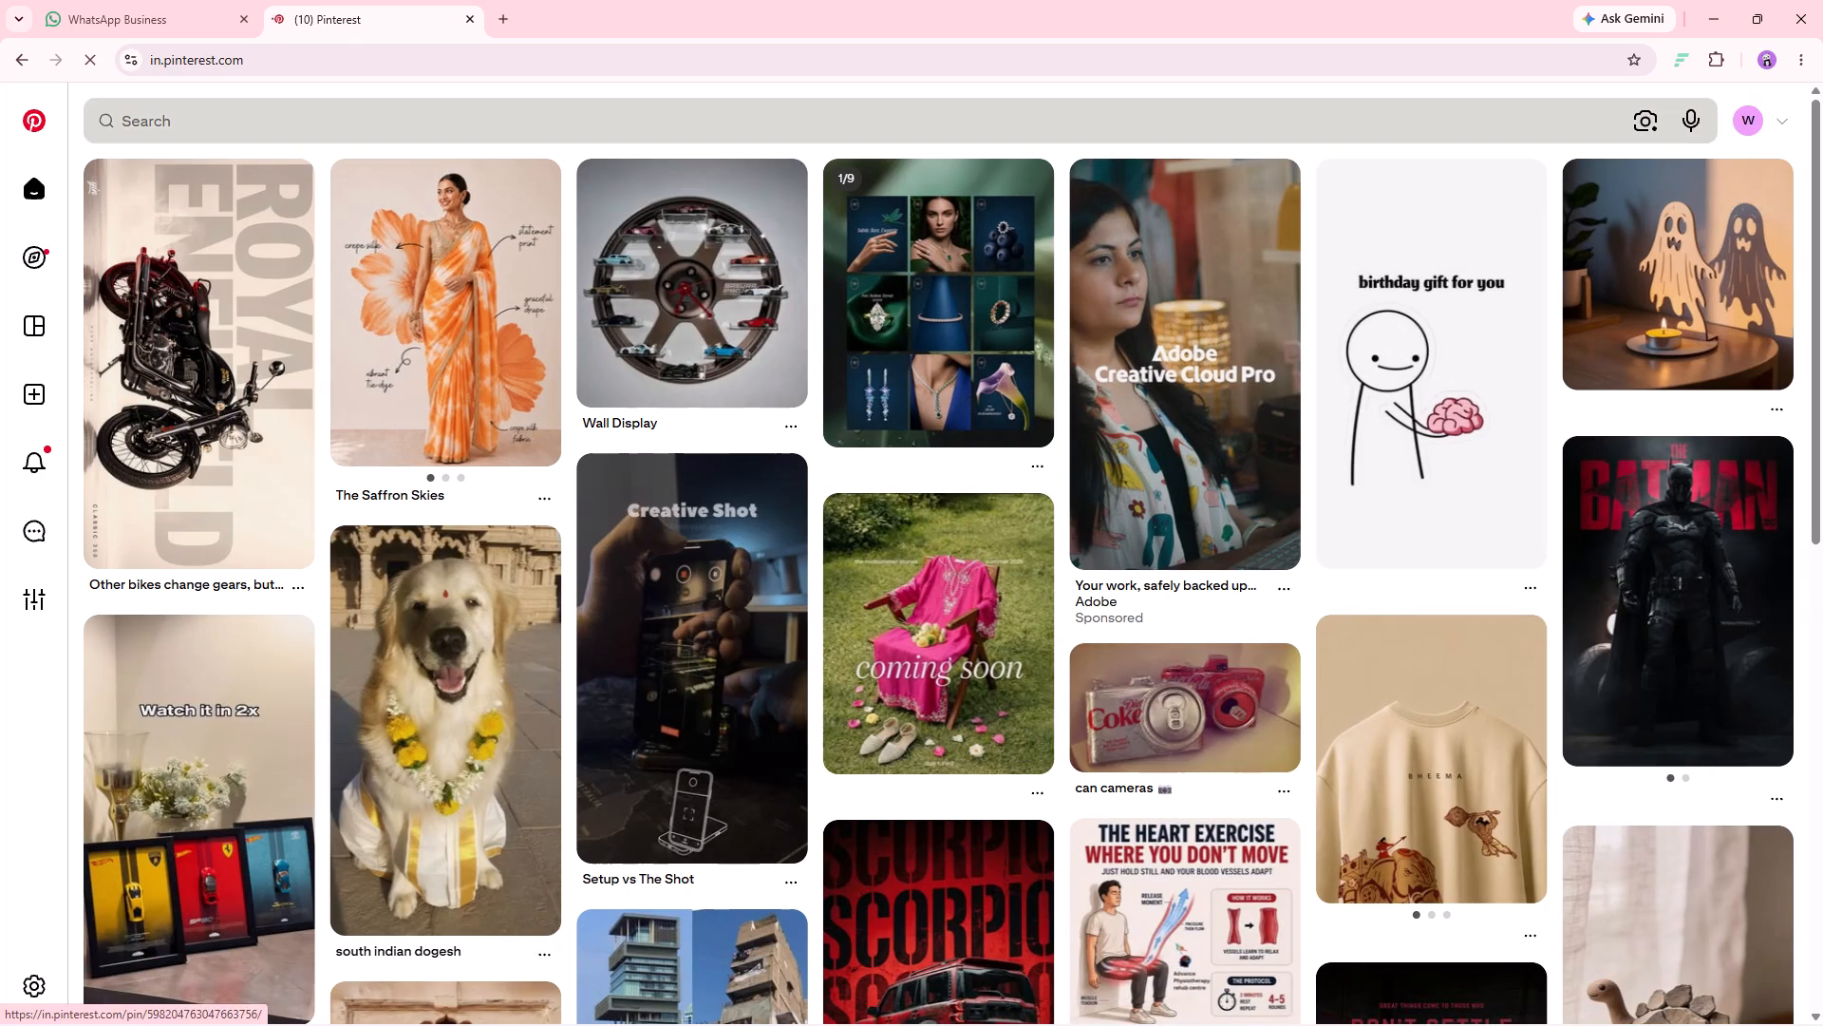
{"action": "left_click", "coordinate": [489, 112]}
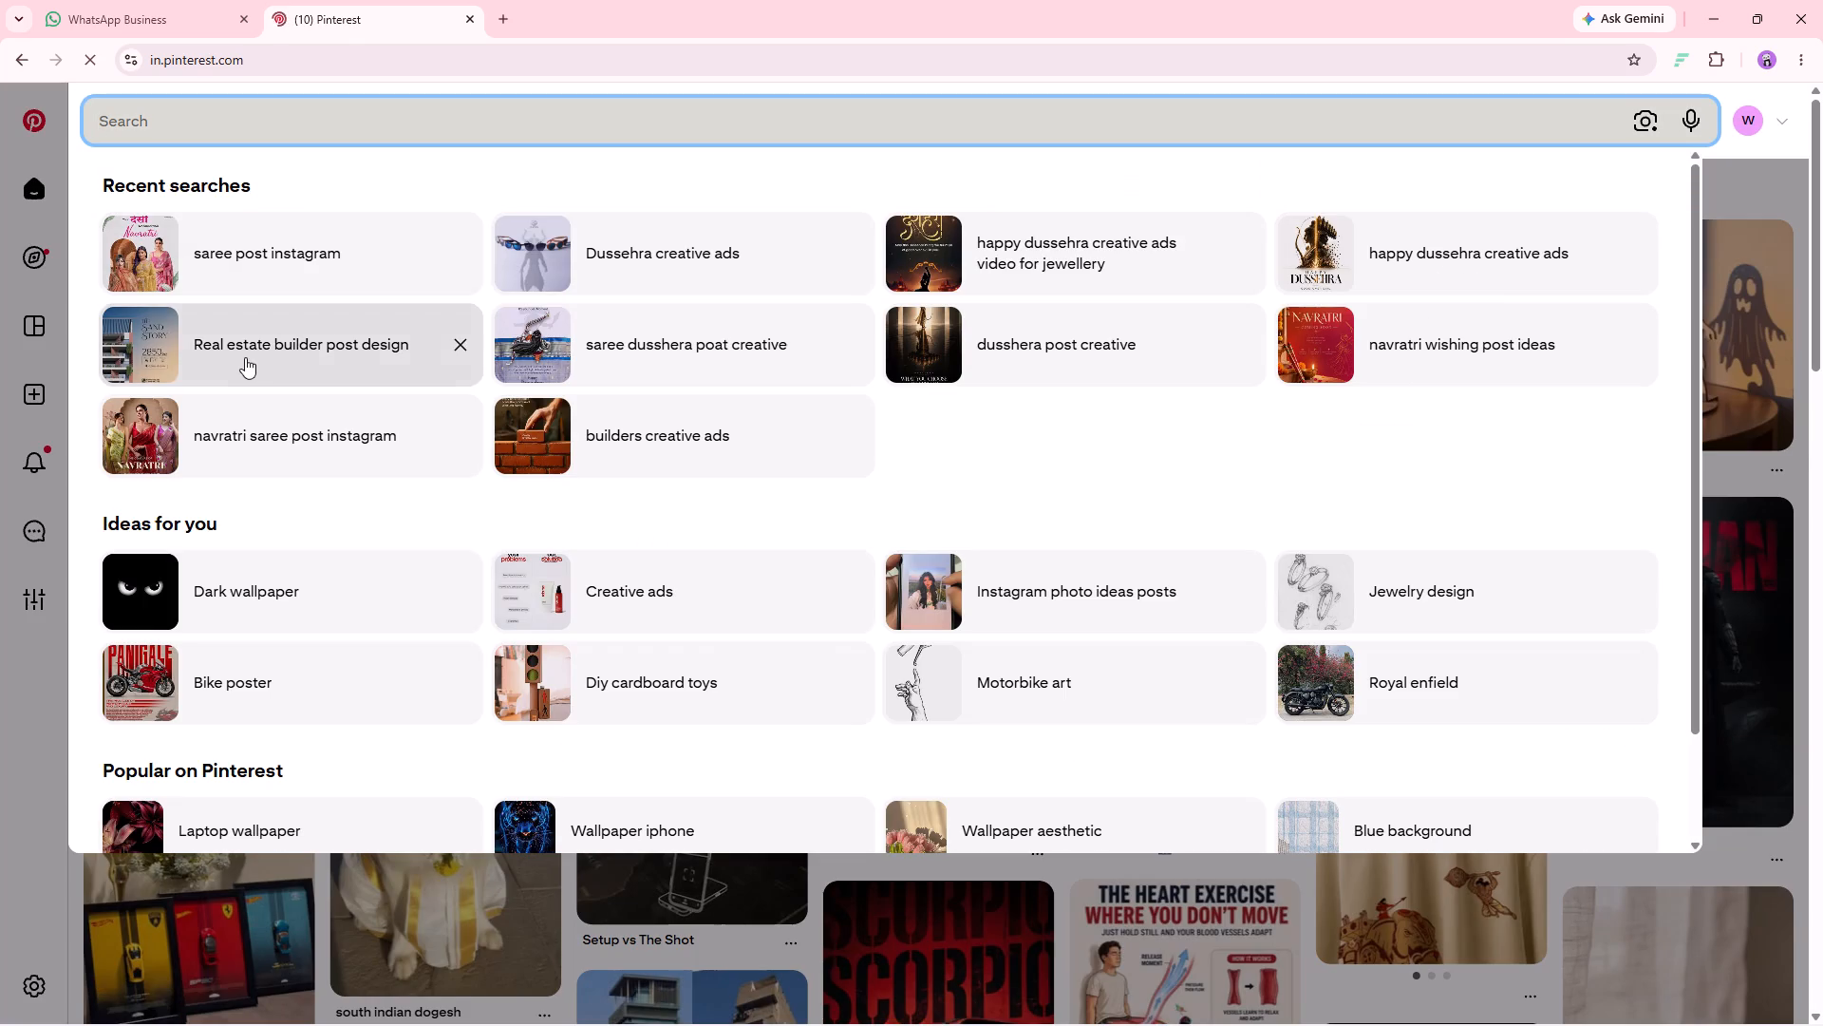
{"action": "left_click", "coordinate": [273, 358]}
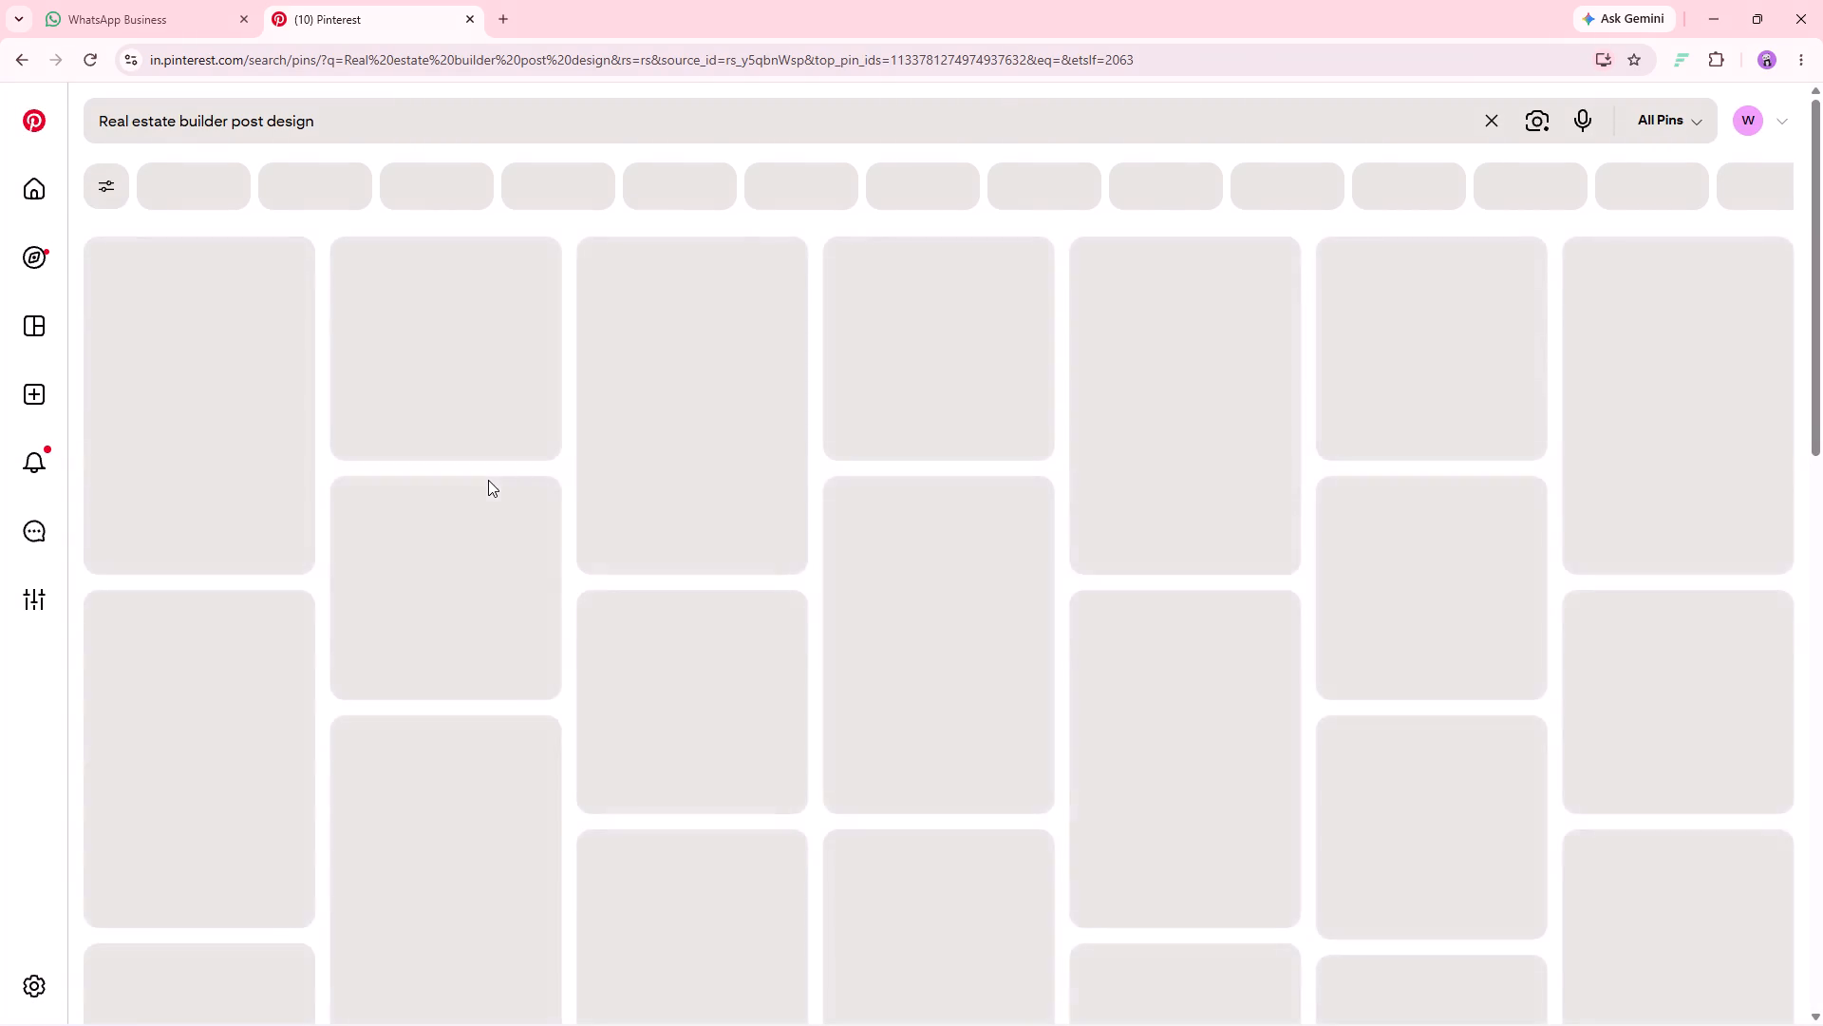
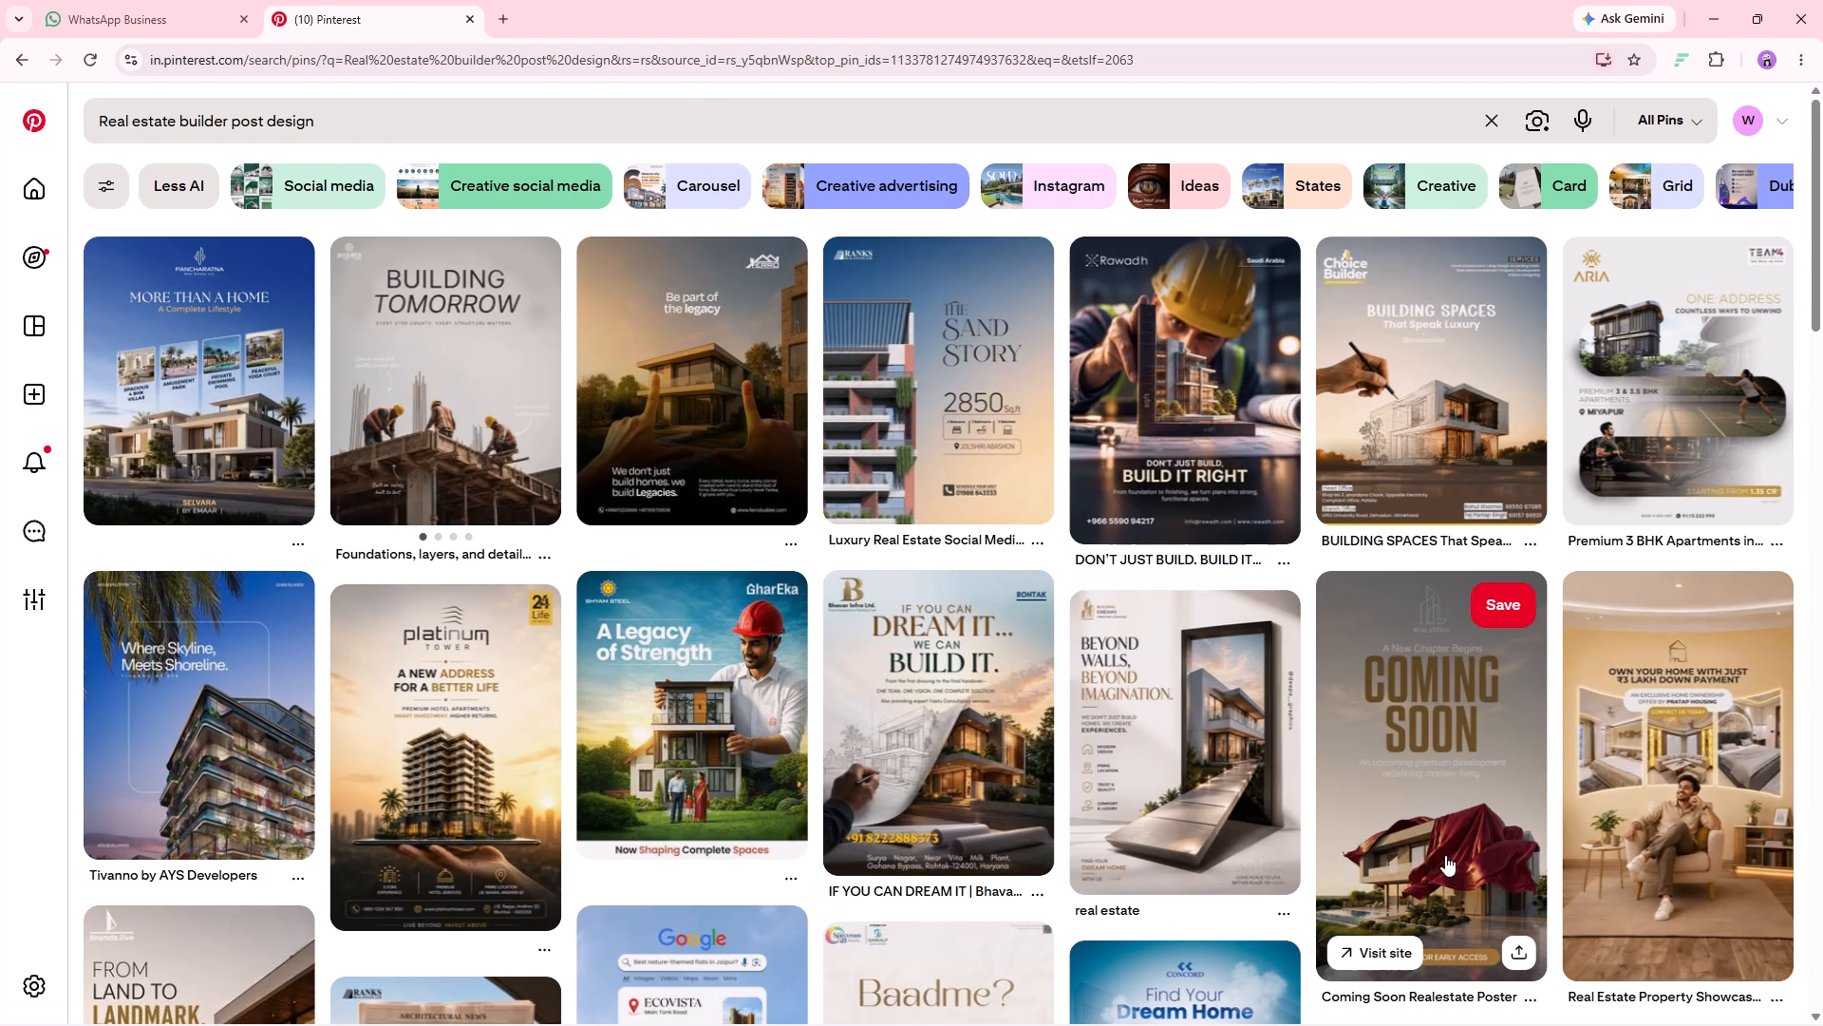
Browse the real estate results, view the Platinum Tower pin, and open the related "DON'T JUST BUILD. BUILD IT RIGHT." pin.
{"action": "scroll", "coordinate": [1509, 774], "scroll_direction": "down", "scroll_amount": 1}
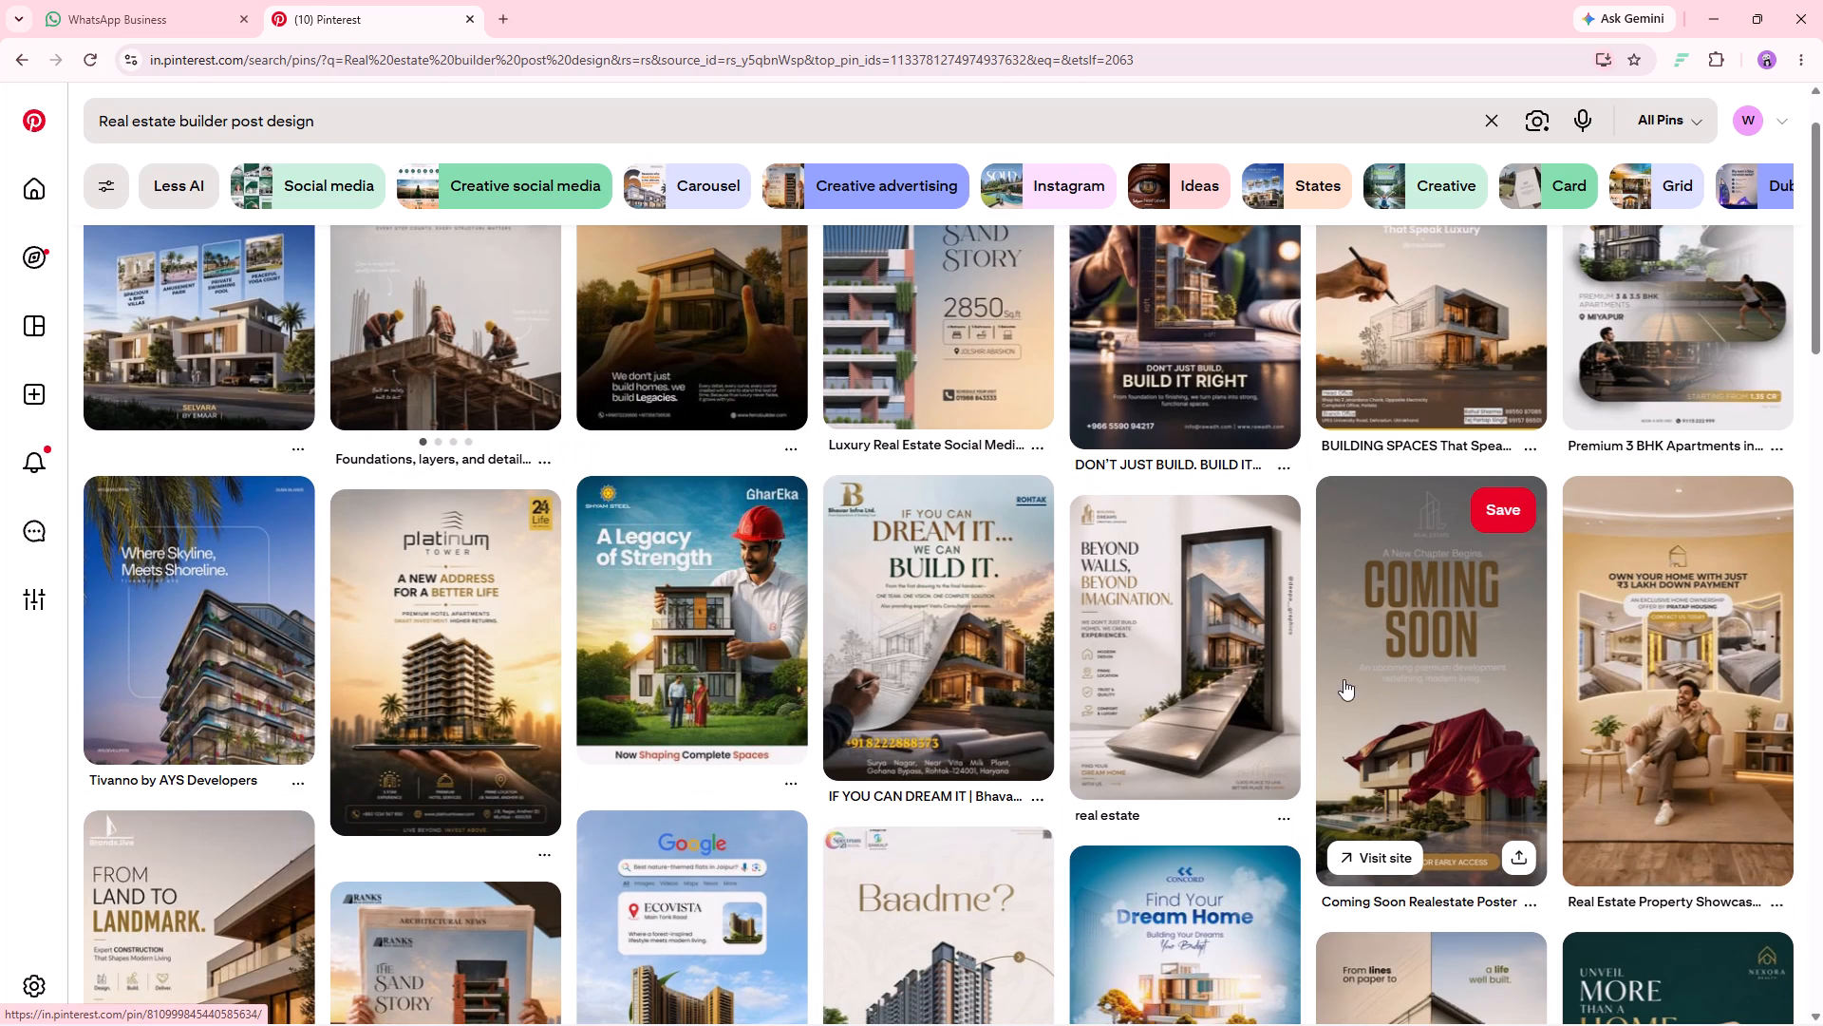
{"action": "scroll", "coordinate": [170, 672], "scroll_direction": "down", "scroll_amount": 3}
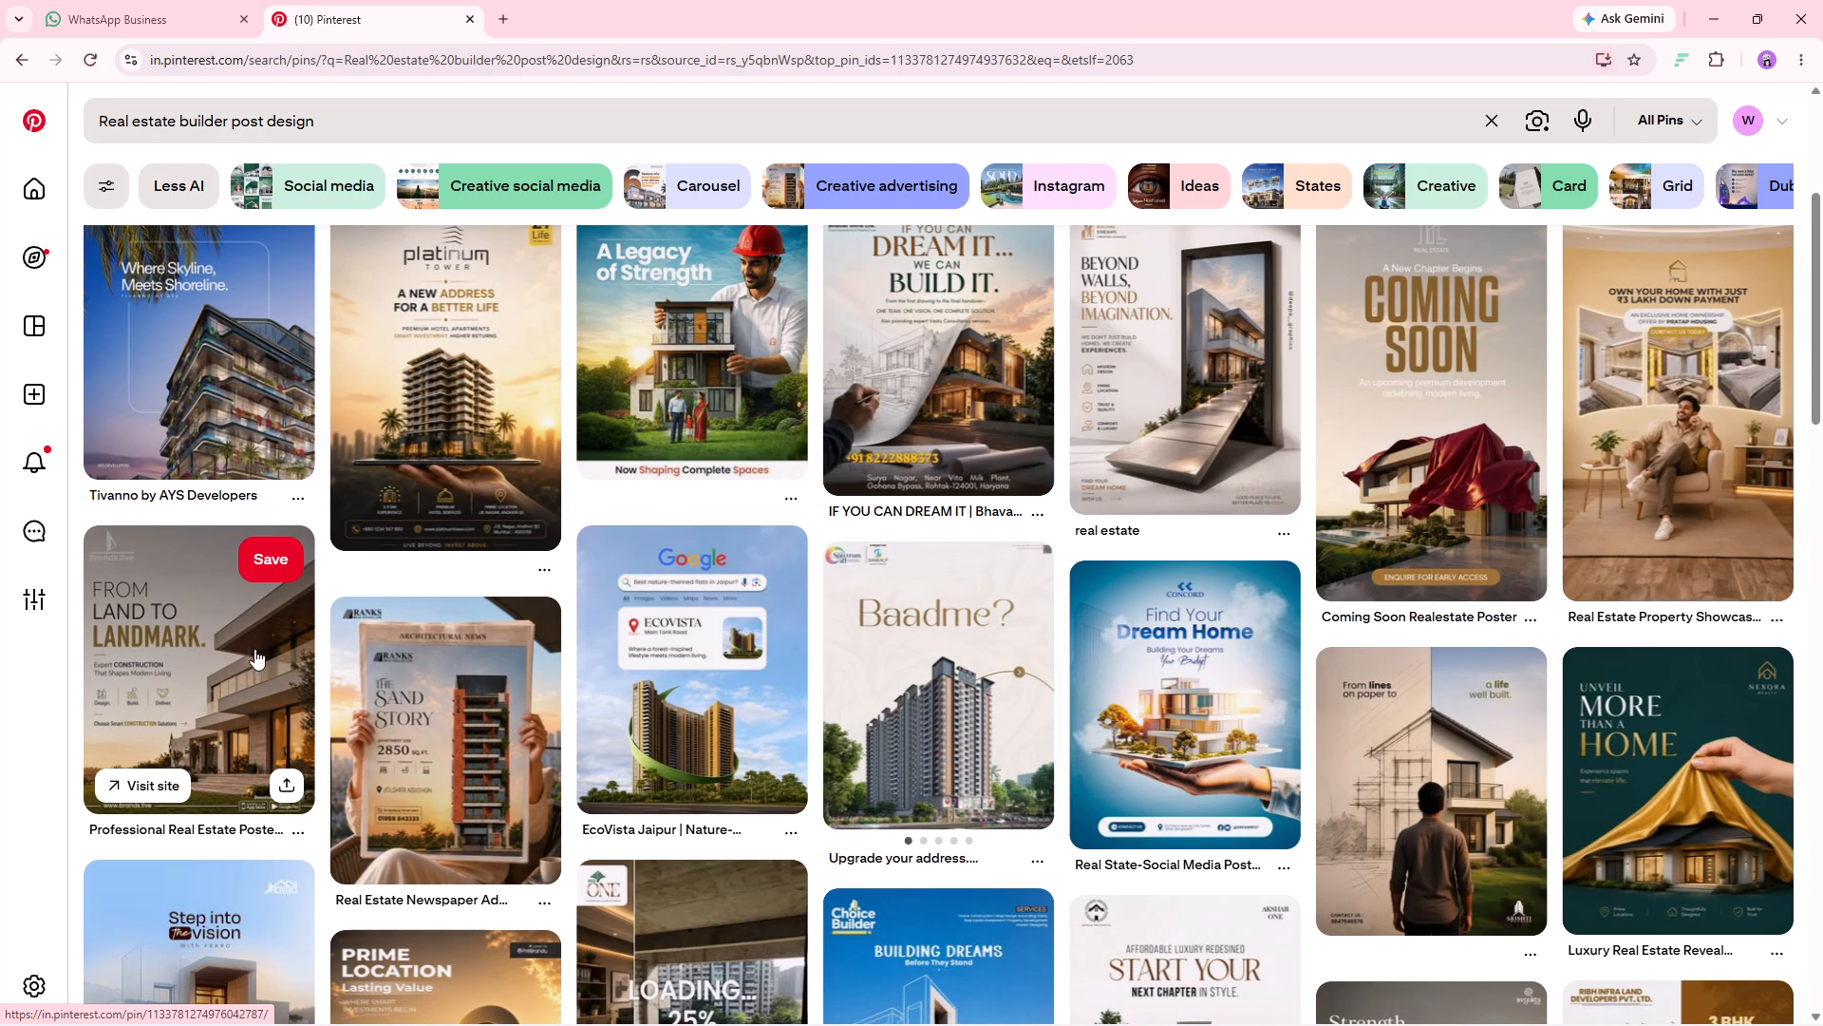
{"action": "left_click", "coordinate": [435, 411]}
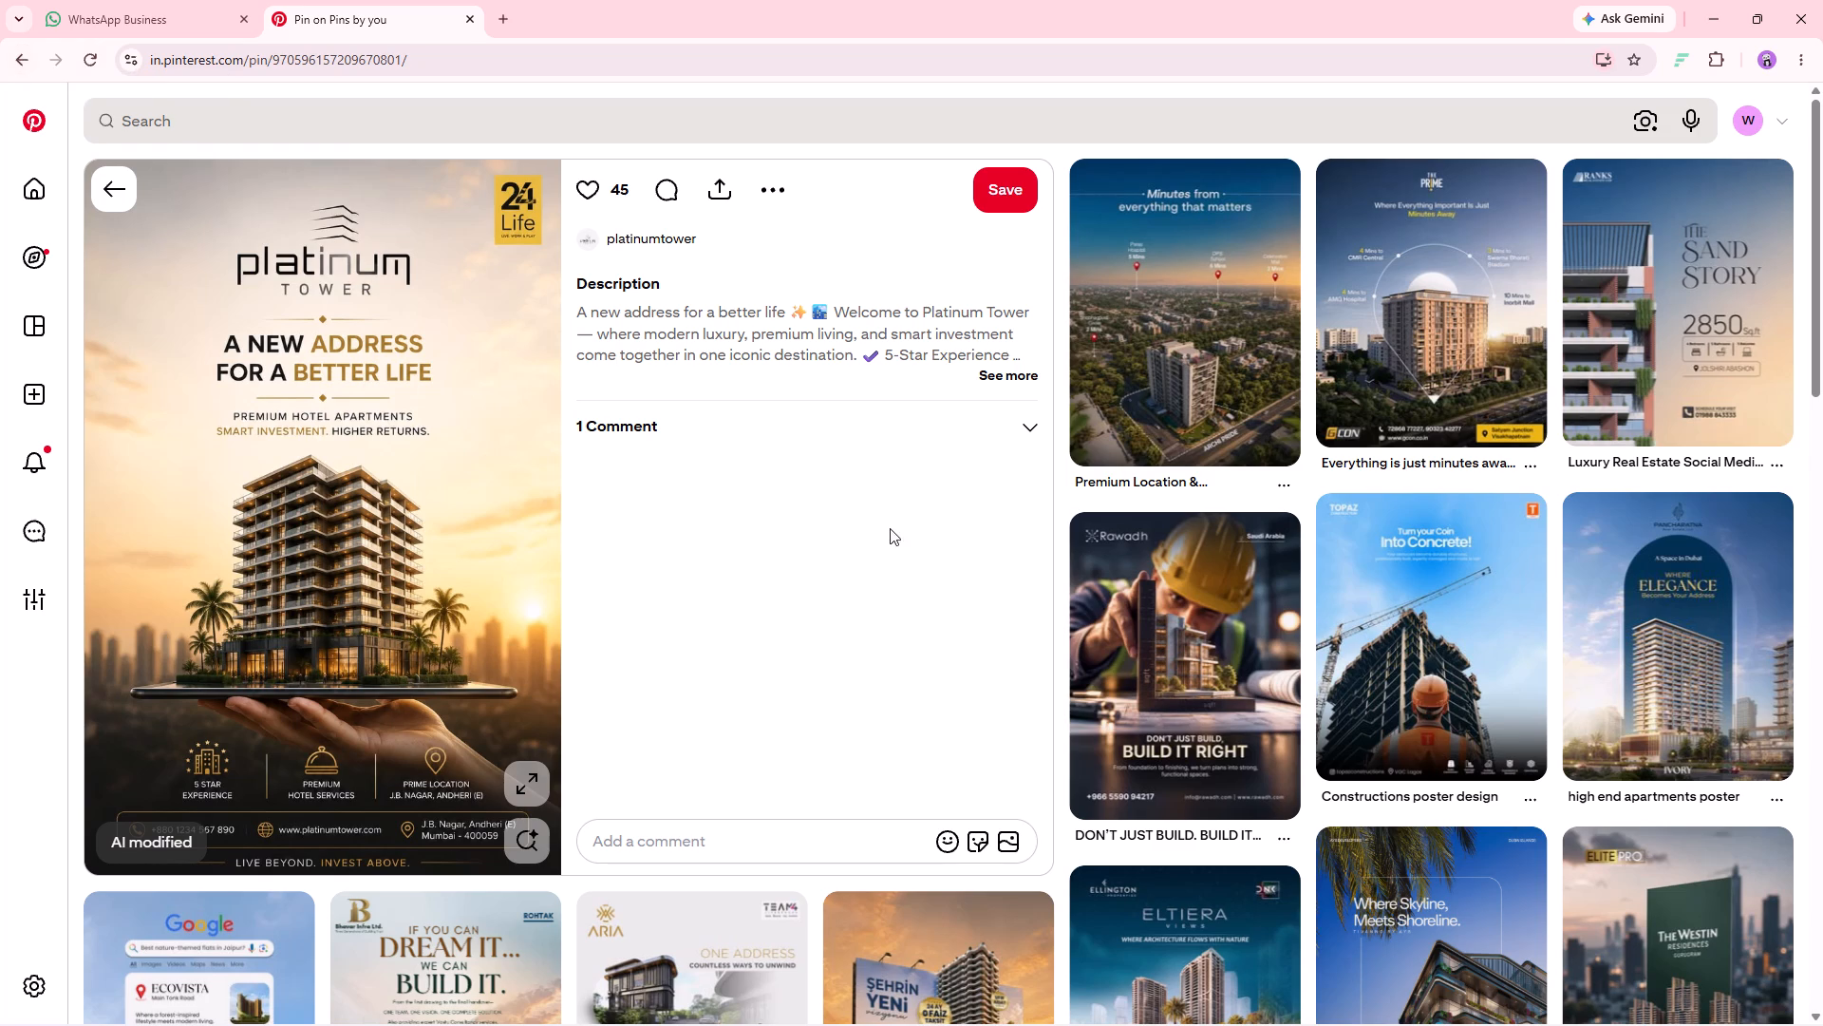
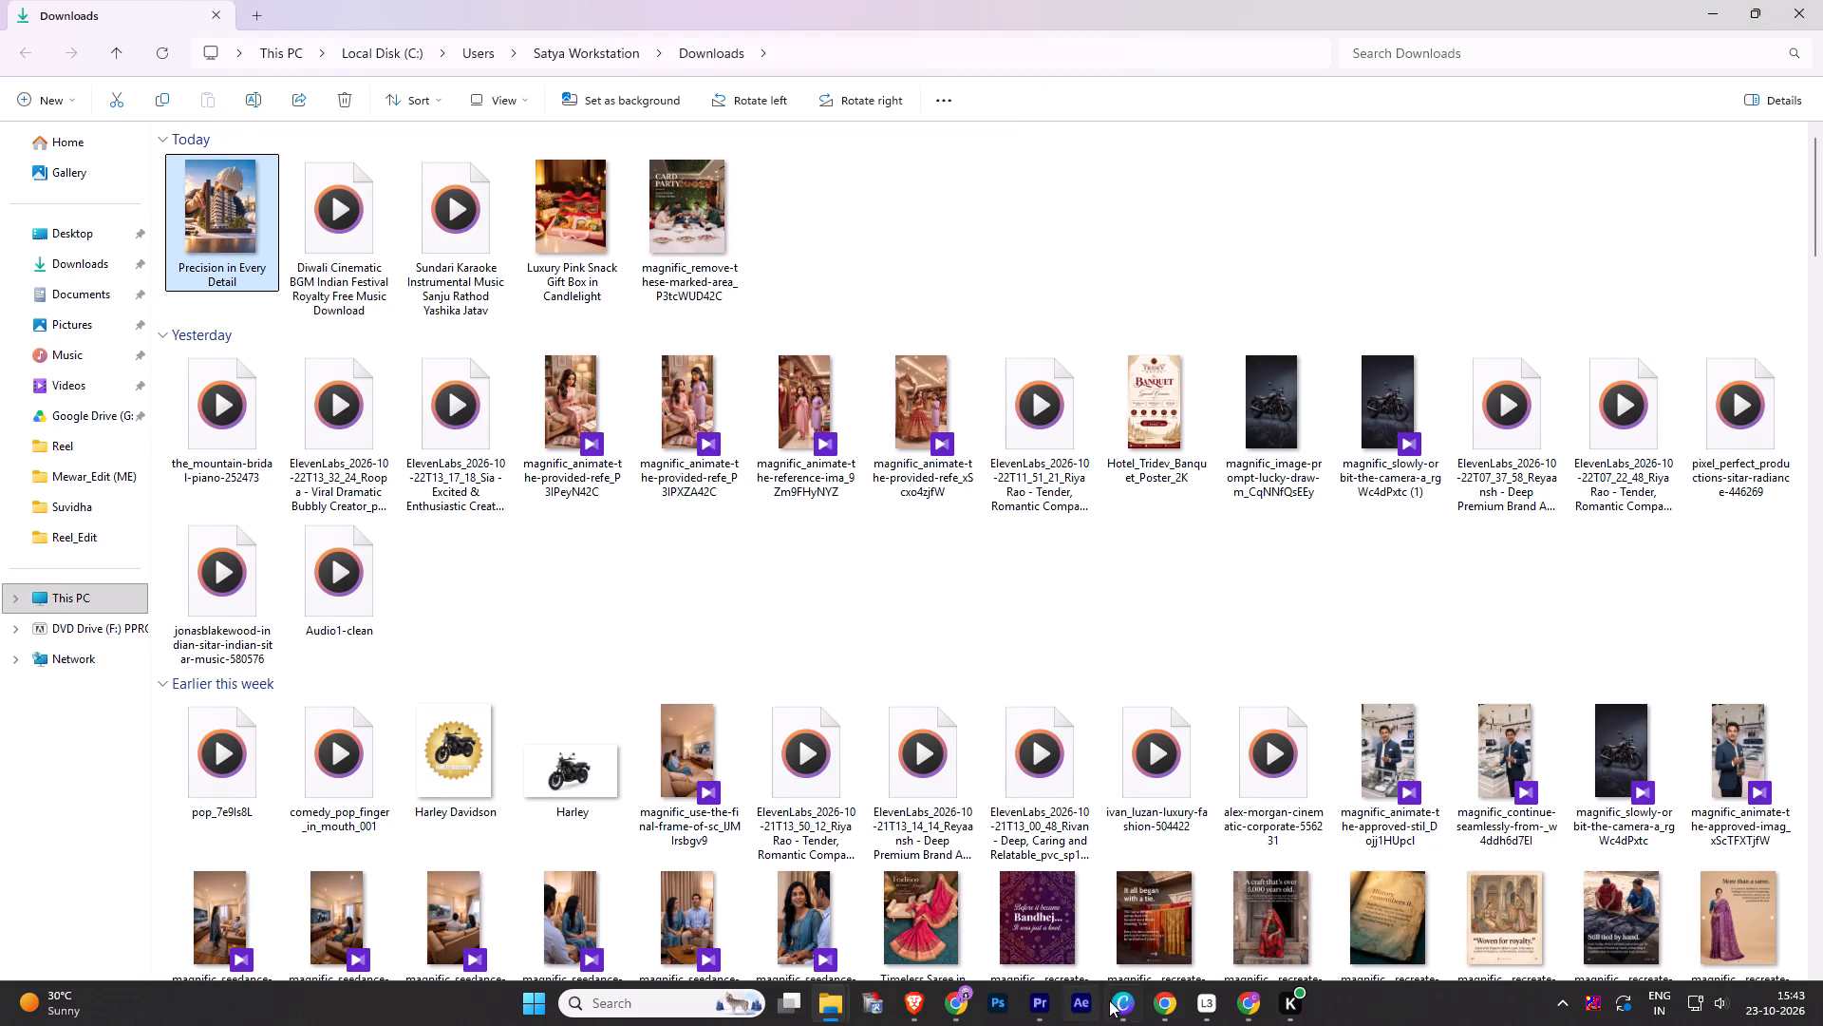
Switch to Canva, search from the home page for "uma", and open the UMA_Post design.
{"action": "left_click", "coordinate": [1112, 1002]}
{"action": "left_click", "coordinate": [82, 11]}
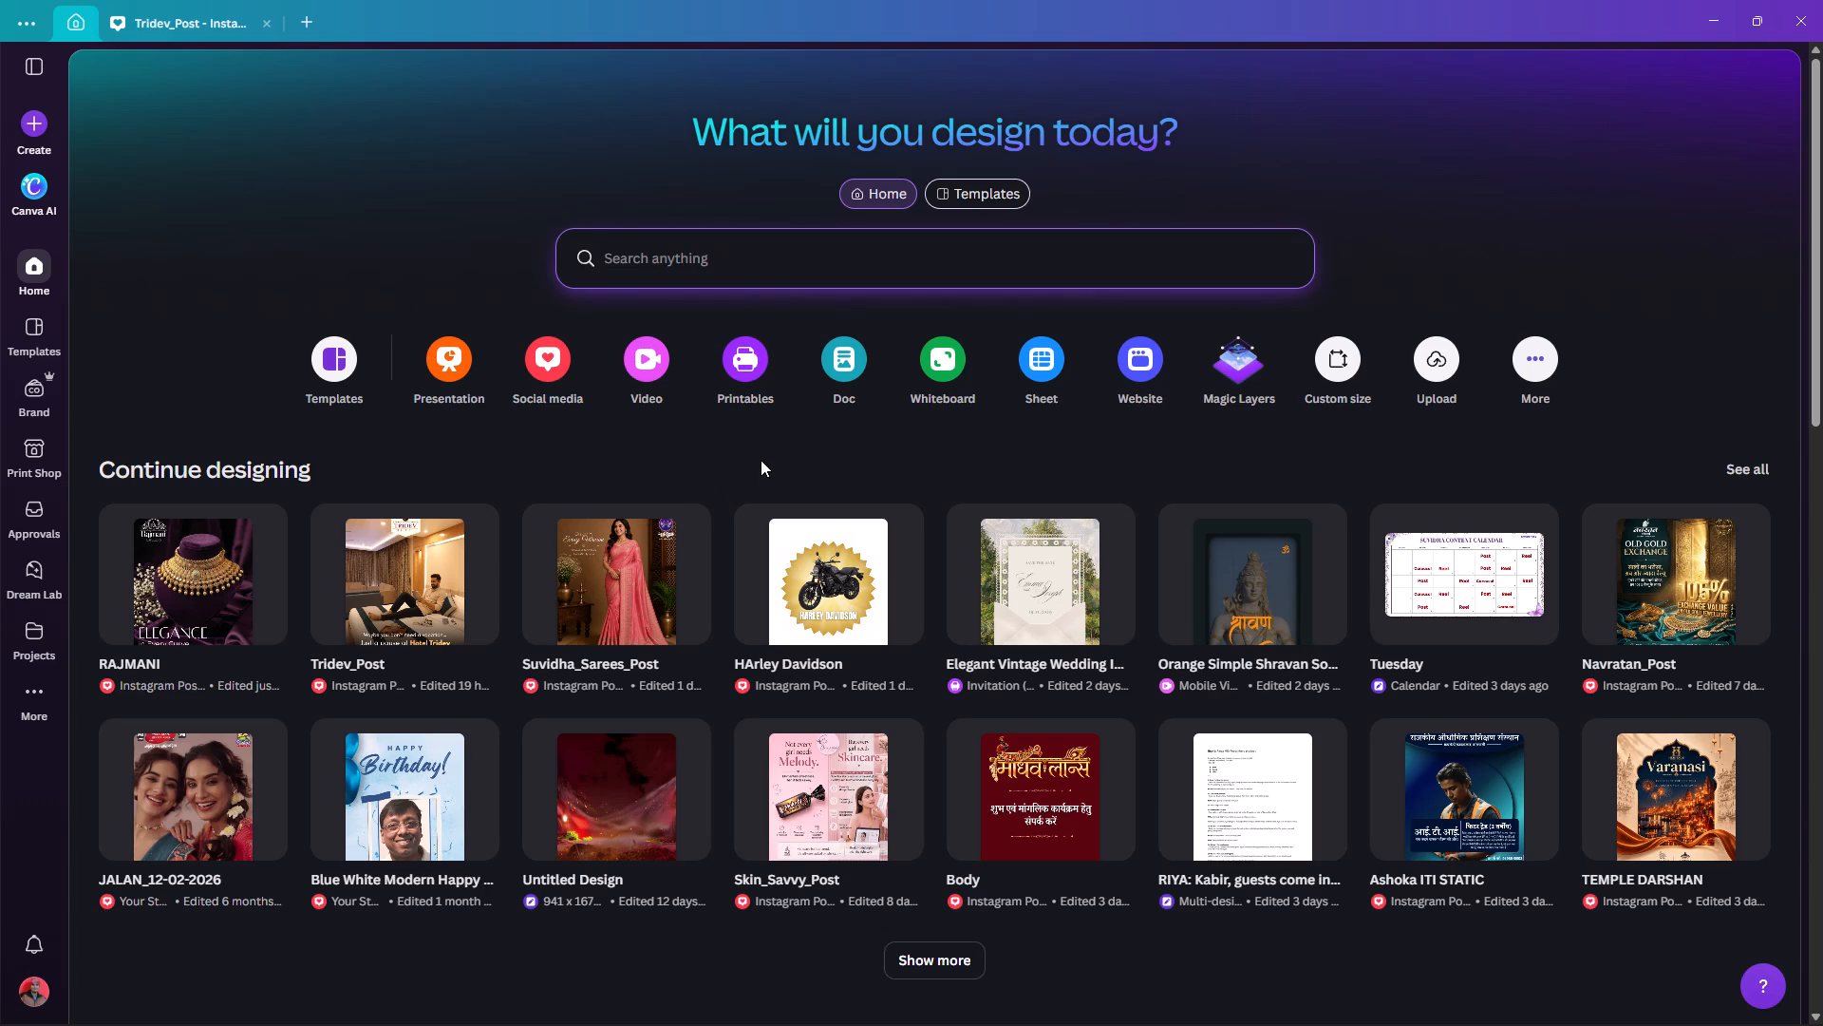
{"action": "scroll", "coordinate": [726, 478], "scroll_direction": "down", "scroll_amount": 1}
{"action": "scroll", "coordinate": [679, 312], "scroll_direction": "down", "scroll_amount": 5}
{"action": "scroll", "coordinate": [692, 323], "scroll_direction": "up", "scroll_amount": 9}
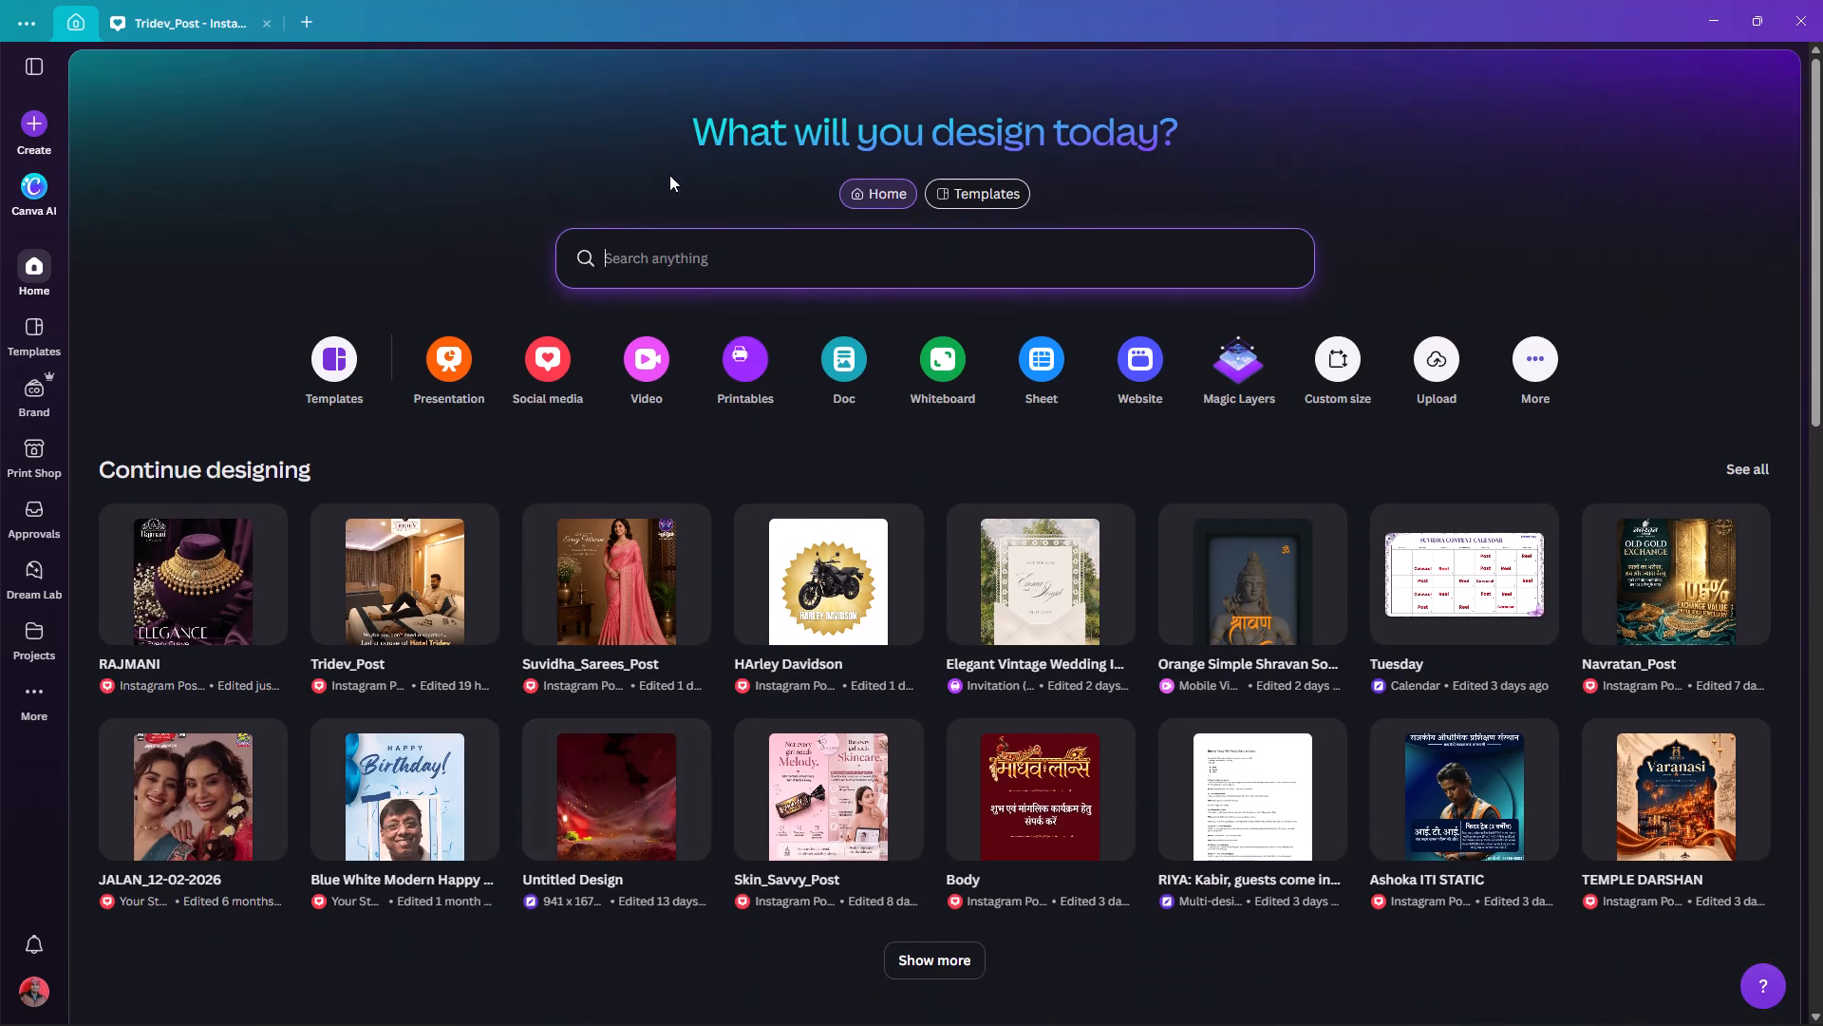
{"action": "left_click", "coordinate": [697, 252]}
{"action": "type", "text": "uma"}
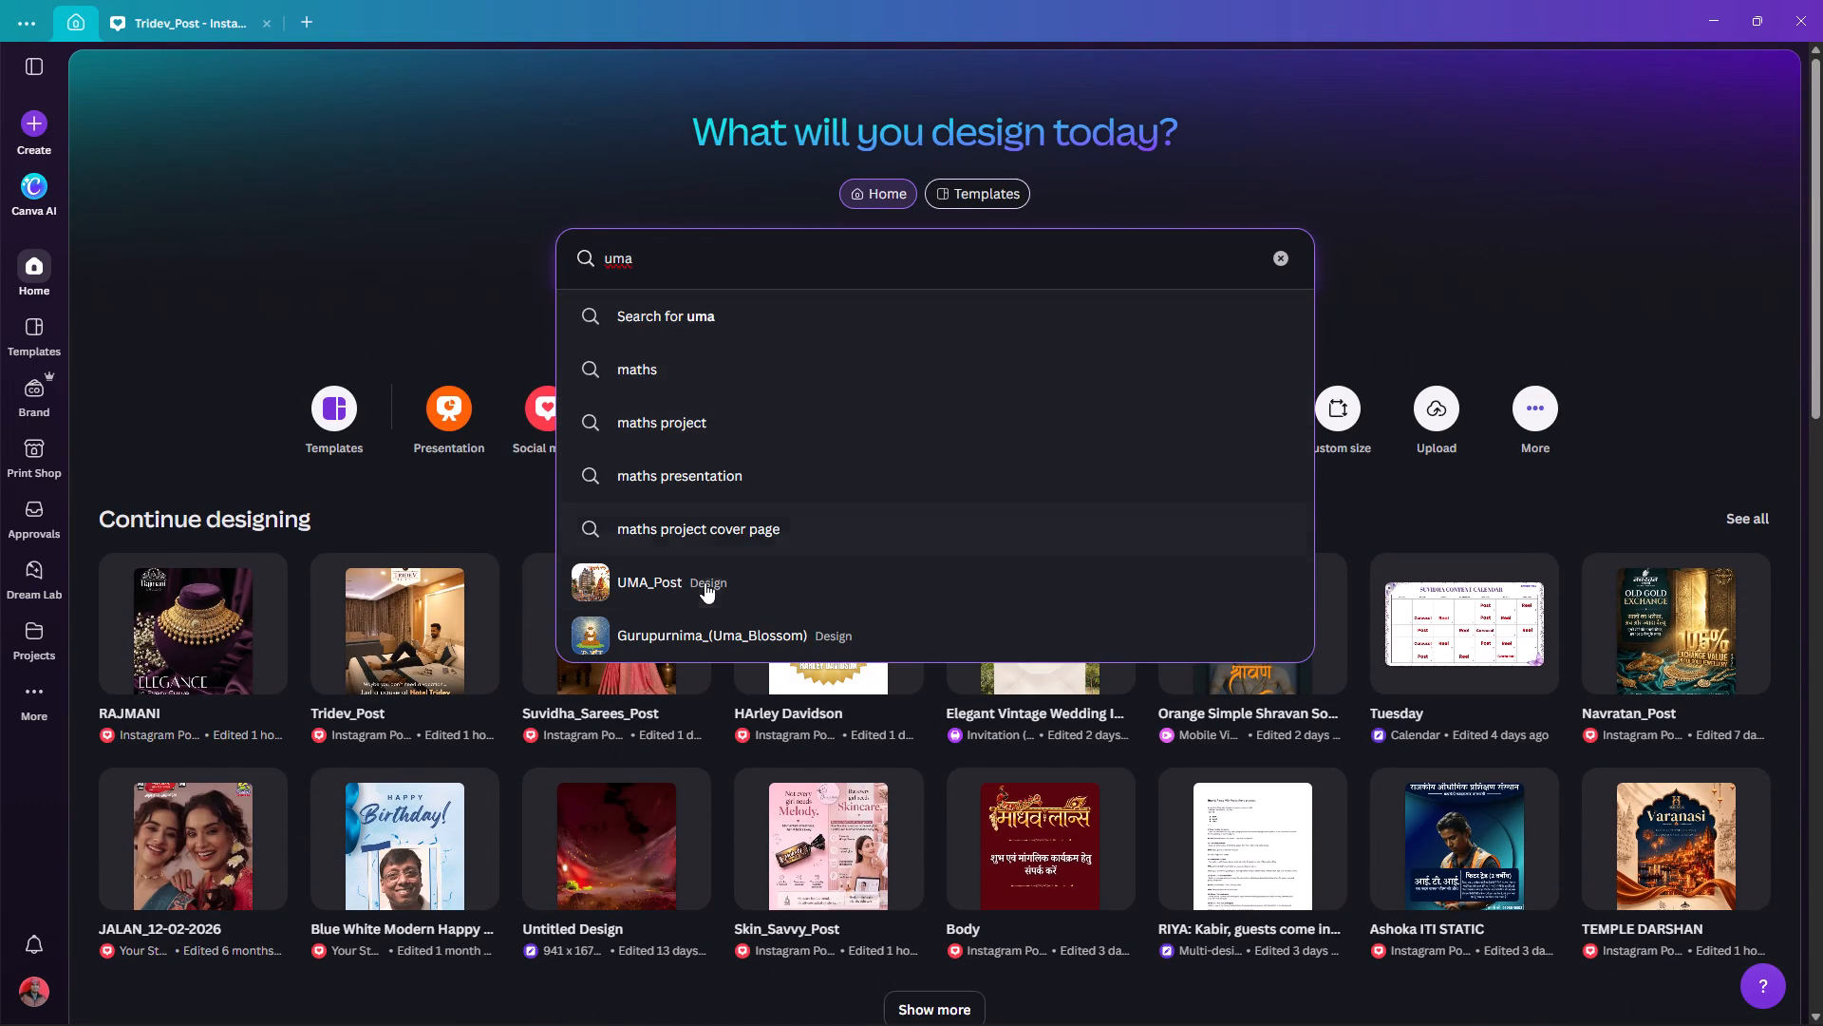
{"action": "left_click", "coordinate": [702, 582]}
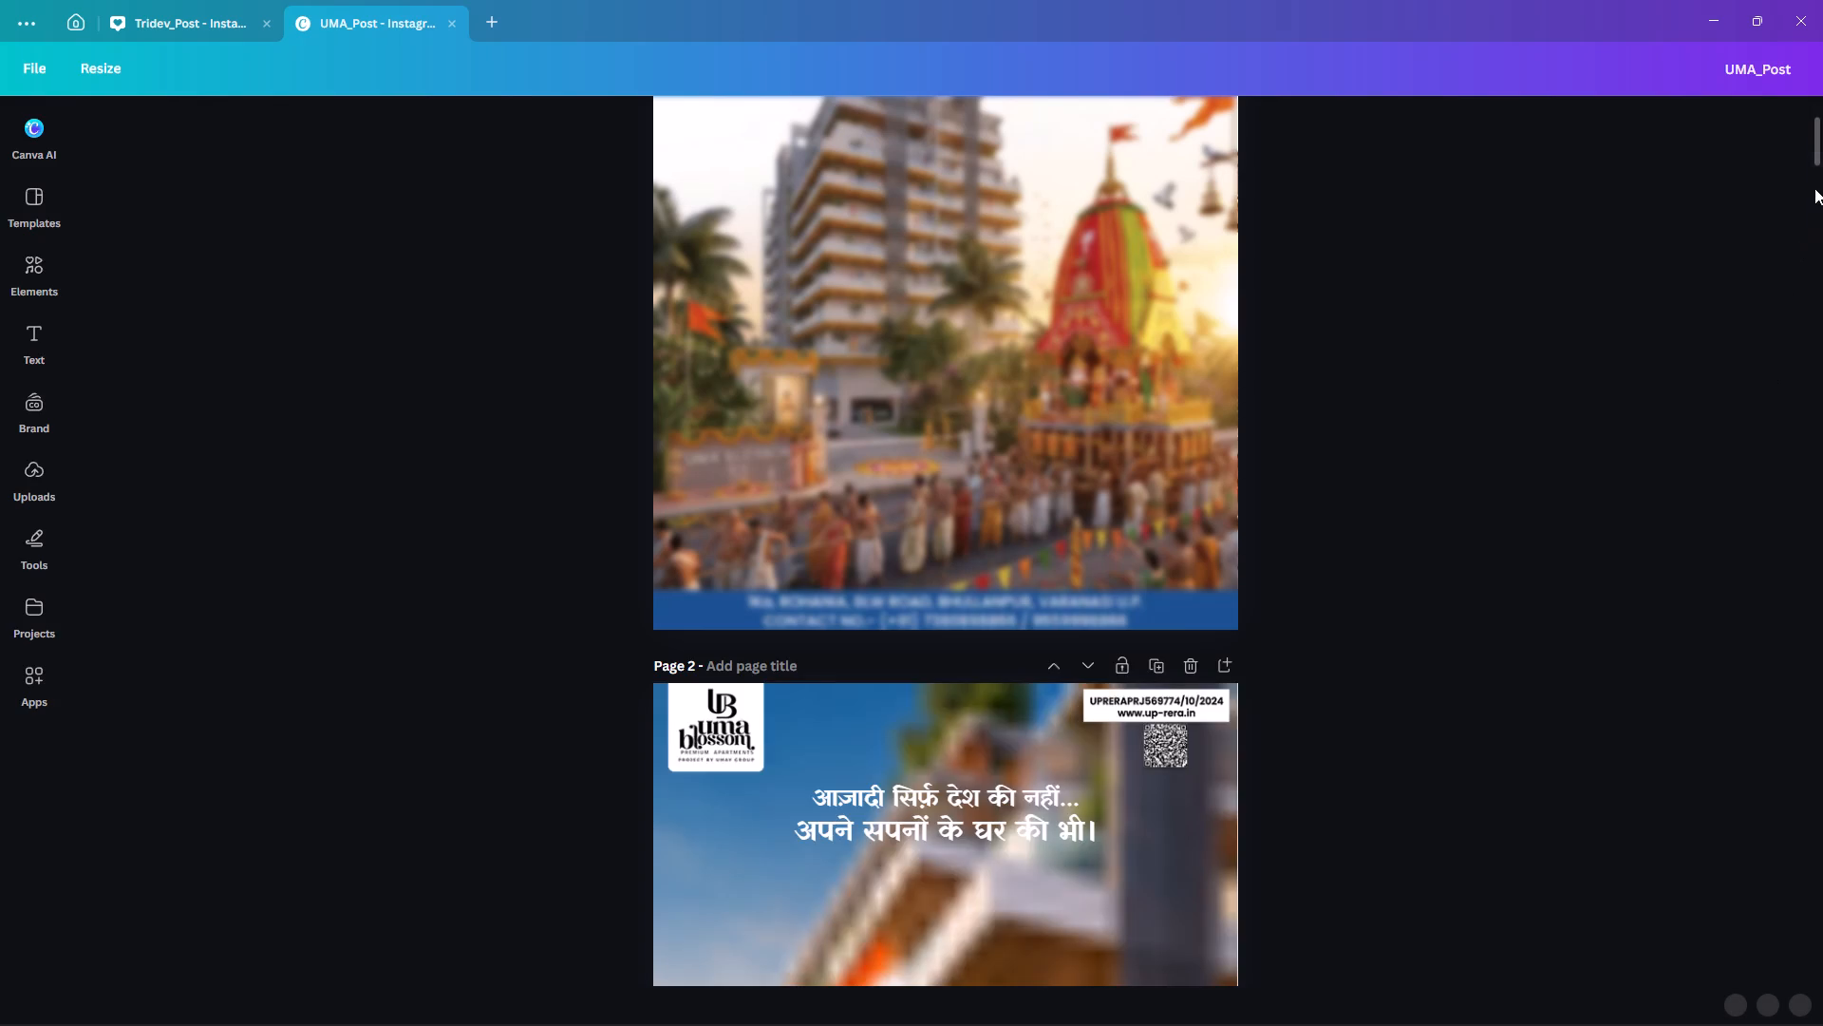
Duplicate page 20 at the end of the design and delete the copy's building artwork and headline, keeping logo, RERA block and footer.
{"action": "left_click_drag", "start_coordinate": [1820, 152], "coordinate": [1822, 1025]}
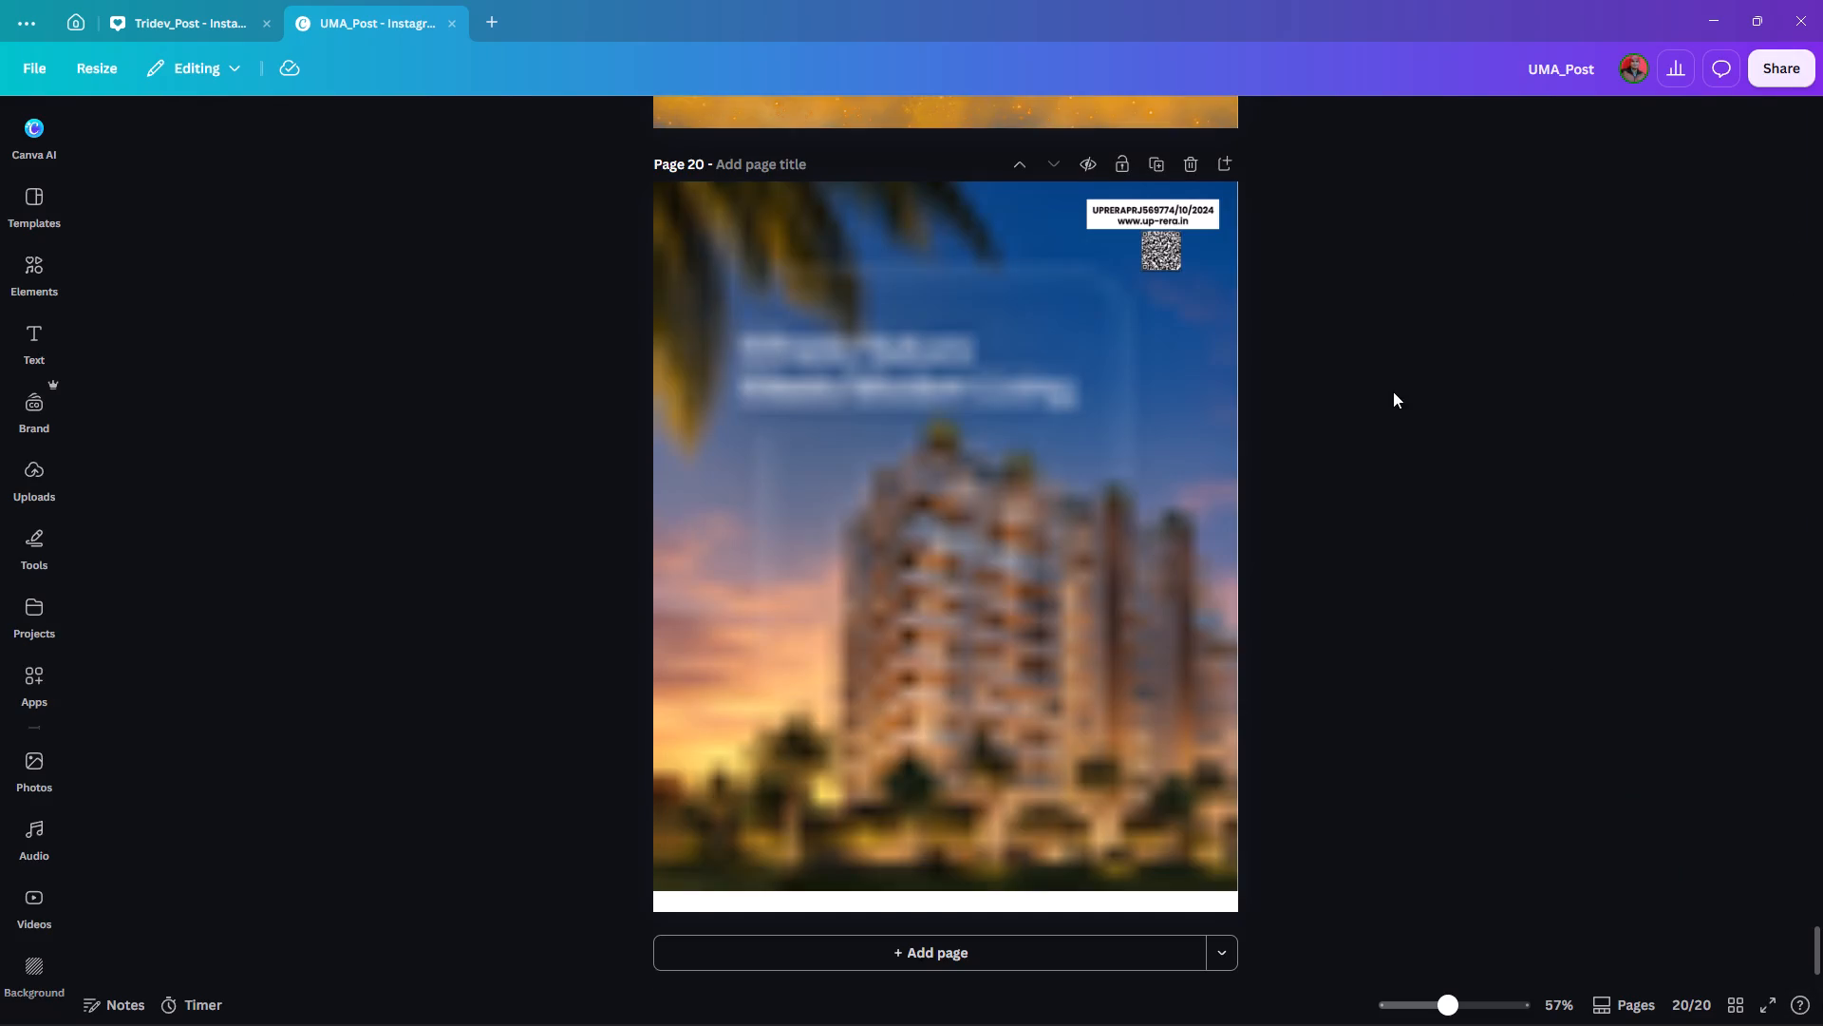
{"action": "scroll", "coordinate": [1440, 348], "scroll_direction": "down", "scroll_amount": 5}
{"action": "left_click", "coordinate": [1147, 163]}
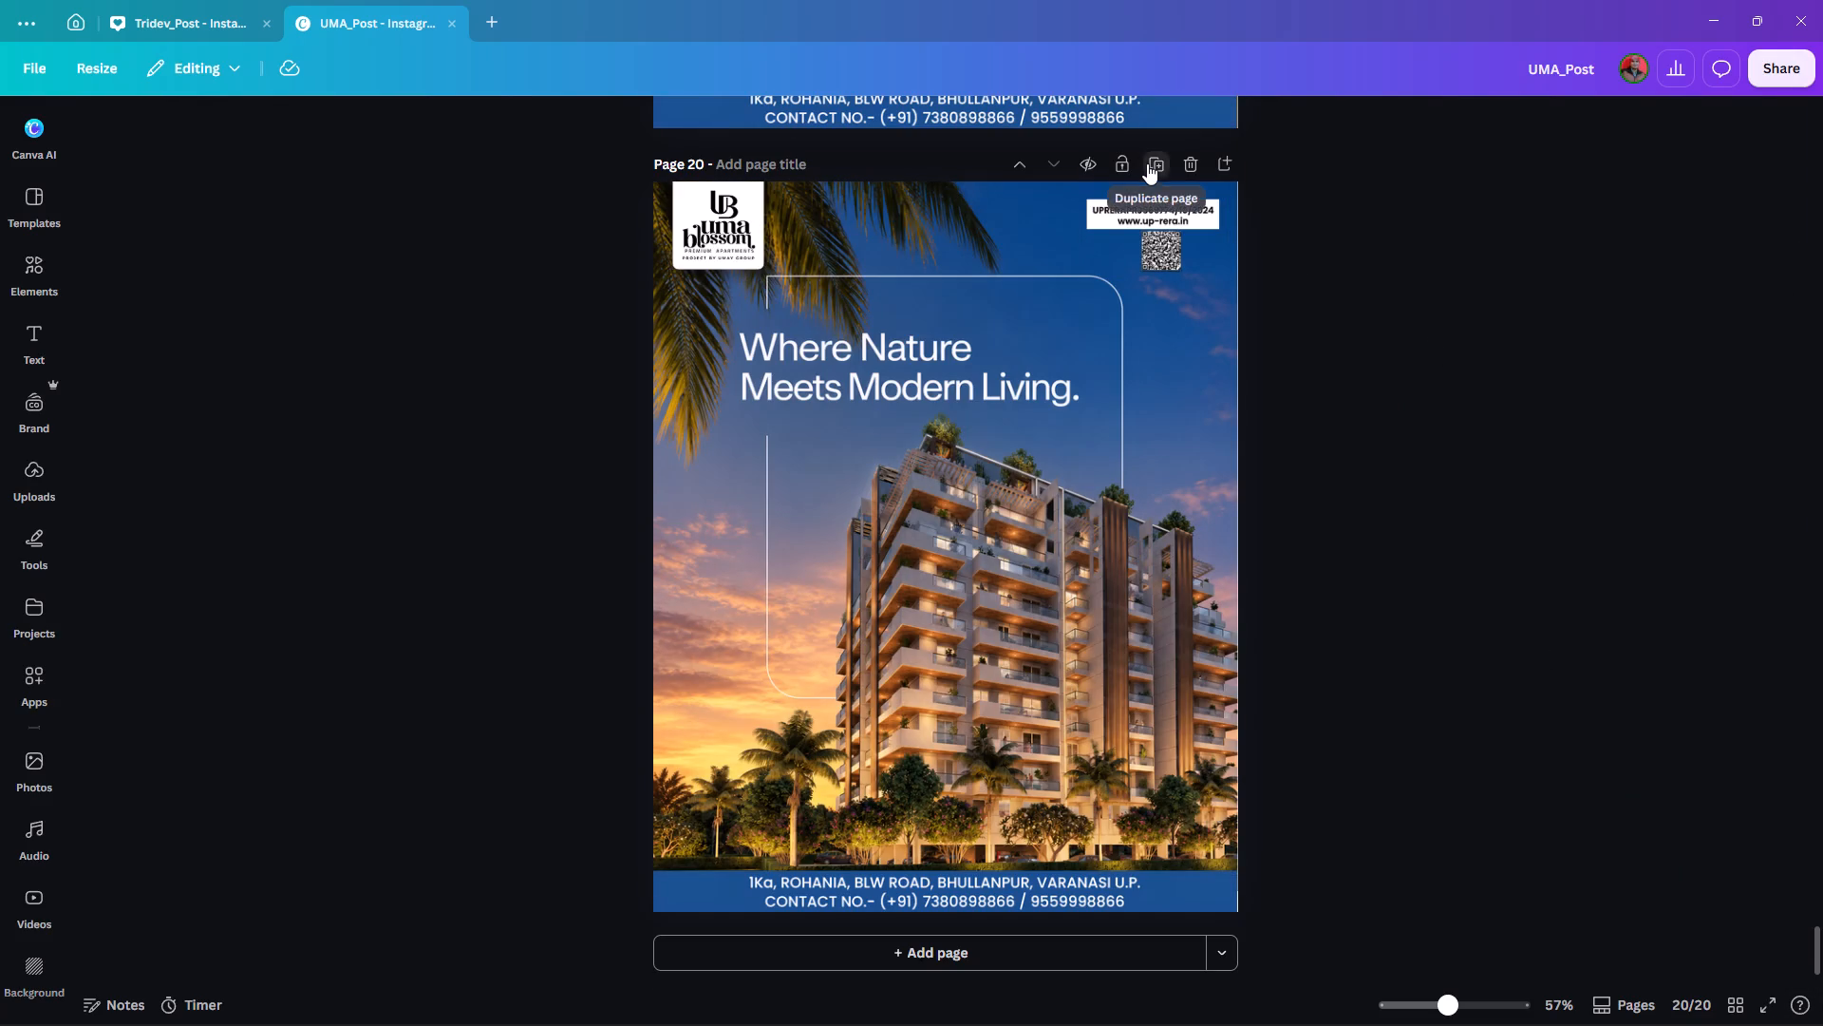
{"action": "left_click", "coordinate": [968, 430]}
{"action": "key", "text": "Delete"}
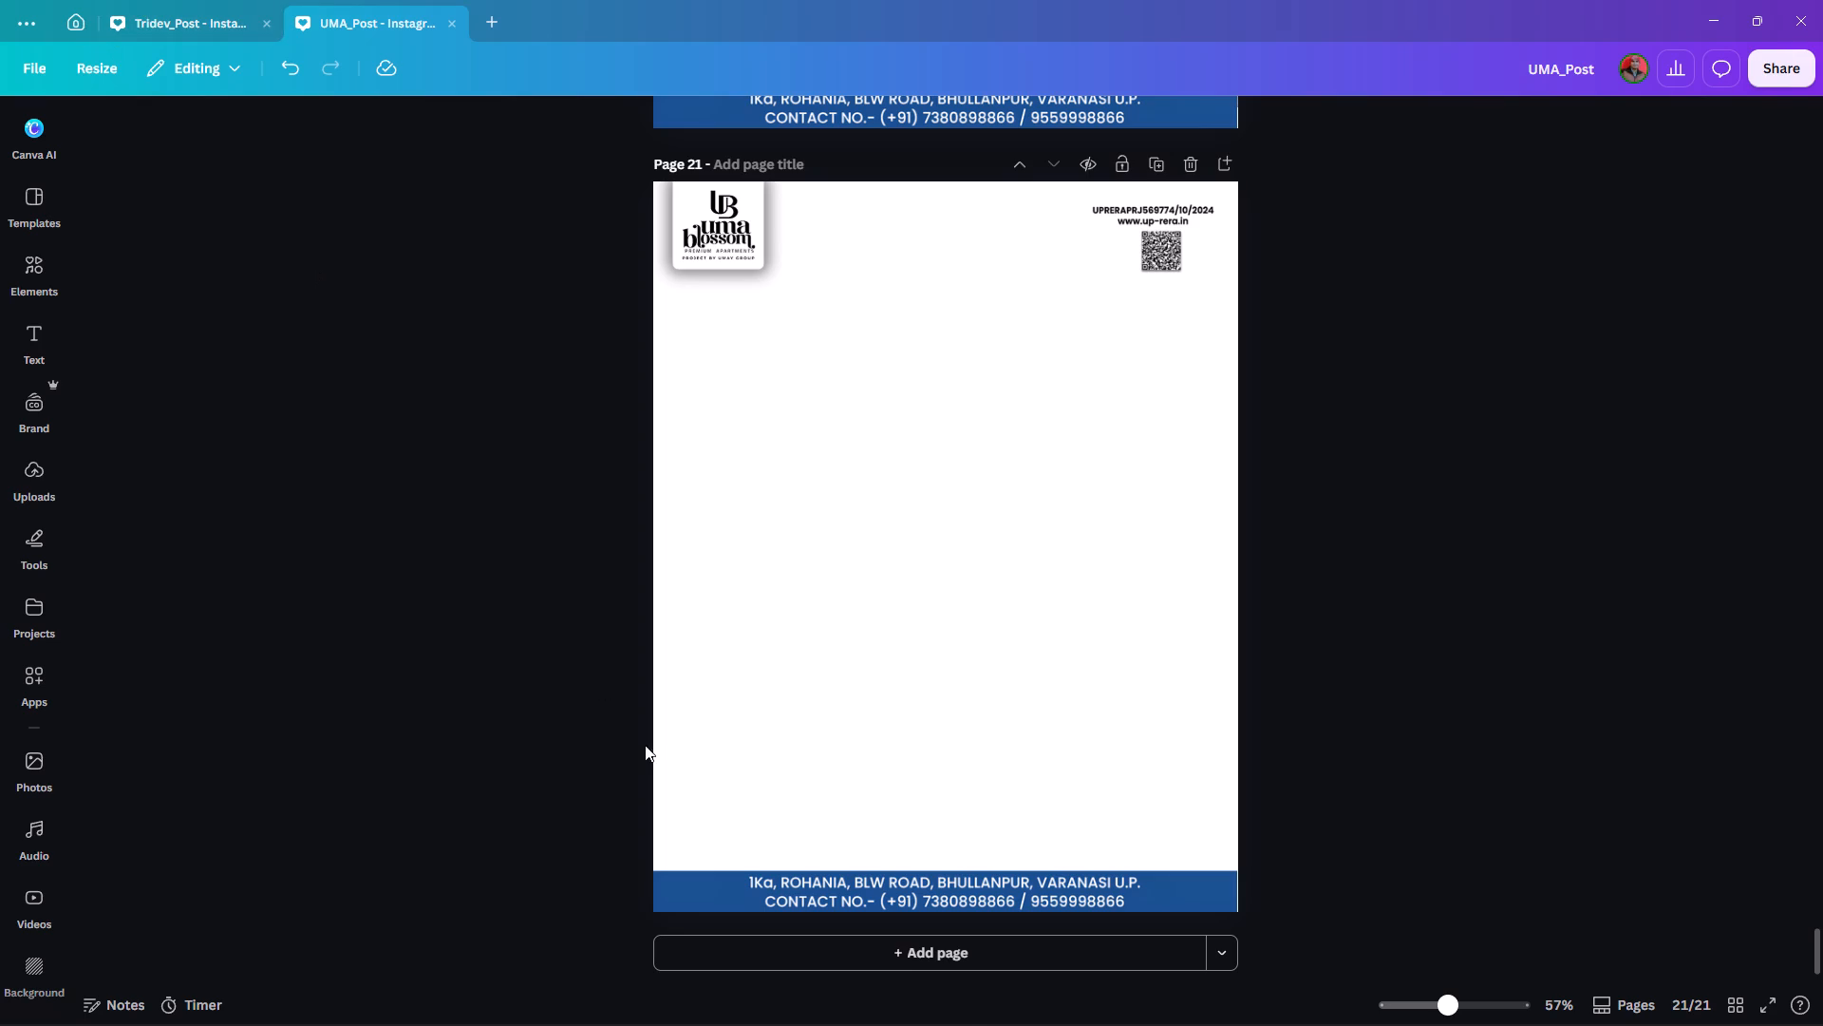
Upload "Precision in Every Detail" from Downloads to the Canva design and place it to fill the whole of page 21.
{"action": "left_click", "coordinate": [833, 1001]}
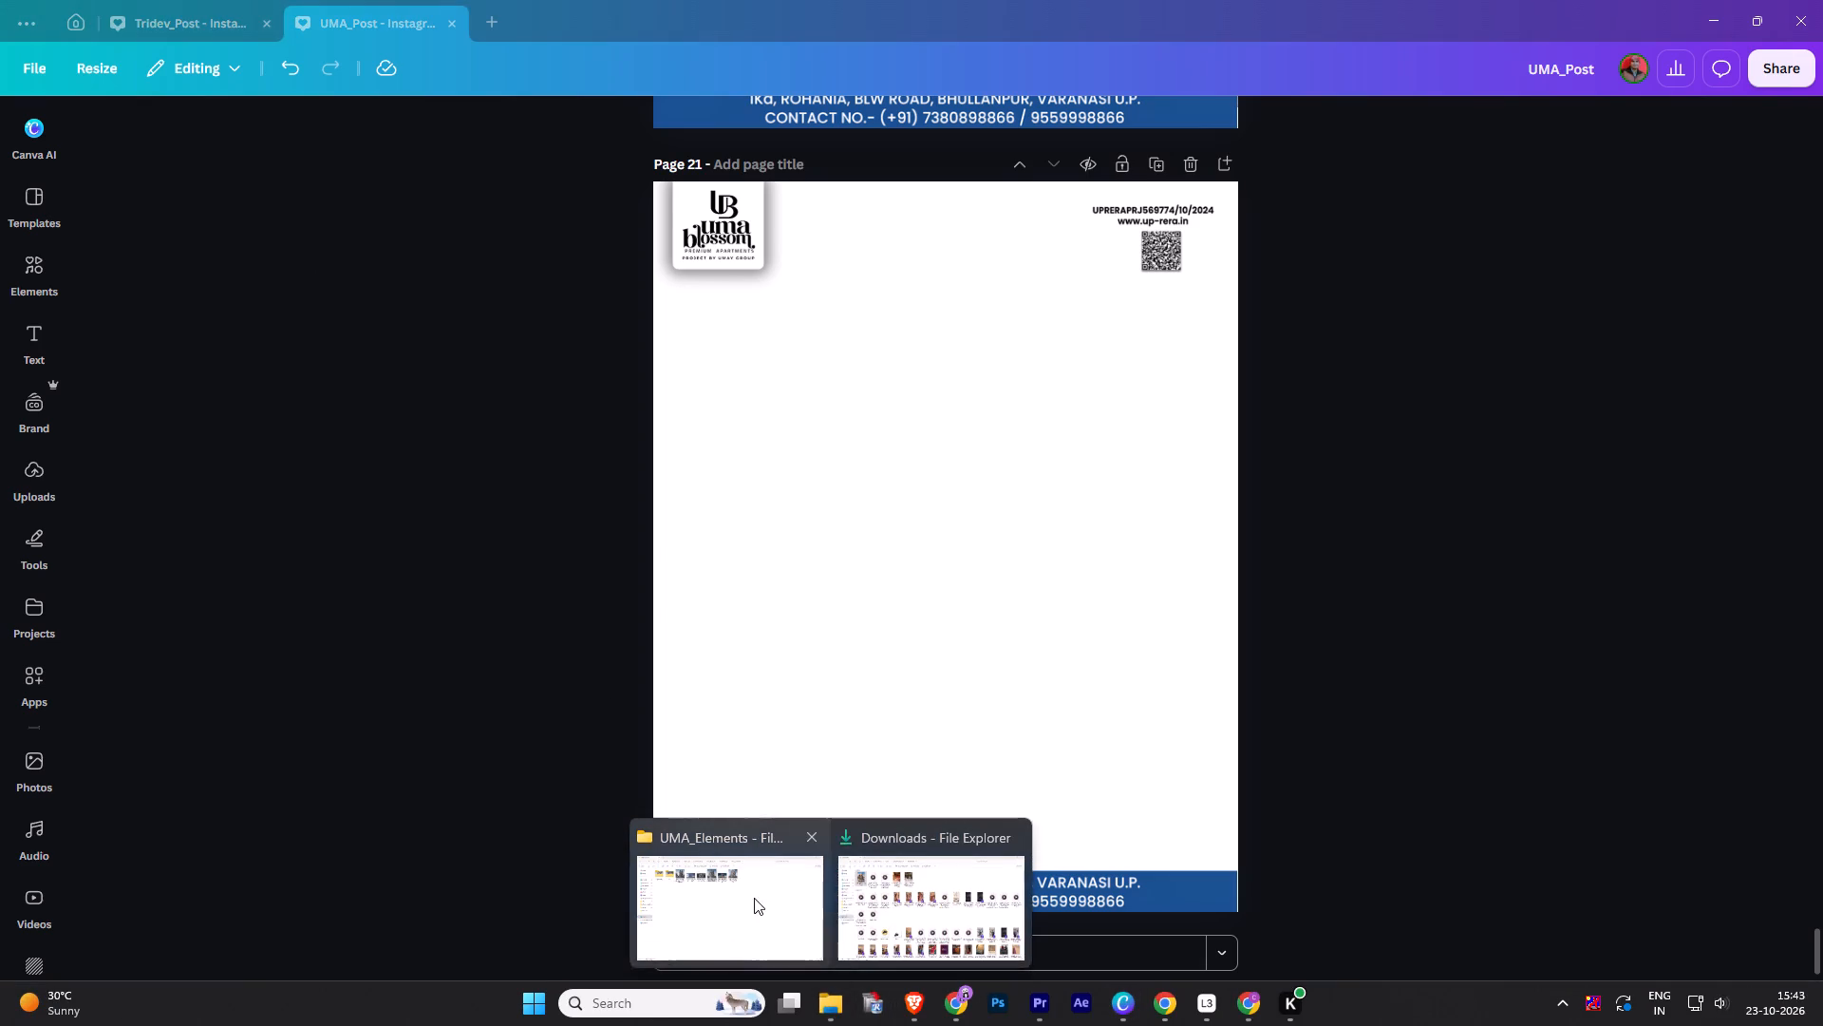
{"action": "left_click", "coordinate": [754, 898]}
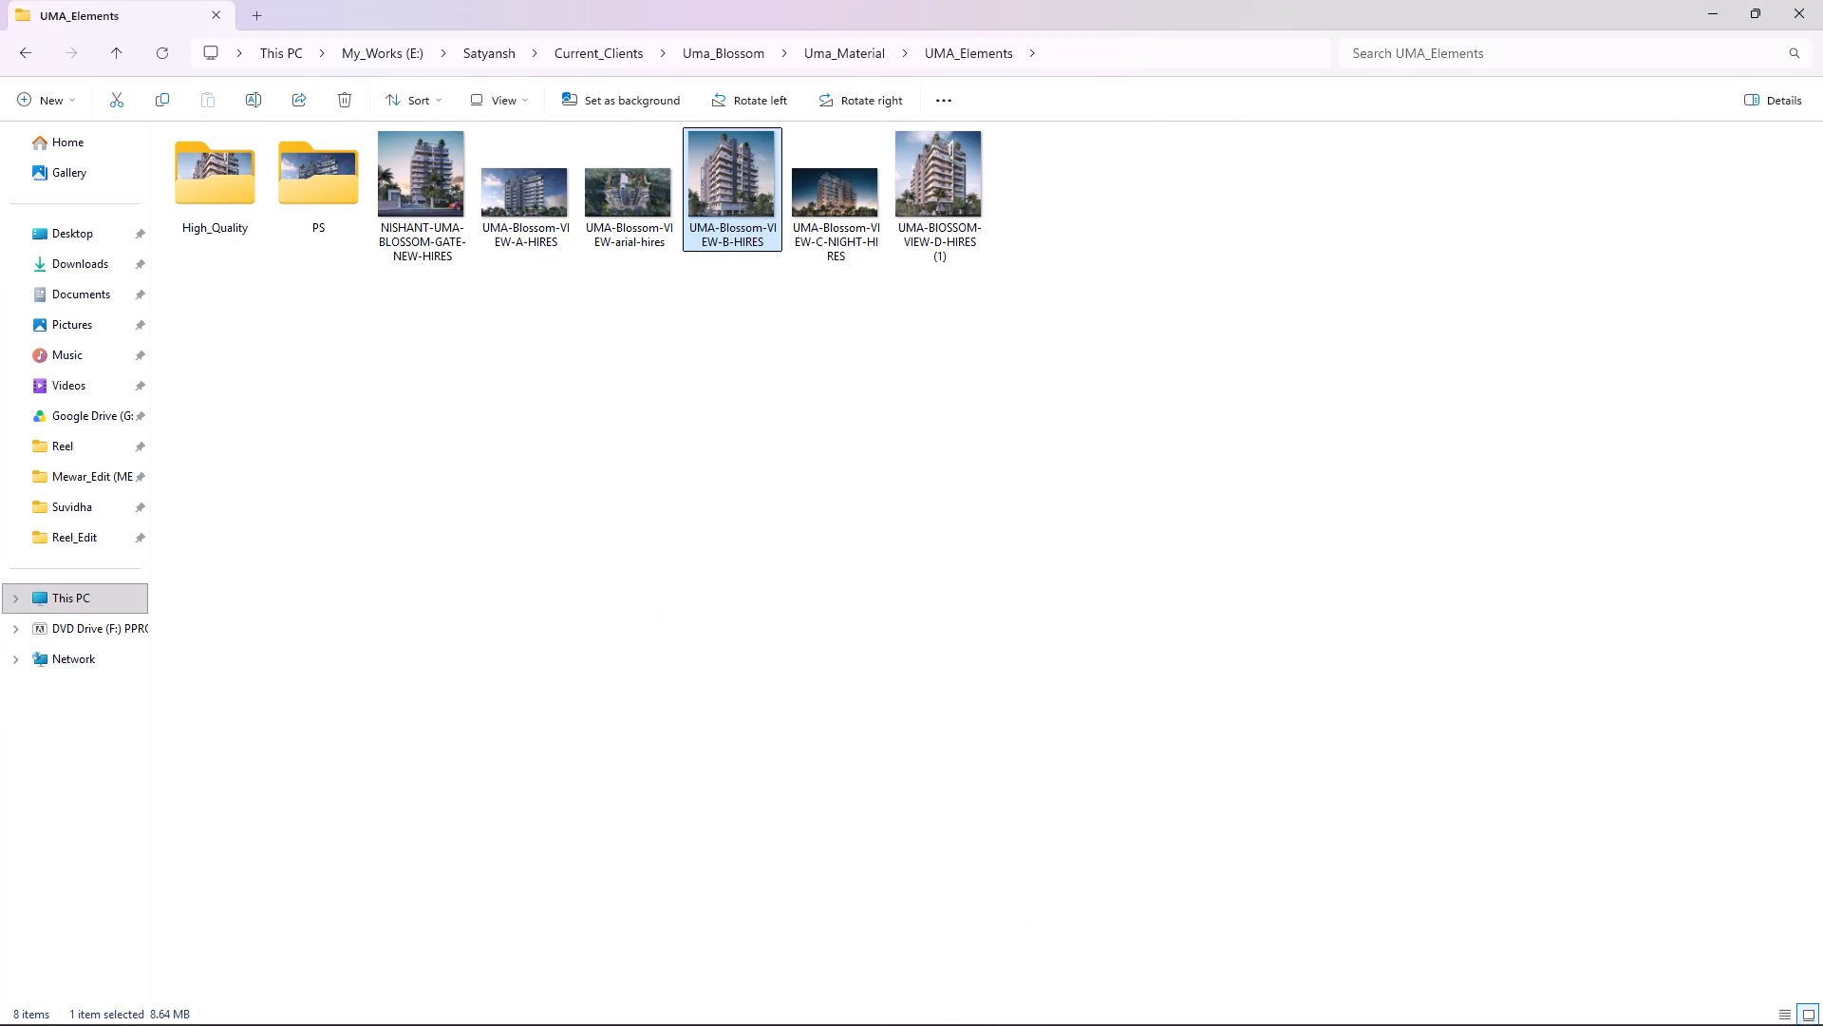
{"action": "left_click", "coordinate": [904, 911]}
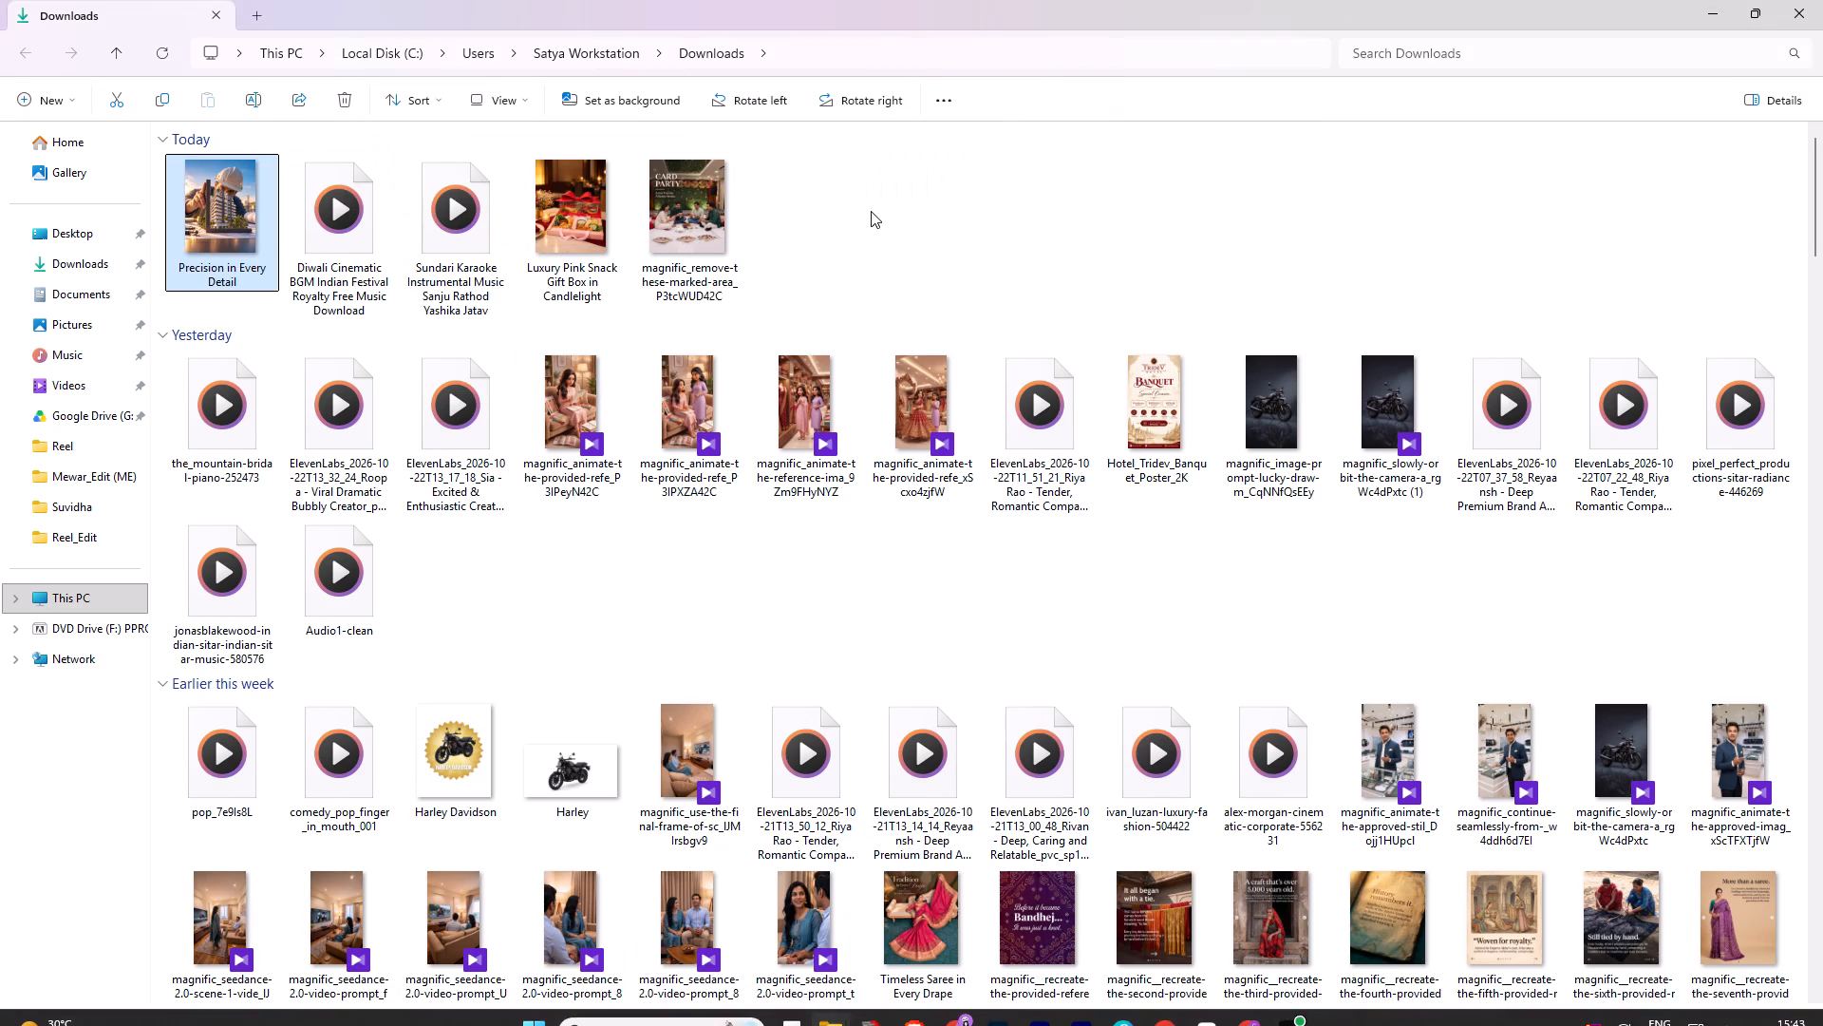
{"action": "left_click", "coordinate": [871, 211]}
{"action": "left_click", "coordinate": [199, 199]}
{"action": "left_click_drag", "start_coordinate": [218, 200], "coordinate": [1128, 991]}
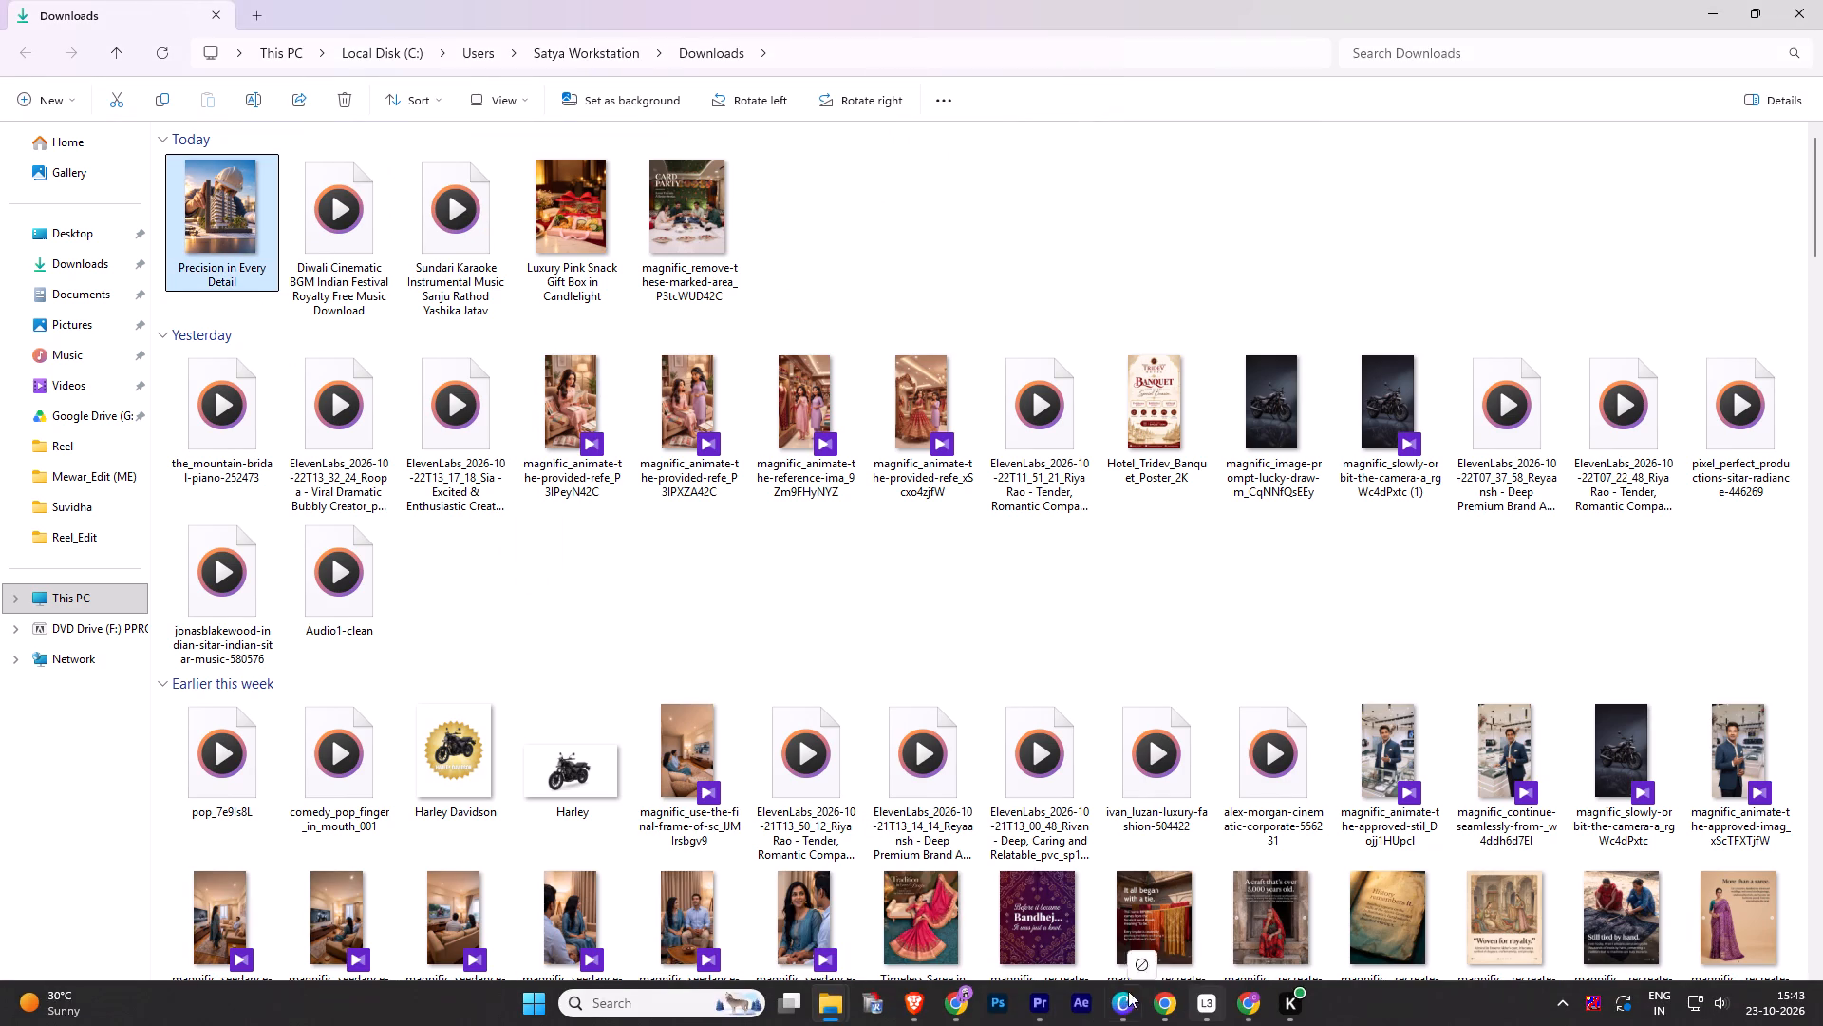
{"action": "left_click_drag", "start_coordinate": [1128, 991], "coordinate": [301, 554]}
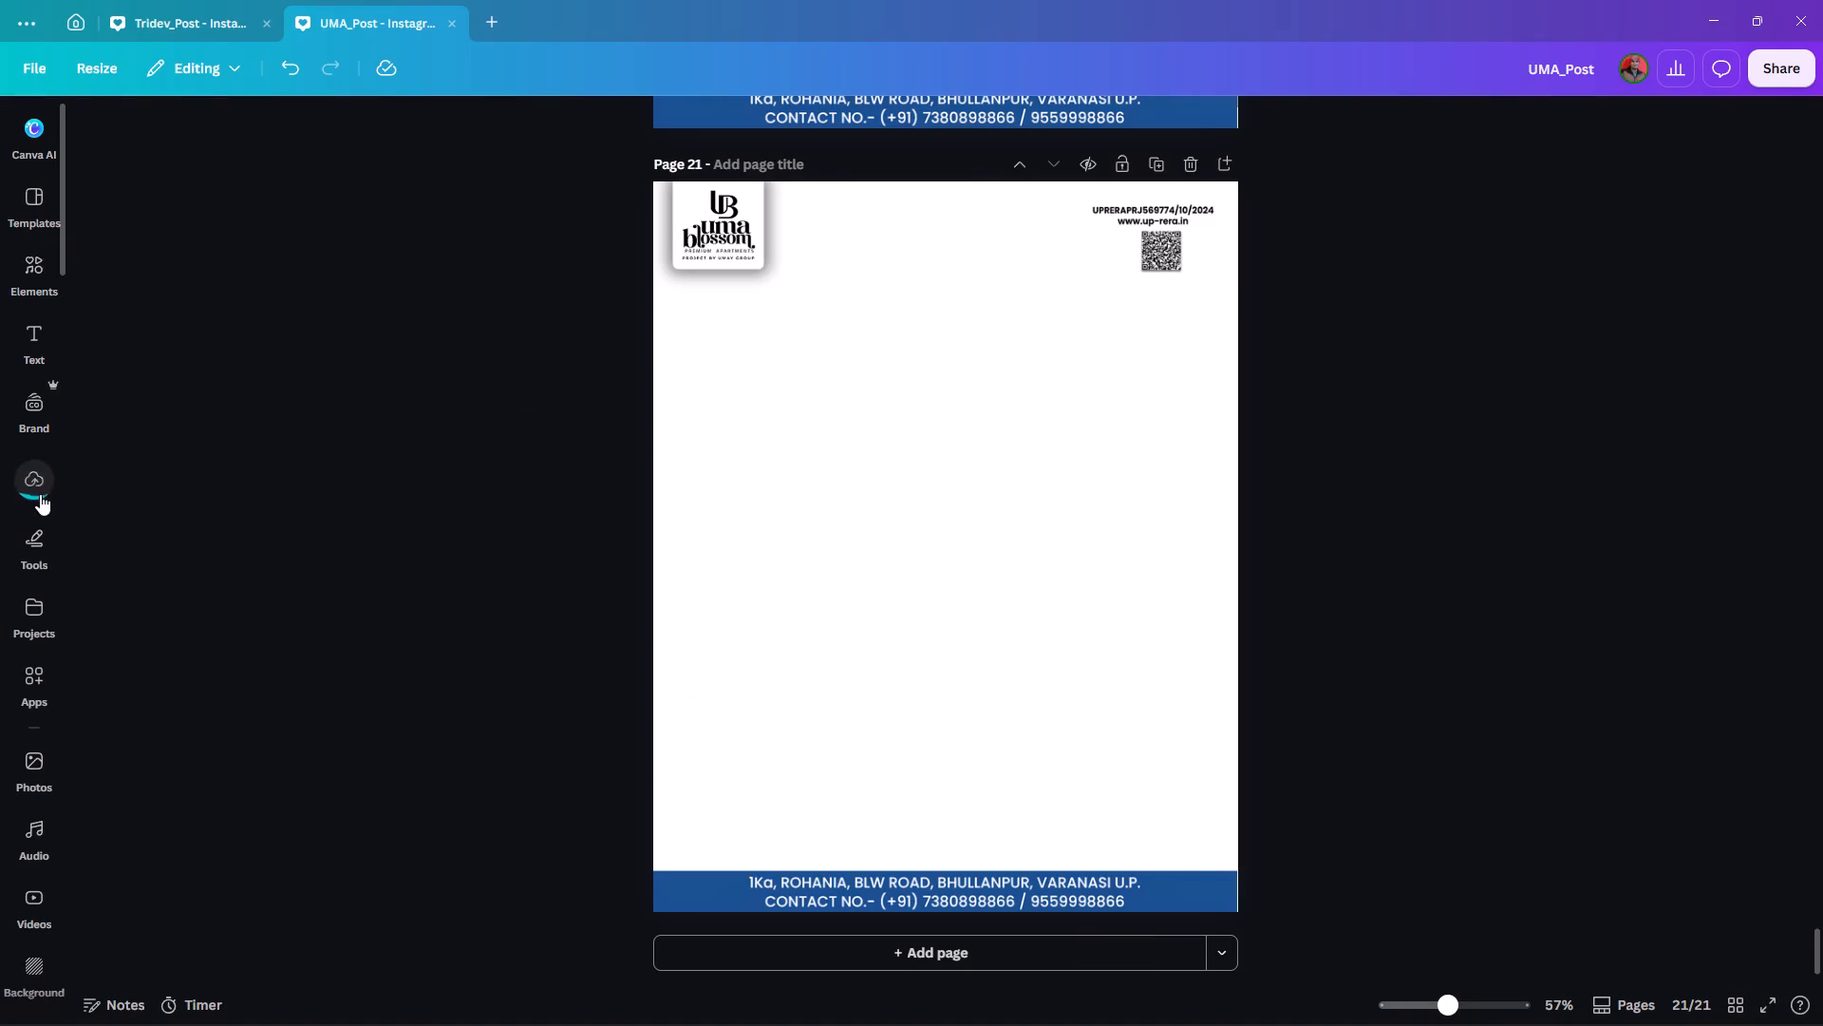
{"action": "left_click", "coordinate": [37, 492]}
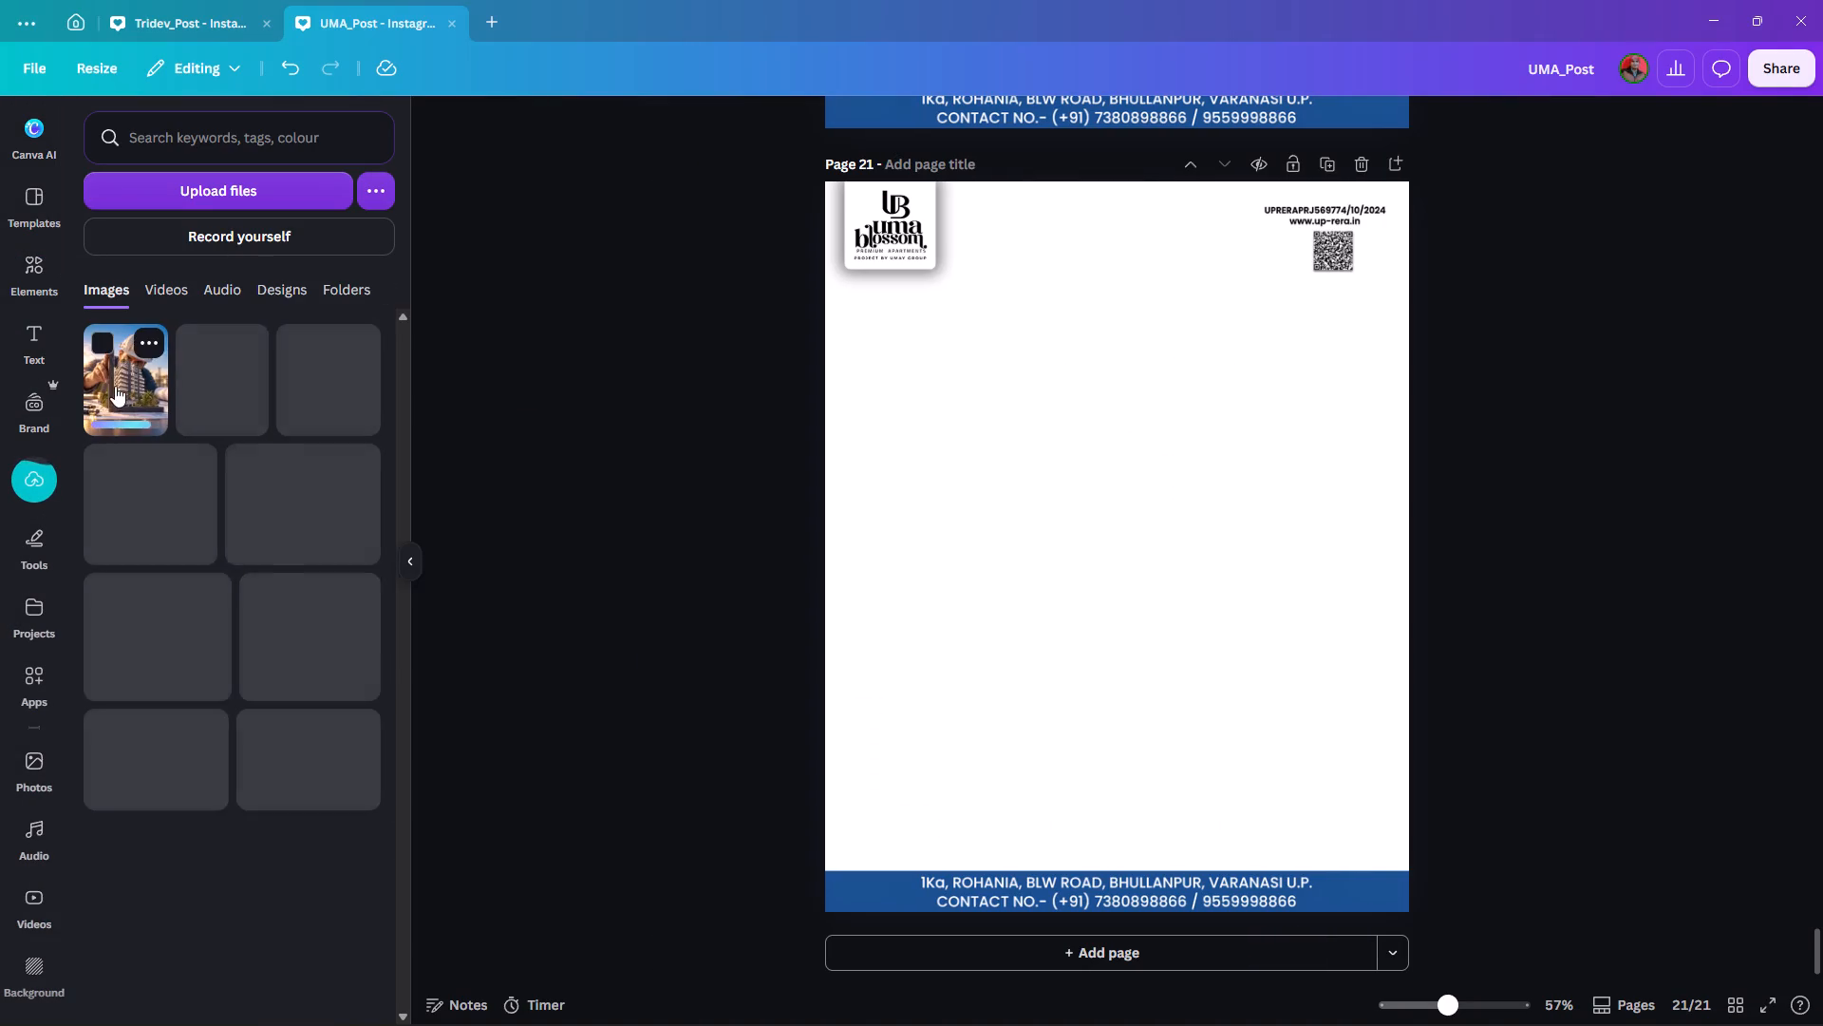
{"action": "left_click_drag", "start_coordinate": [113, 385], "coordinate": [868, 537]}
{"action": "left_click", "coordinate": [997, 527]}
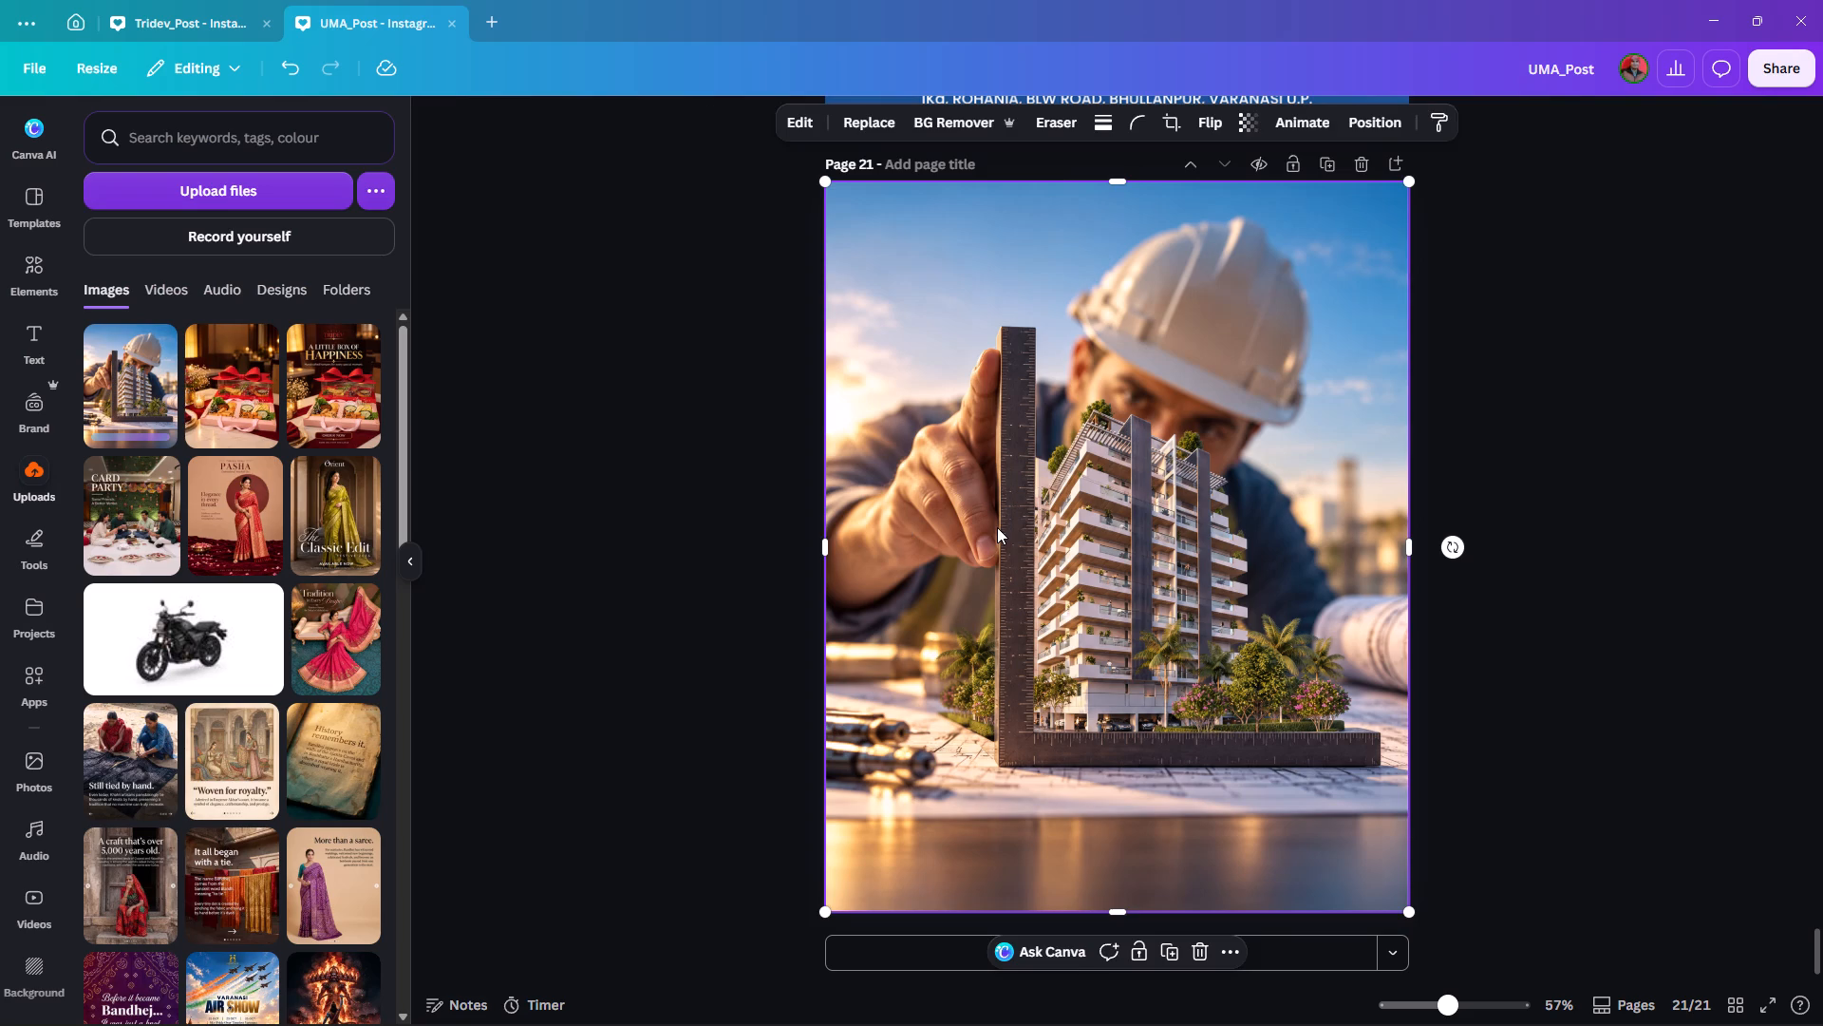
Shift the building image down within its crop on page 21 so more sky shows at the top.
{"action": "double_click", "coordinate": [1001, 537]}
{"action": "left_click_drag", "start_coordinate": [1076, 526], "coordinate": [1087, 582]}
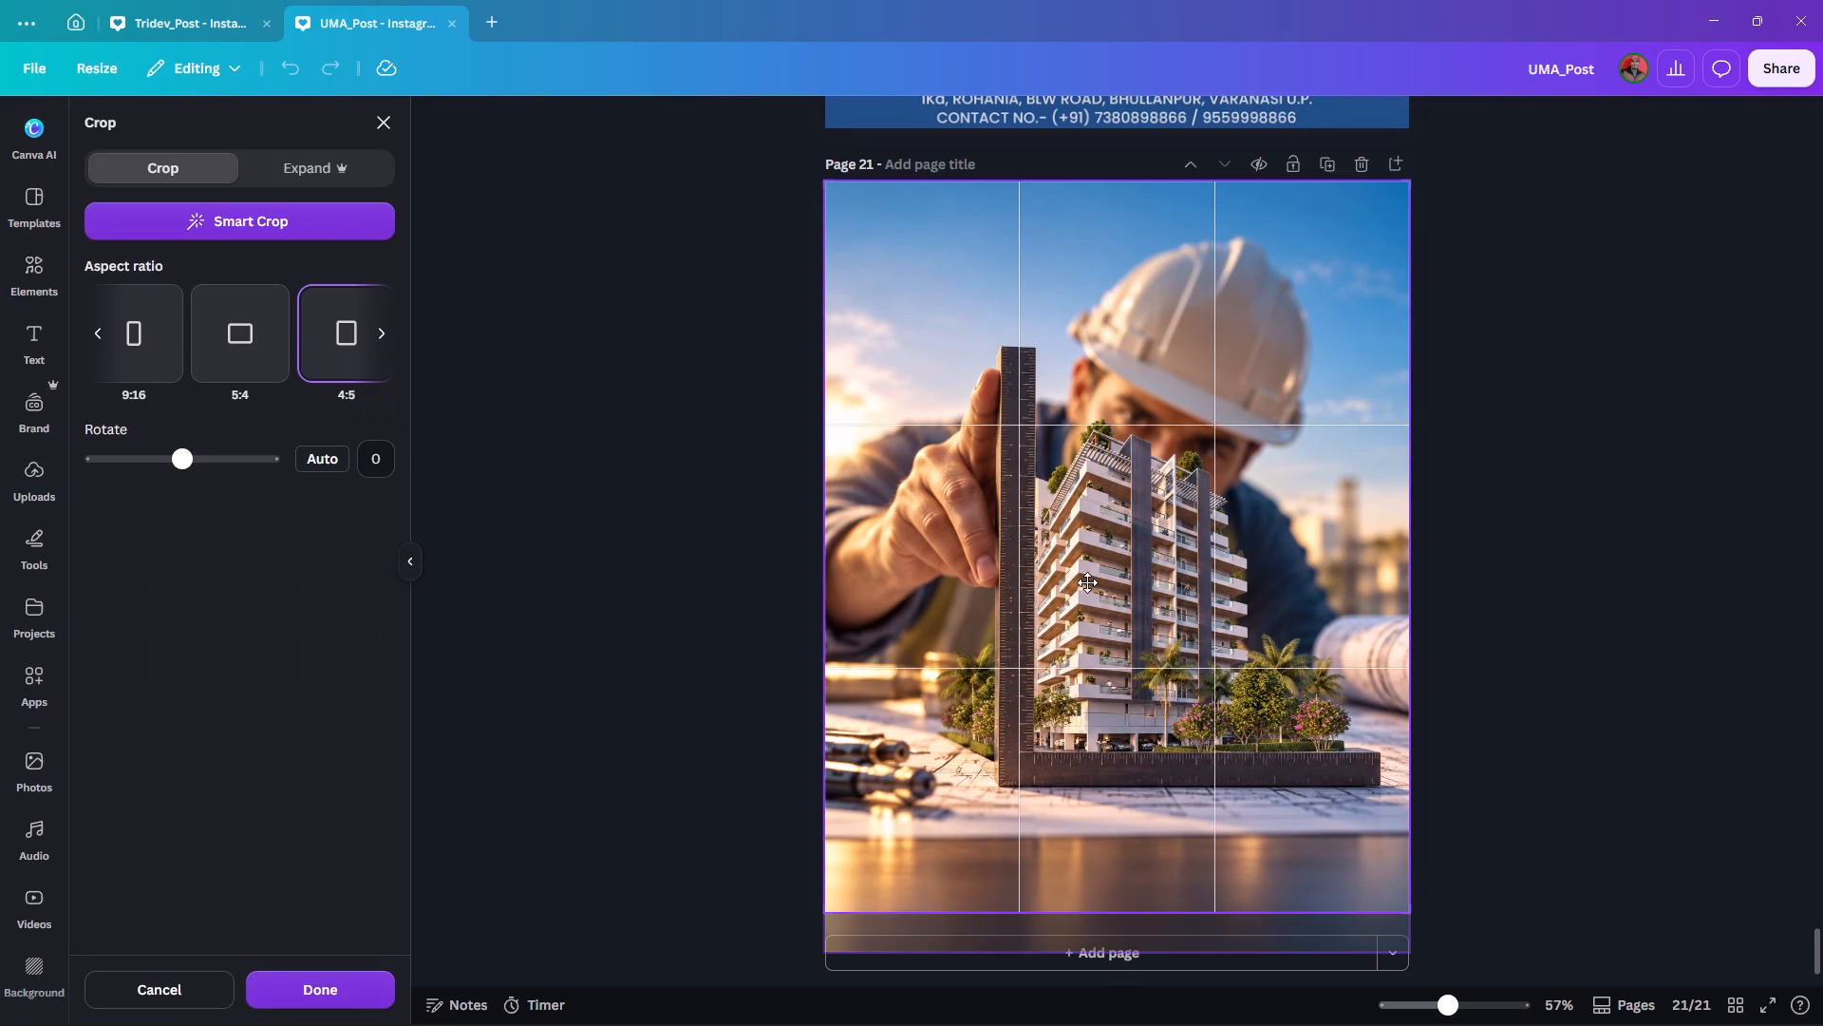
{"action": "left_click_drag", "start_coordinate": [1087, 582], "coordinate": [1087, 583]}
{"action": "double_click", "coordinate": [1594, 464]}
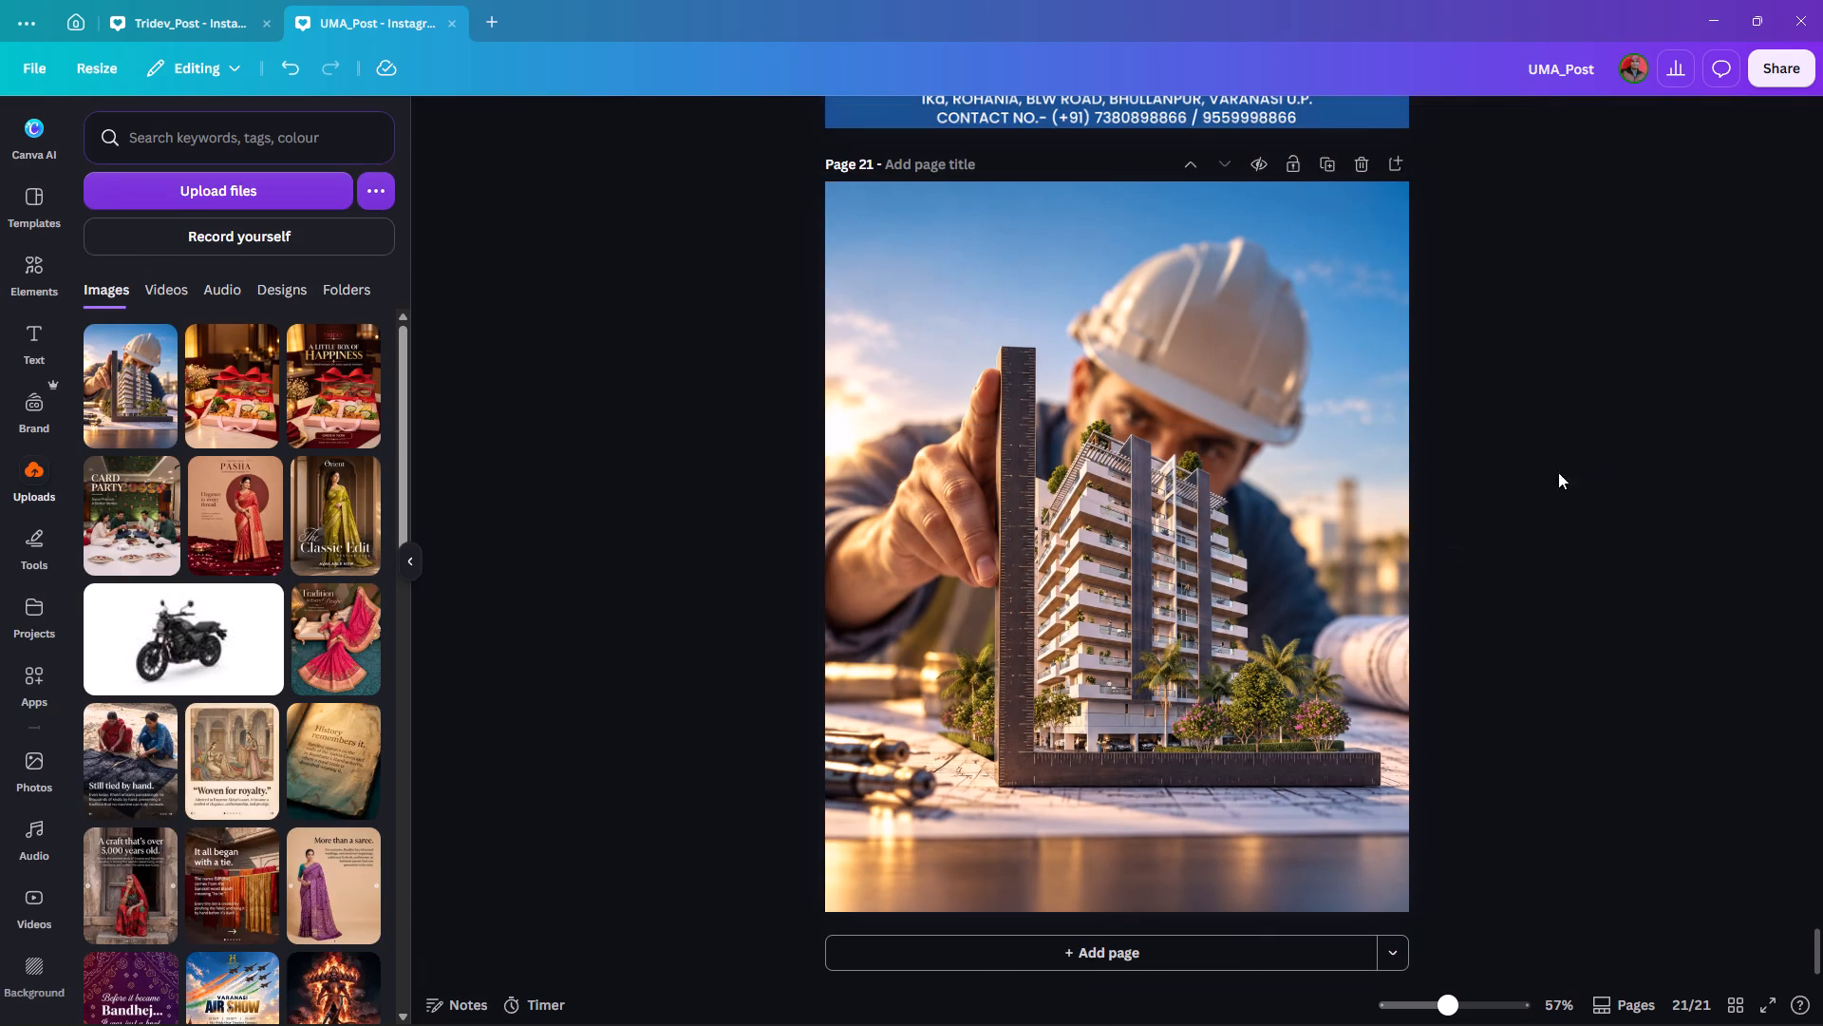
Send the building image backward four levels, behind the Uma Blossom logo, RERA block, QR code and footer.
{"action": "left_click", "coordinate": [1305, 530]}
{"action": "key", "text": "ctrl+bracketleft"}
{"action": "key", "text": "ctrl+bracketleft"}
{"action": "key", "text": "ctrl+bracketleft"}
{"action": "key", "text": "ctrl+bracketleft"}
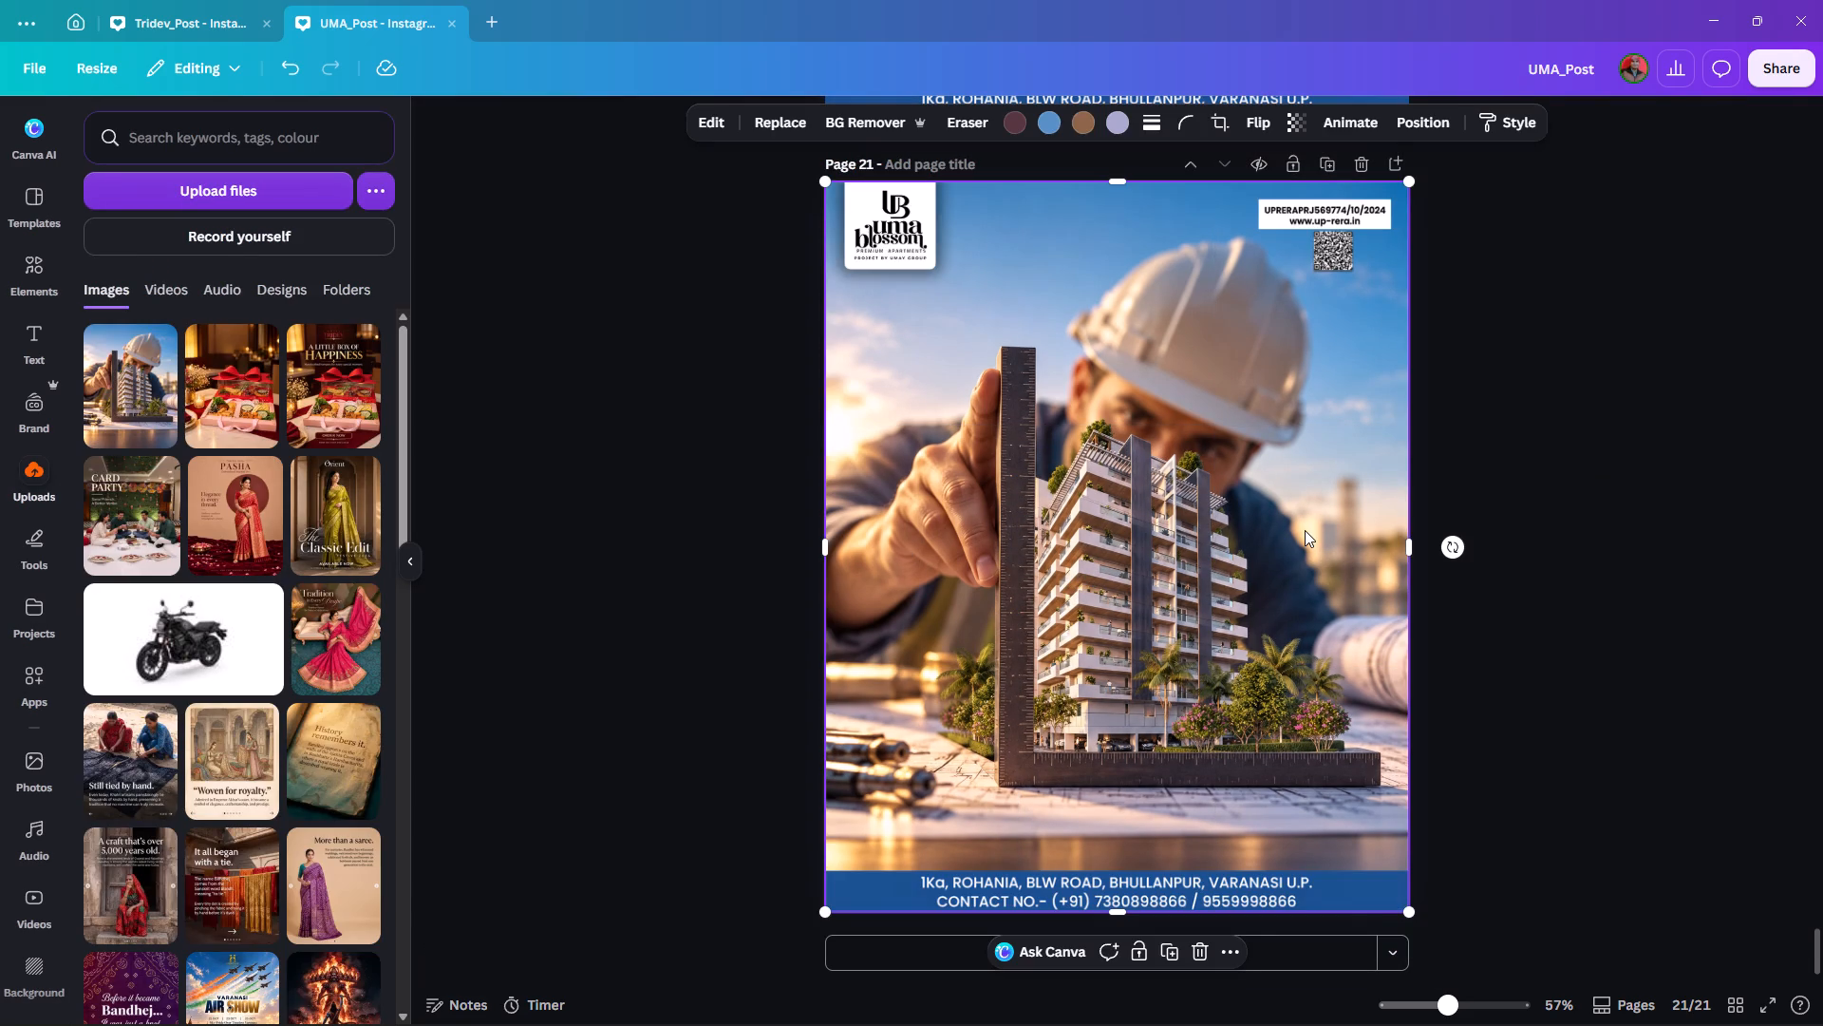
{"action": "left_click", "coordinate": [1550, 433]}
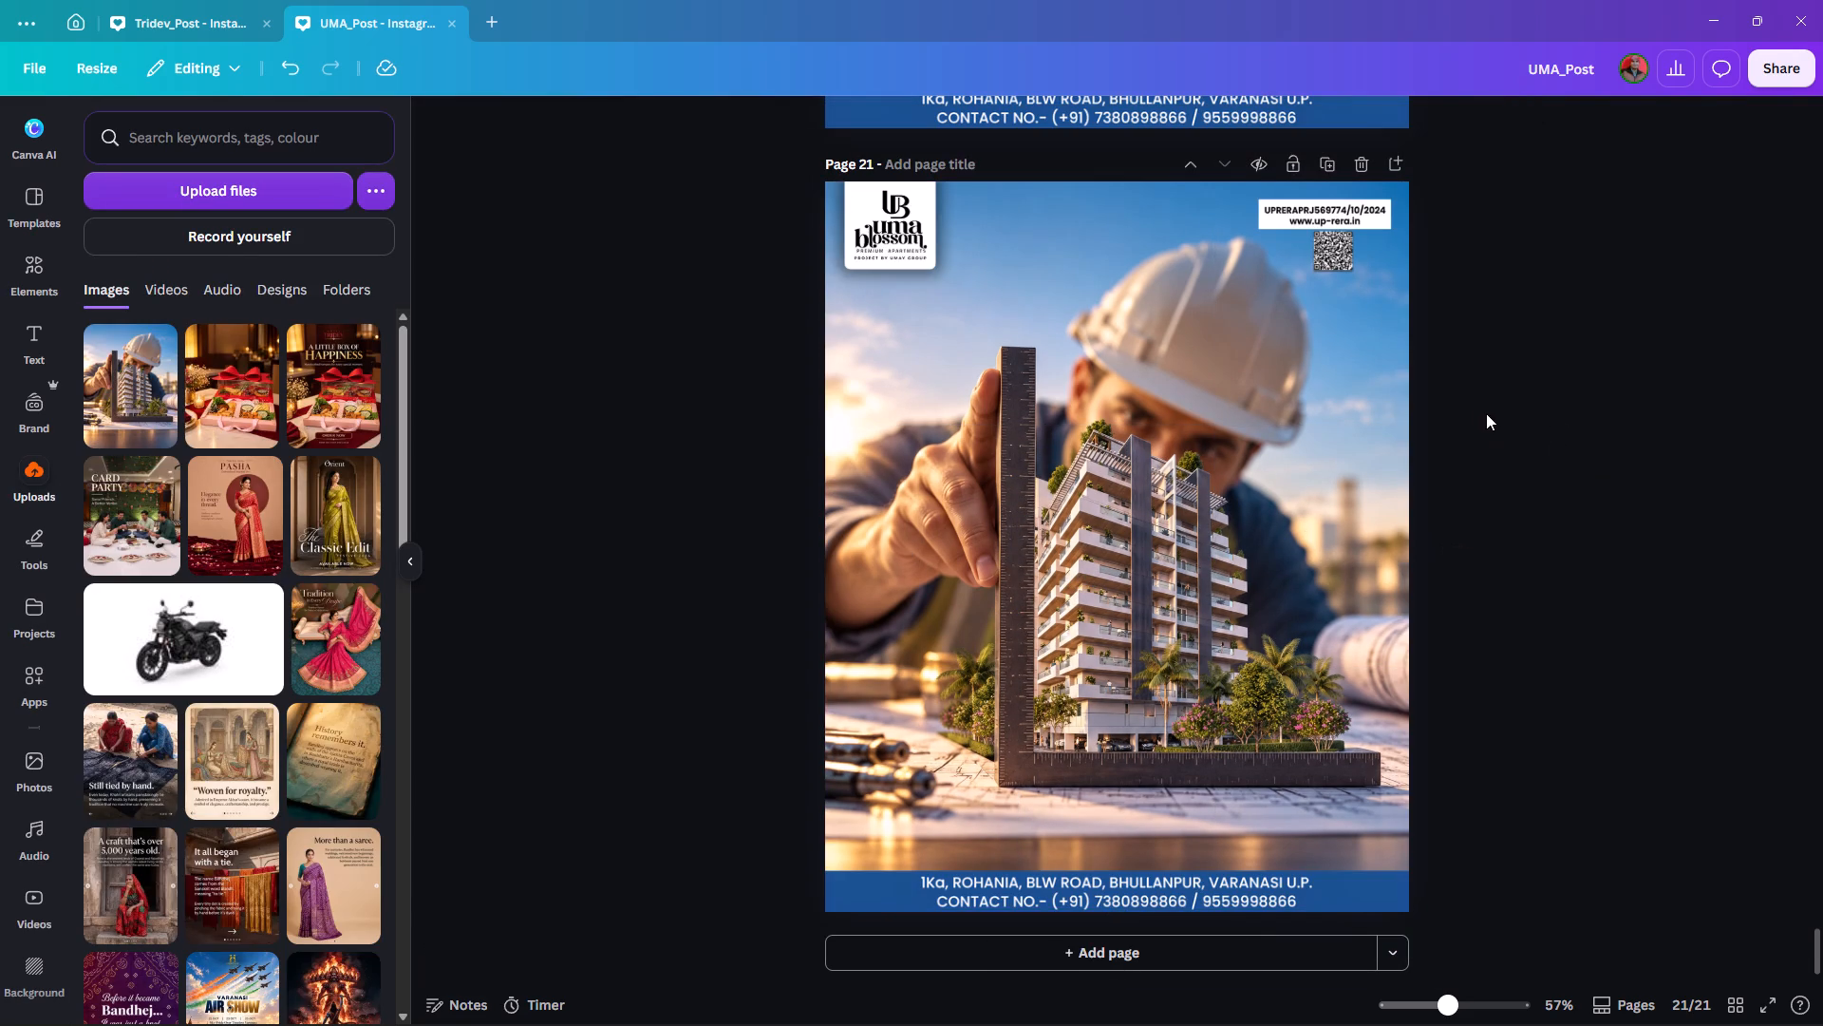
Reopen the building image's crop on page 21 and nudge the picture slightly upward within the frame.
{"action": "left_click", "coordinate": [1264, 458]}
{"action": "double_click", "coordinate": [1264, 458]}
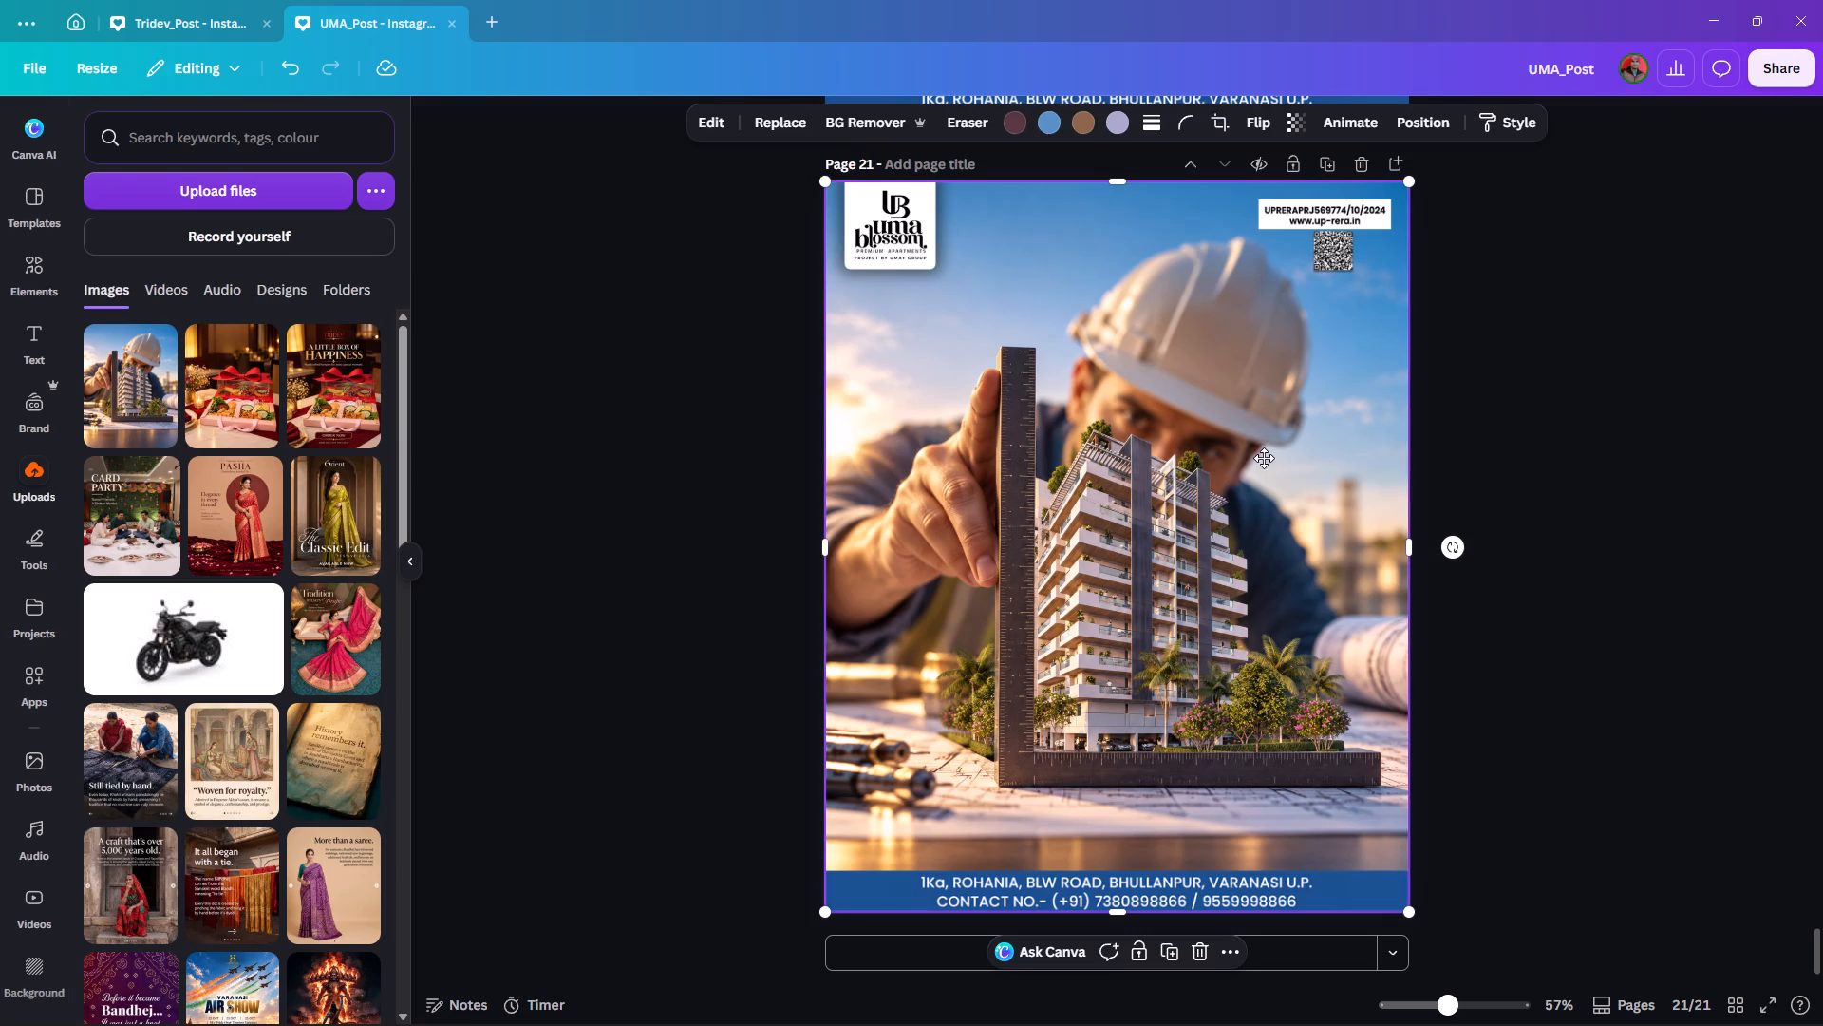
{"action": "left_click_drag", "start_coordinate": [1275, 457], "coordinate": [1272, 443]}
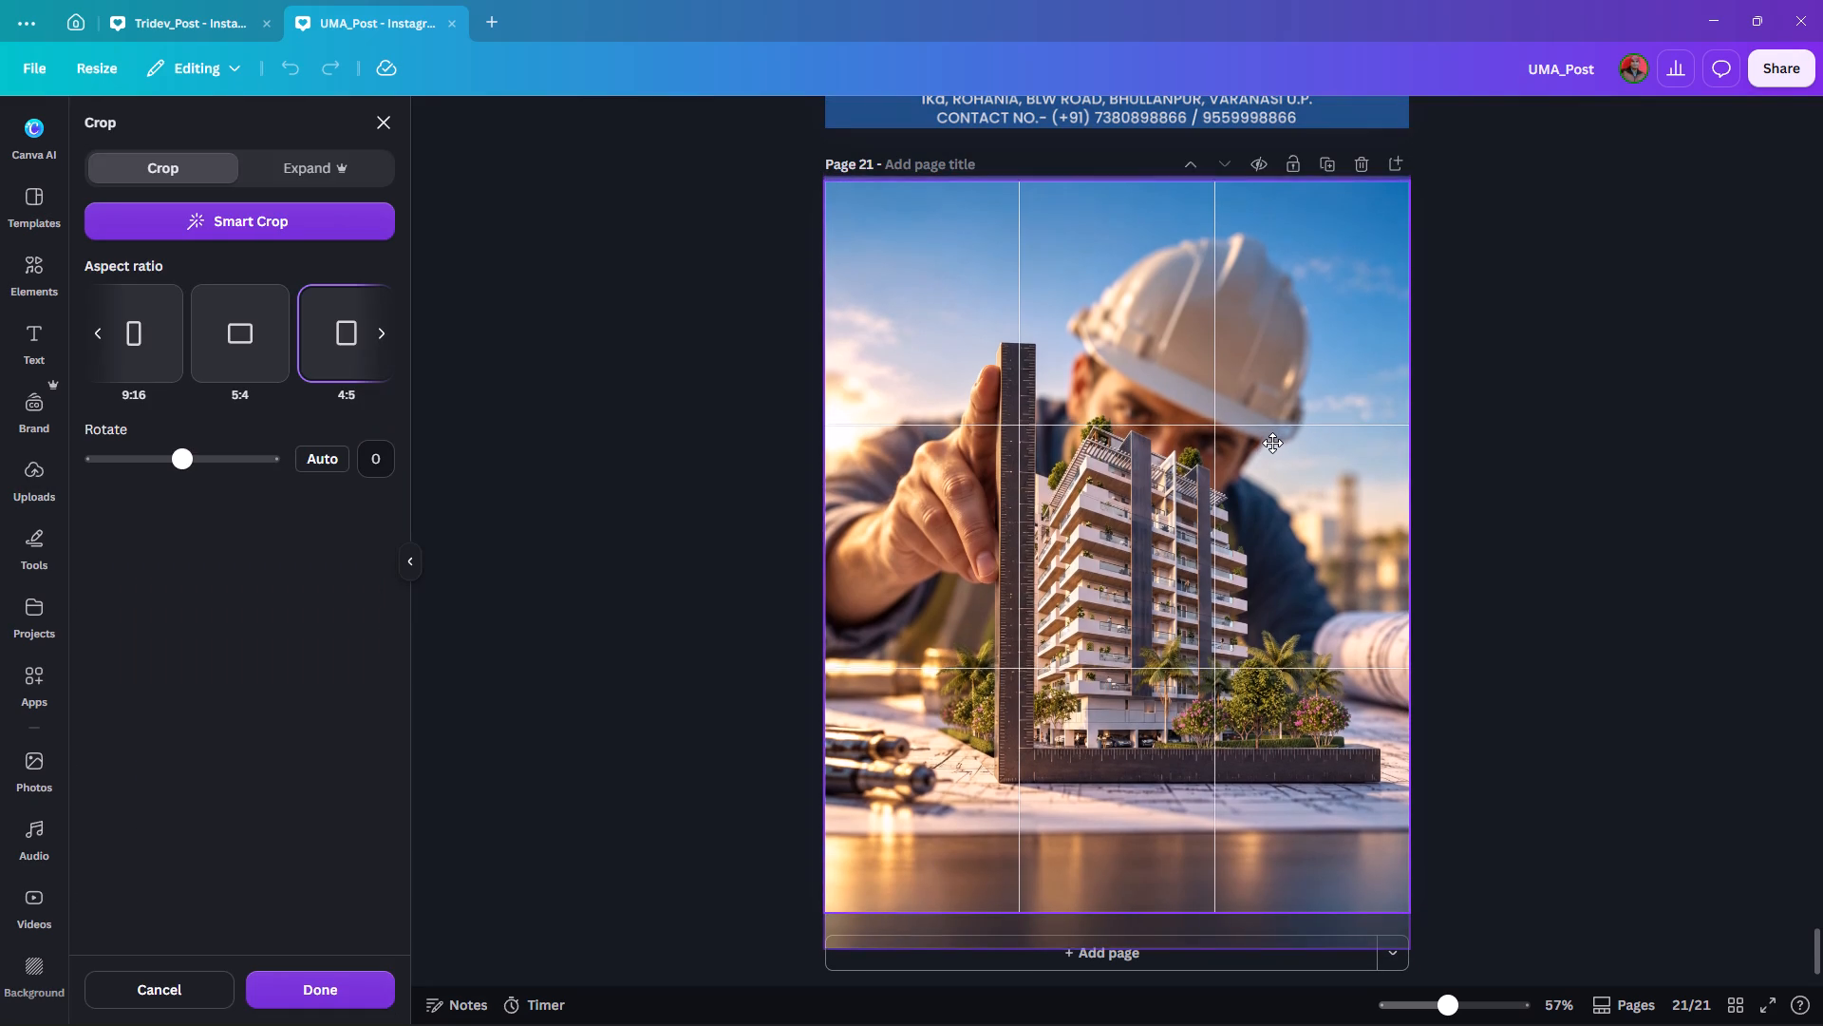
{"action": "left_click_drag", "start_coordinate": [1272, 443], "coordinate": [1271, 444]}
{"action": "left_click", "coordinate": [1607, 394]}
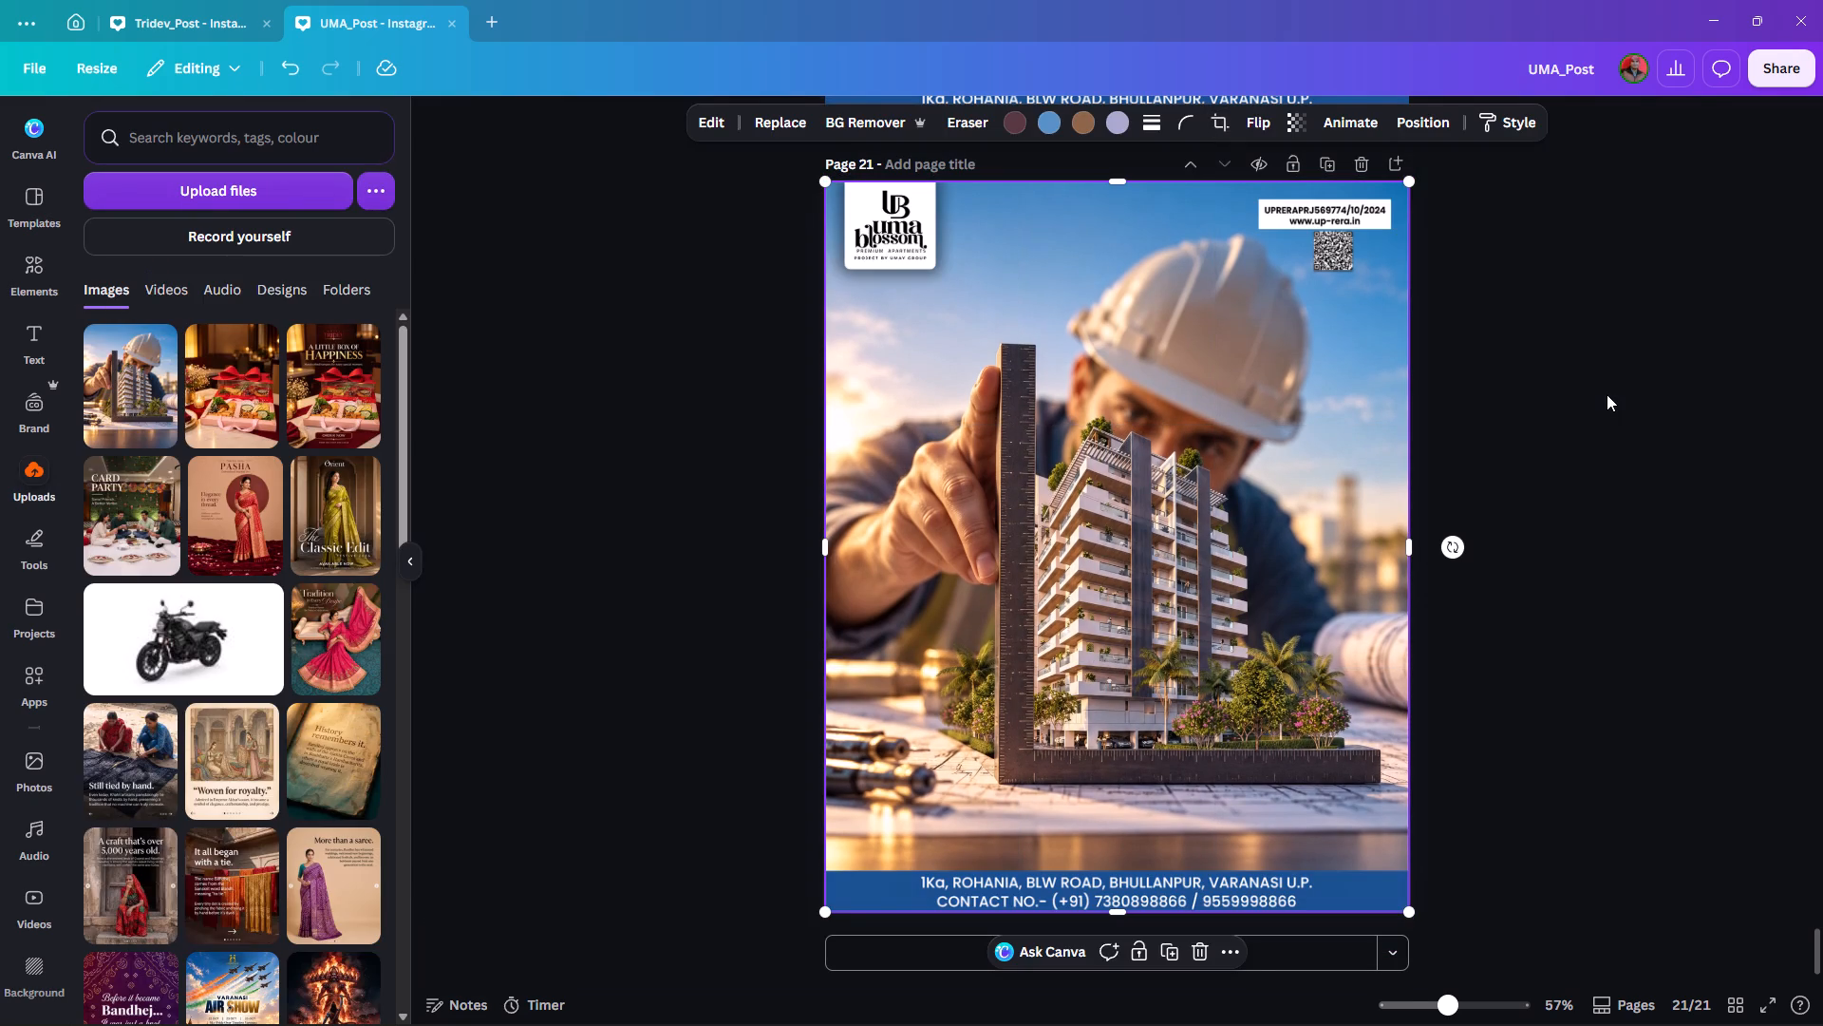
{"action": "left_click", "coordinate": [1607, 394]}
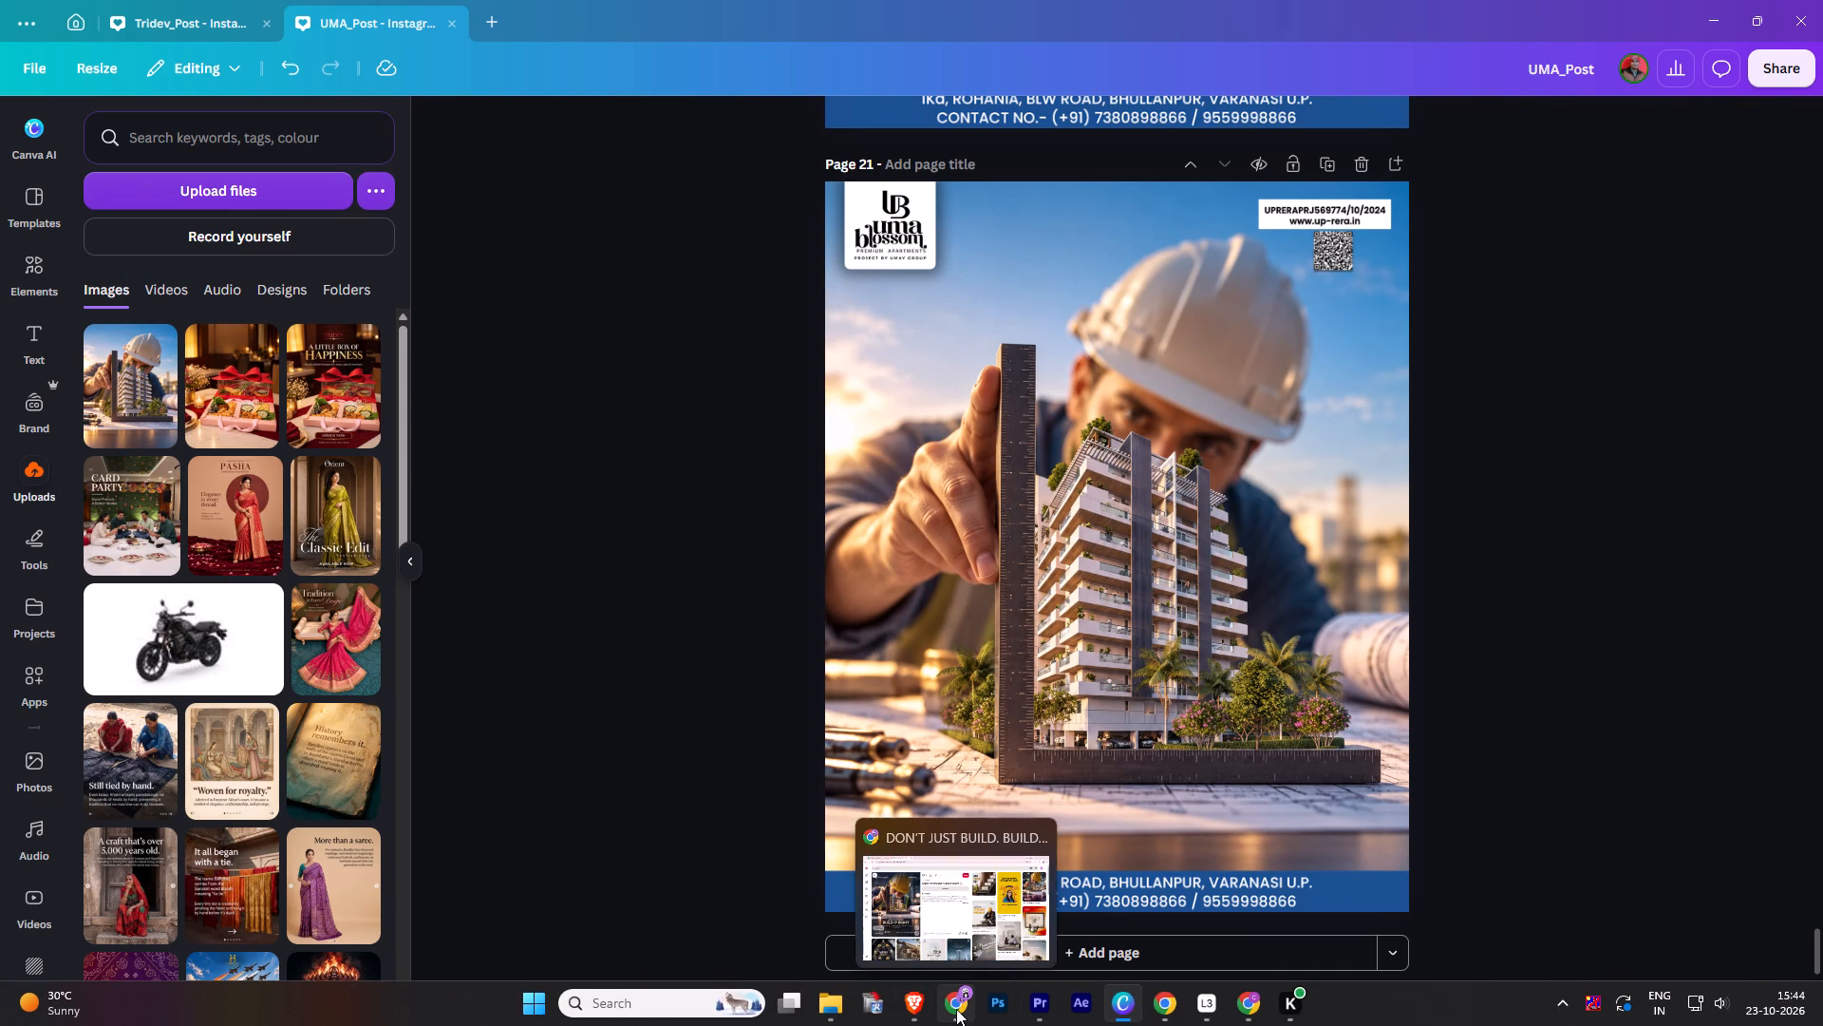
Check the "Build It Right" reference pin in Chrome and return to the message box of the Uma Blossom ChatGPT chat.
{"action": "left_click", "coordinate": [956, 1009]}
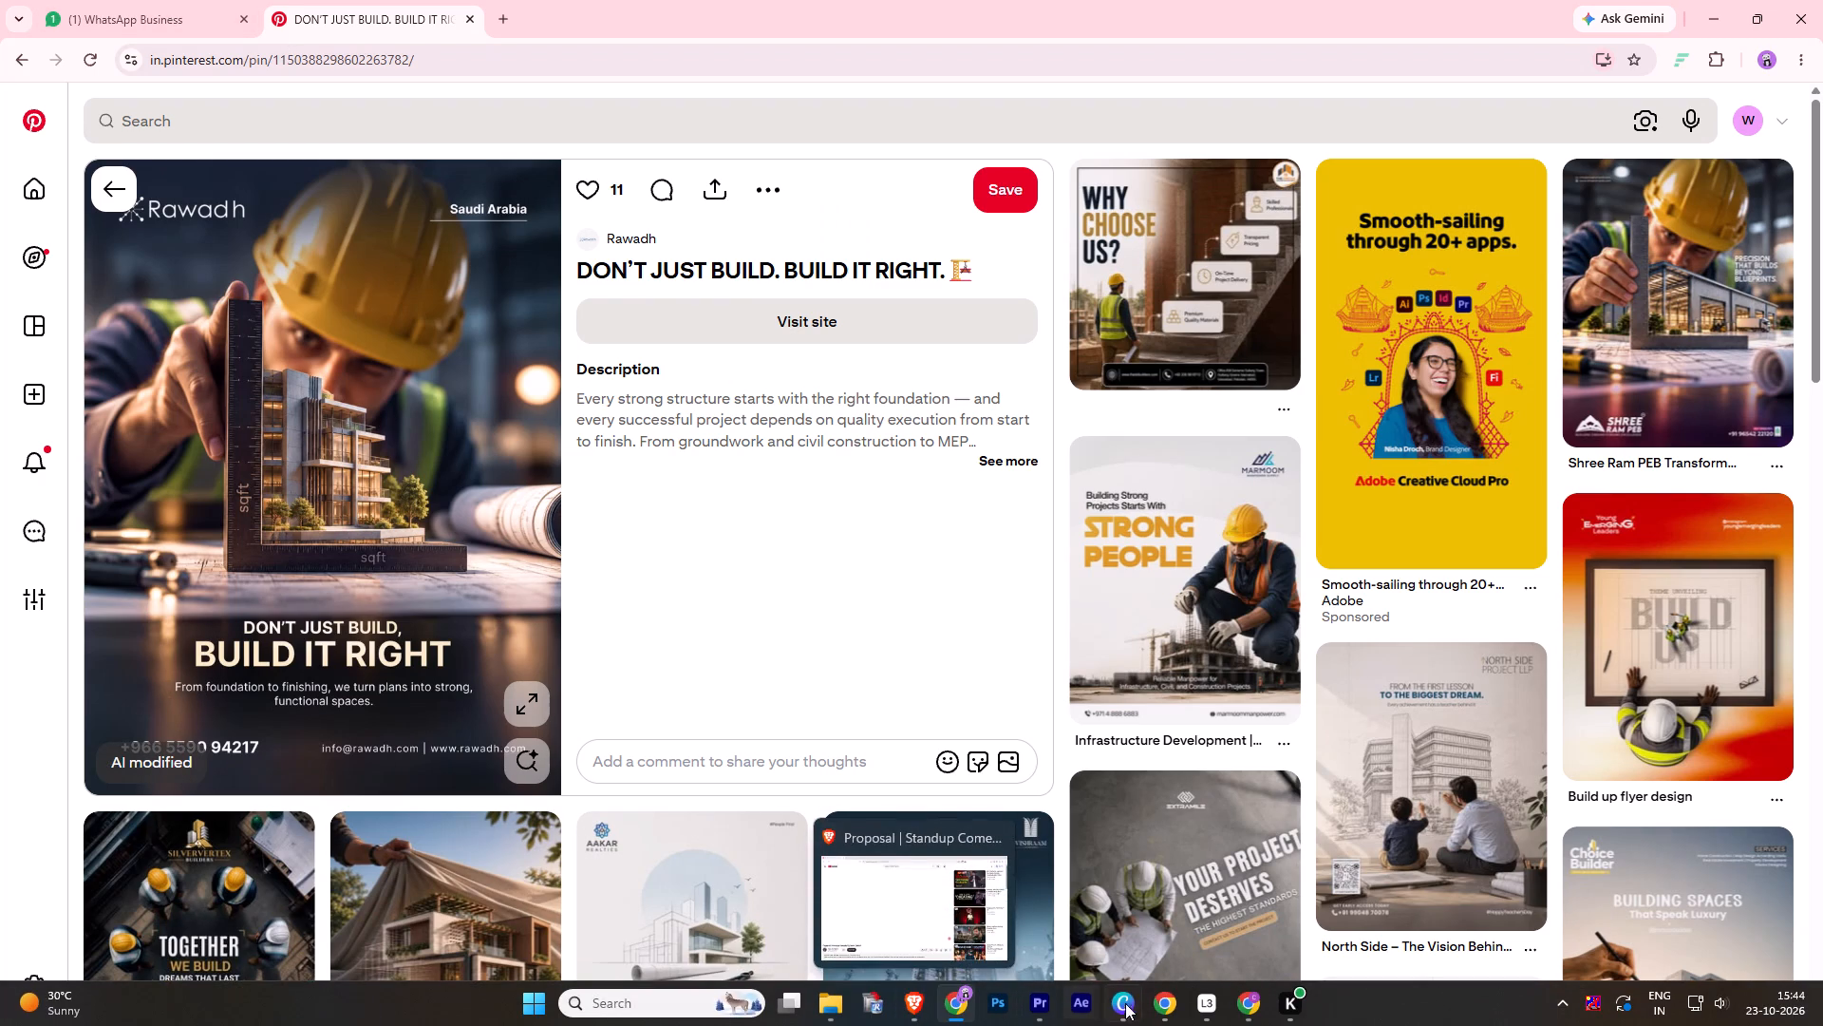
{"action": "left_click", "coordinate": [1160, 1004]}
{"action": "scroll", "coordinate": [606, 612], "scroll_direction": "down", "scroll_amount": 13}
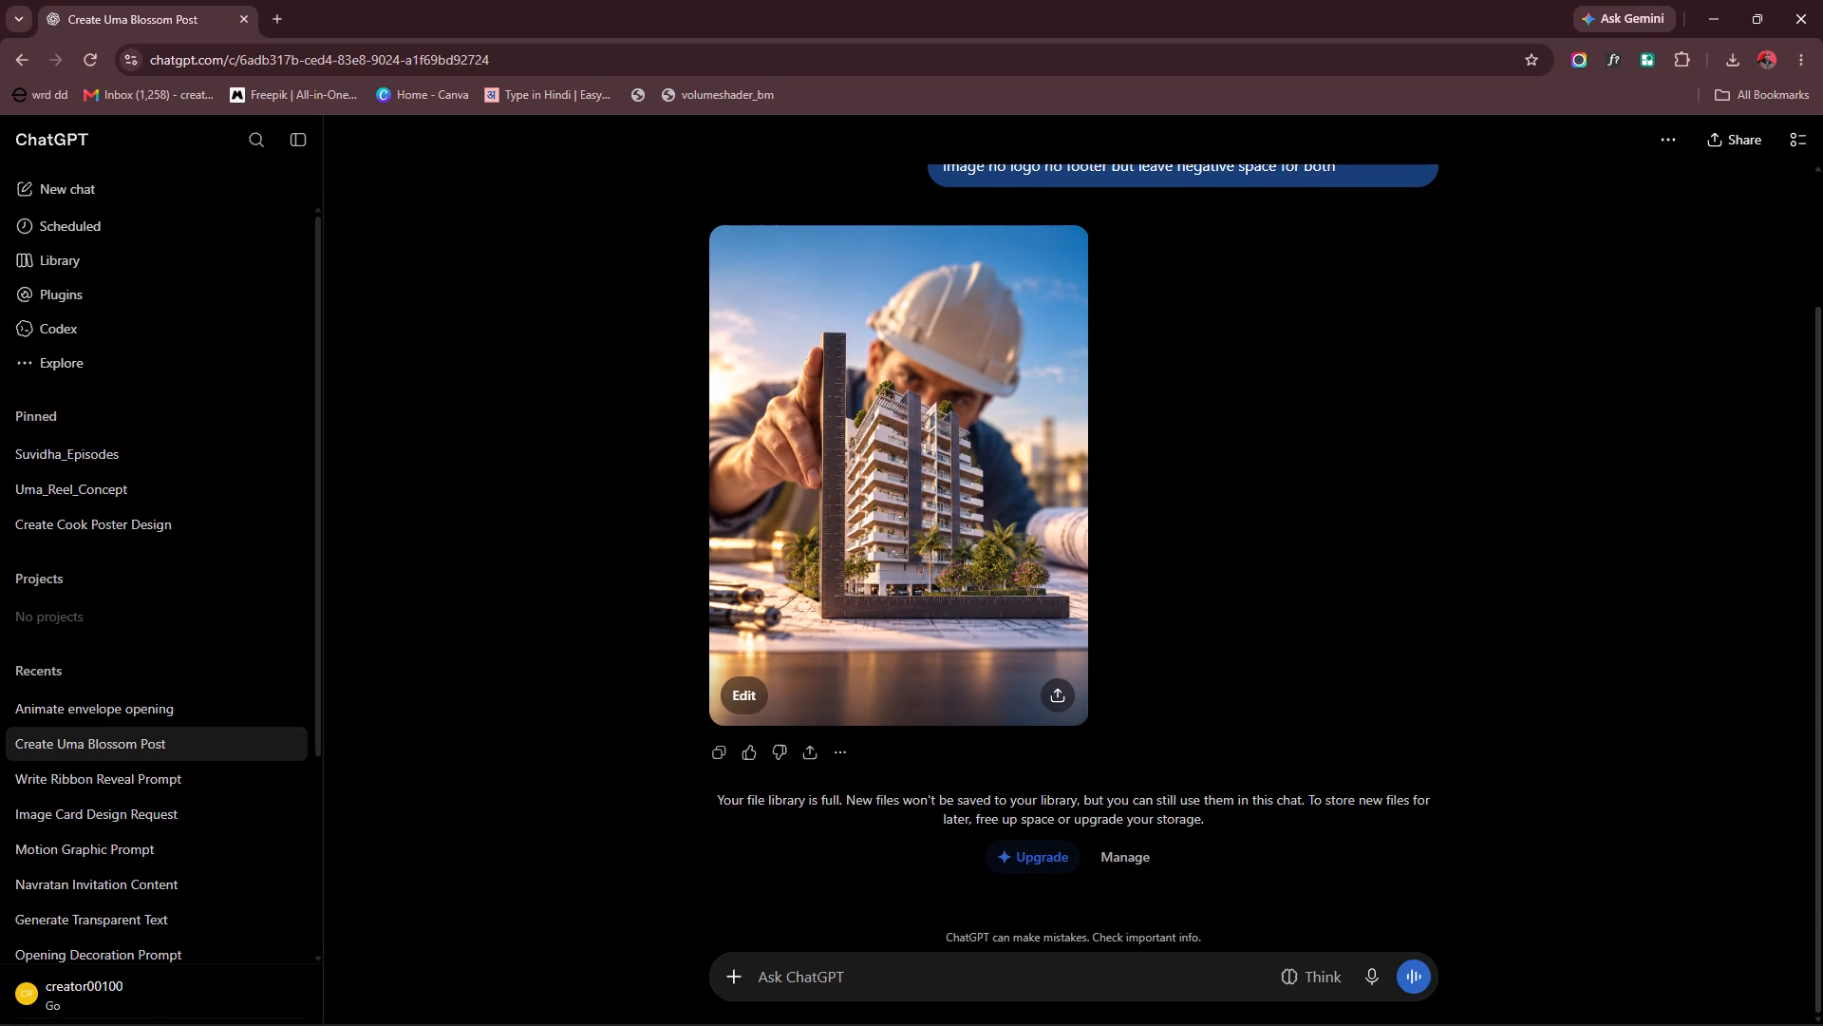
{"action": "left_click", "coordinate": [908, 970]}
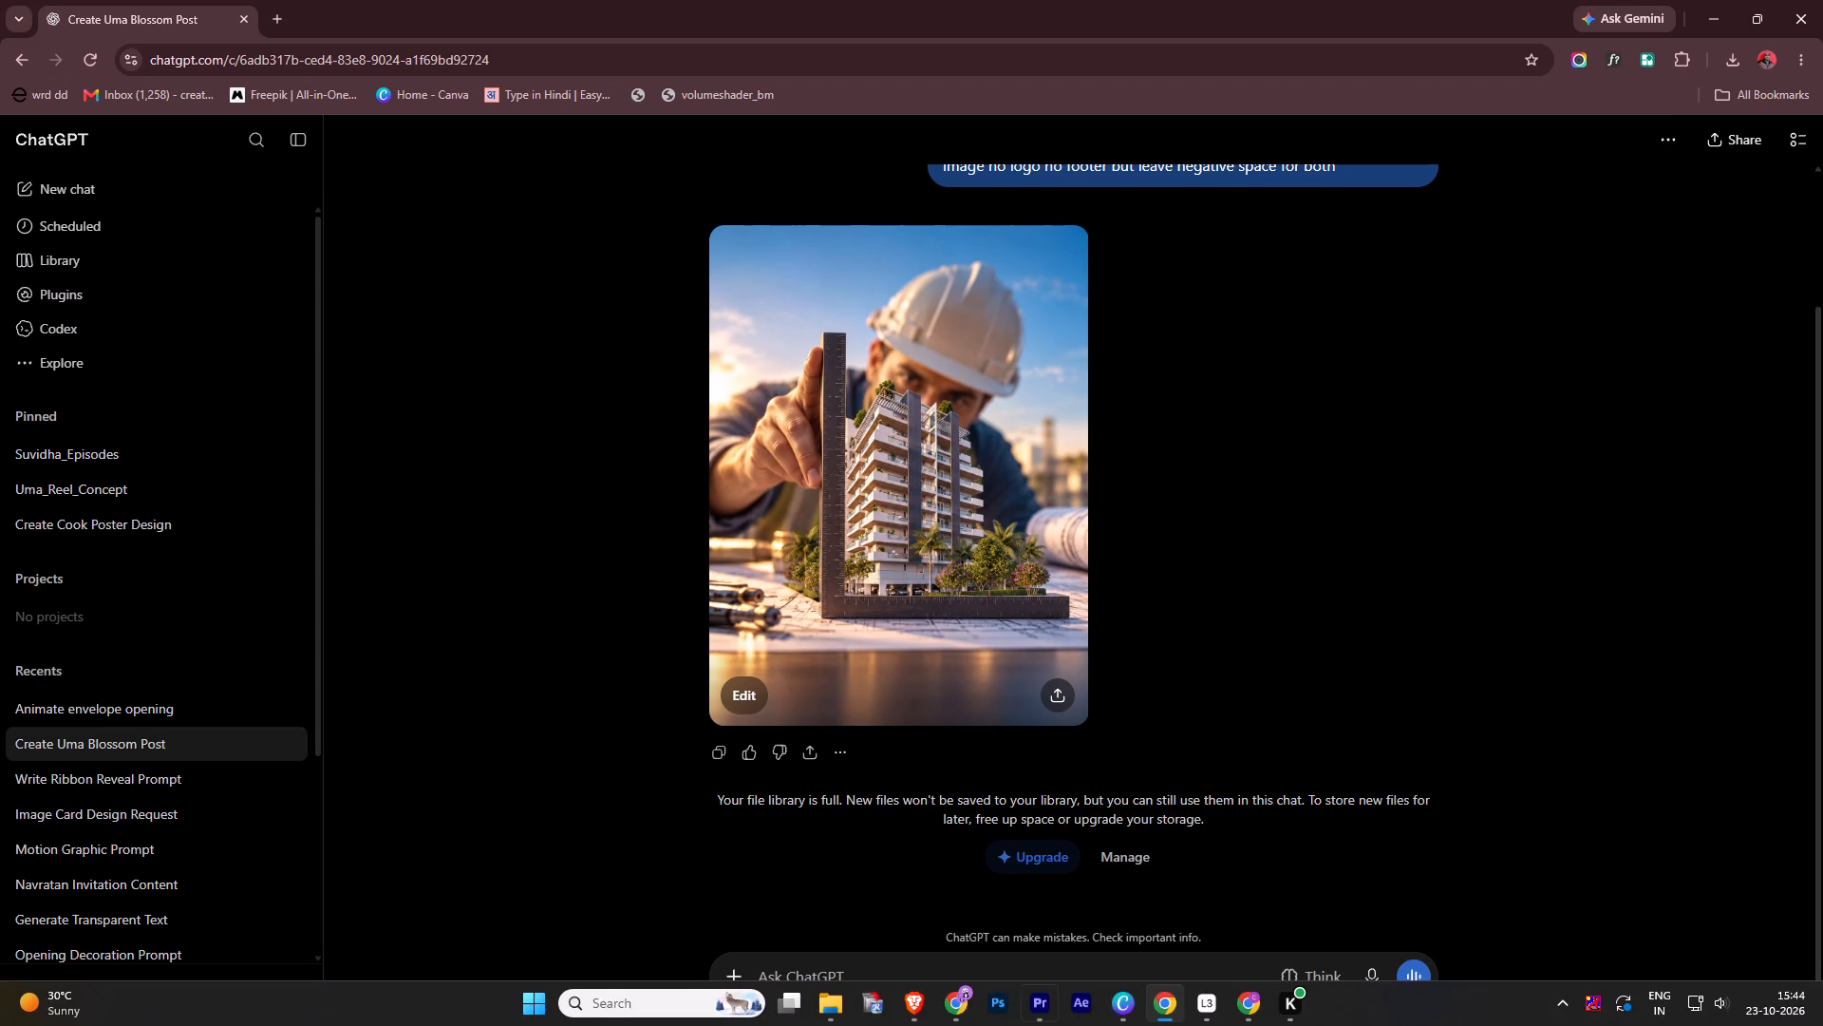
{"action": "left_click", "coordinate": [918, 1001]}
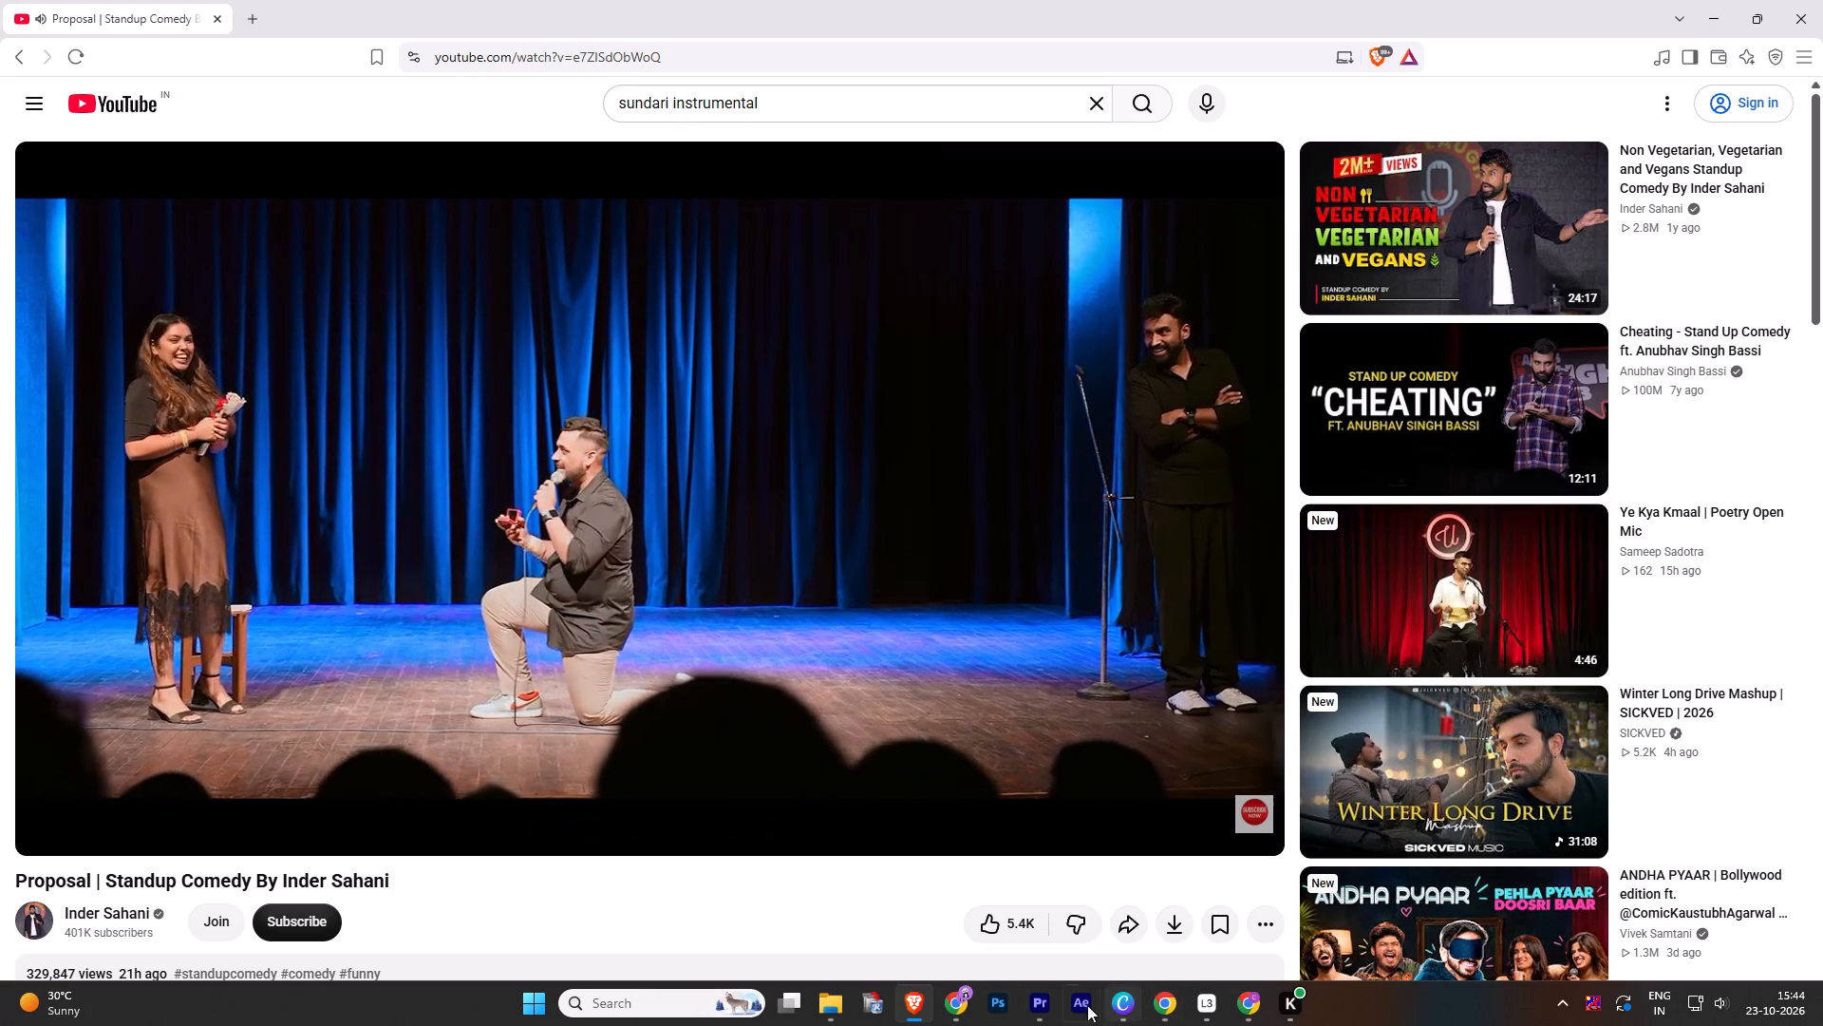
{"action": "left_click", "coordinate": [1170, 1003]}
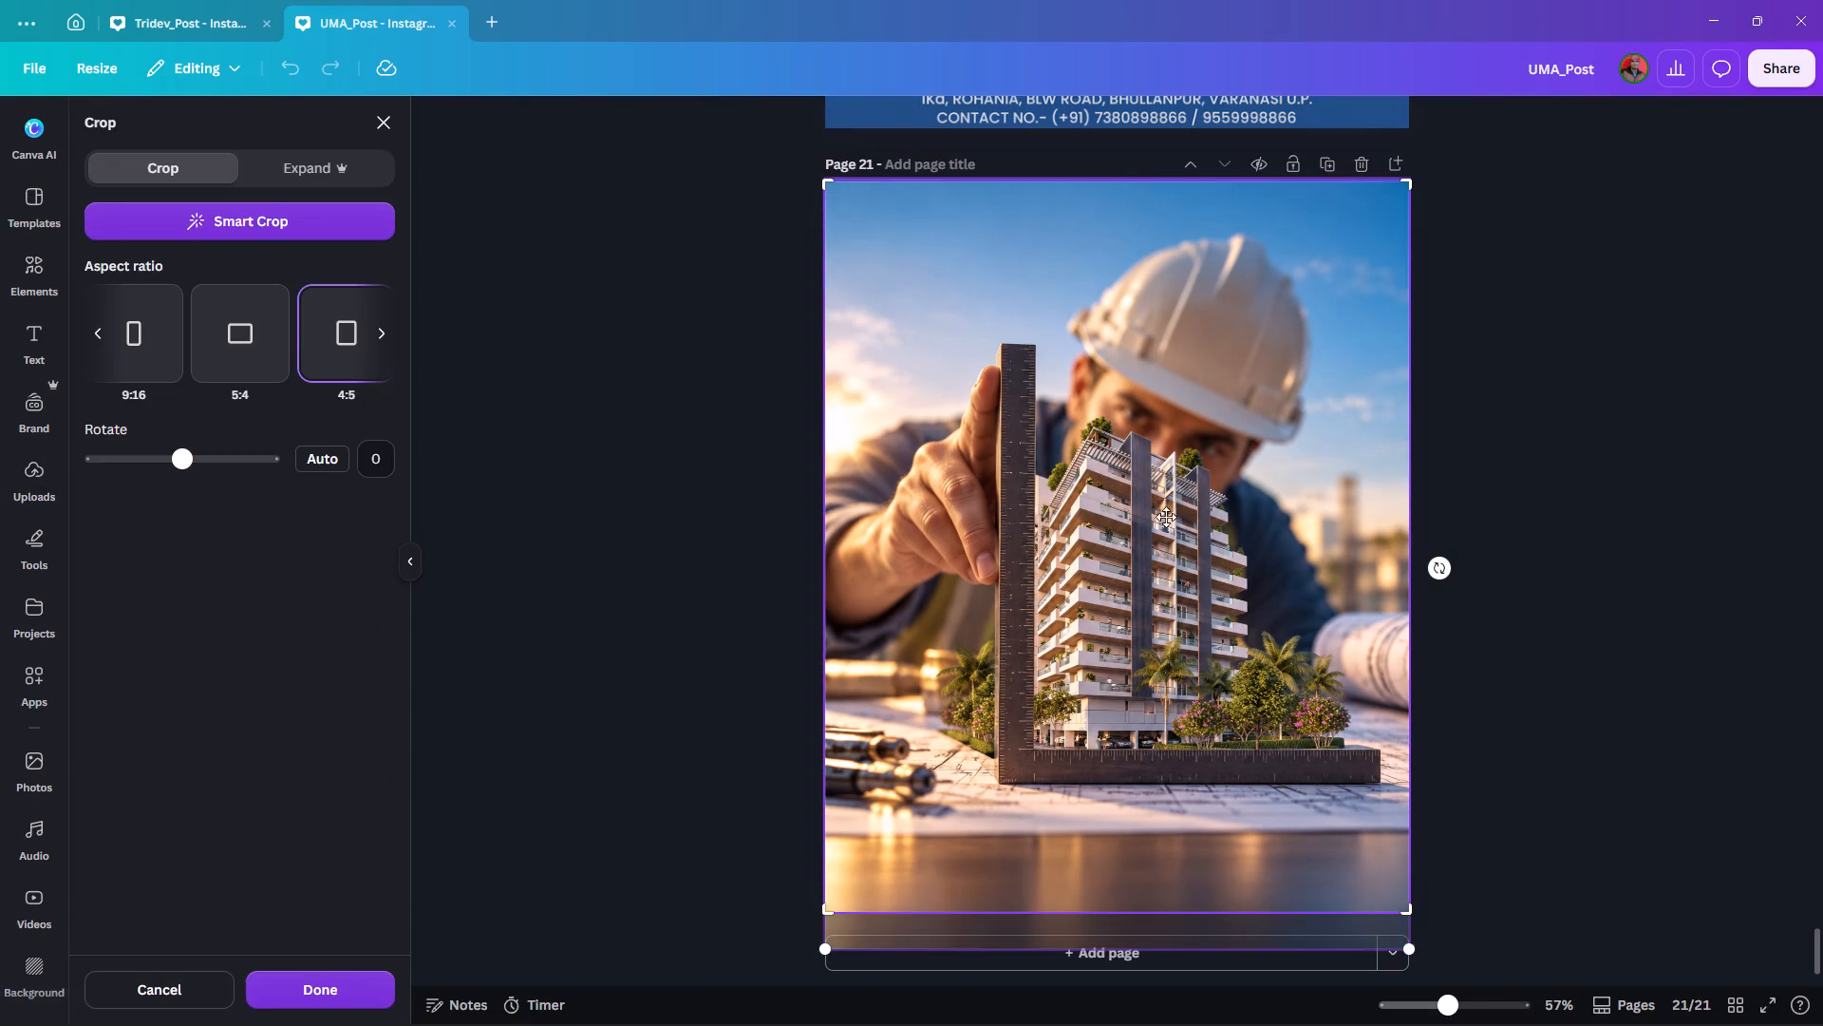
{"action": "left_click_drag", "start_coordinate": [1167, 516], "coordinate": [1167, 451]}
{"action": "double_click", "coordinate": [1552, 516]}
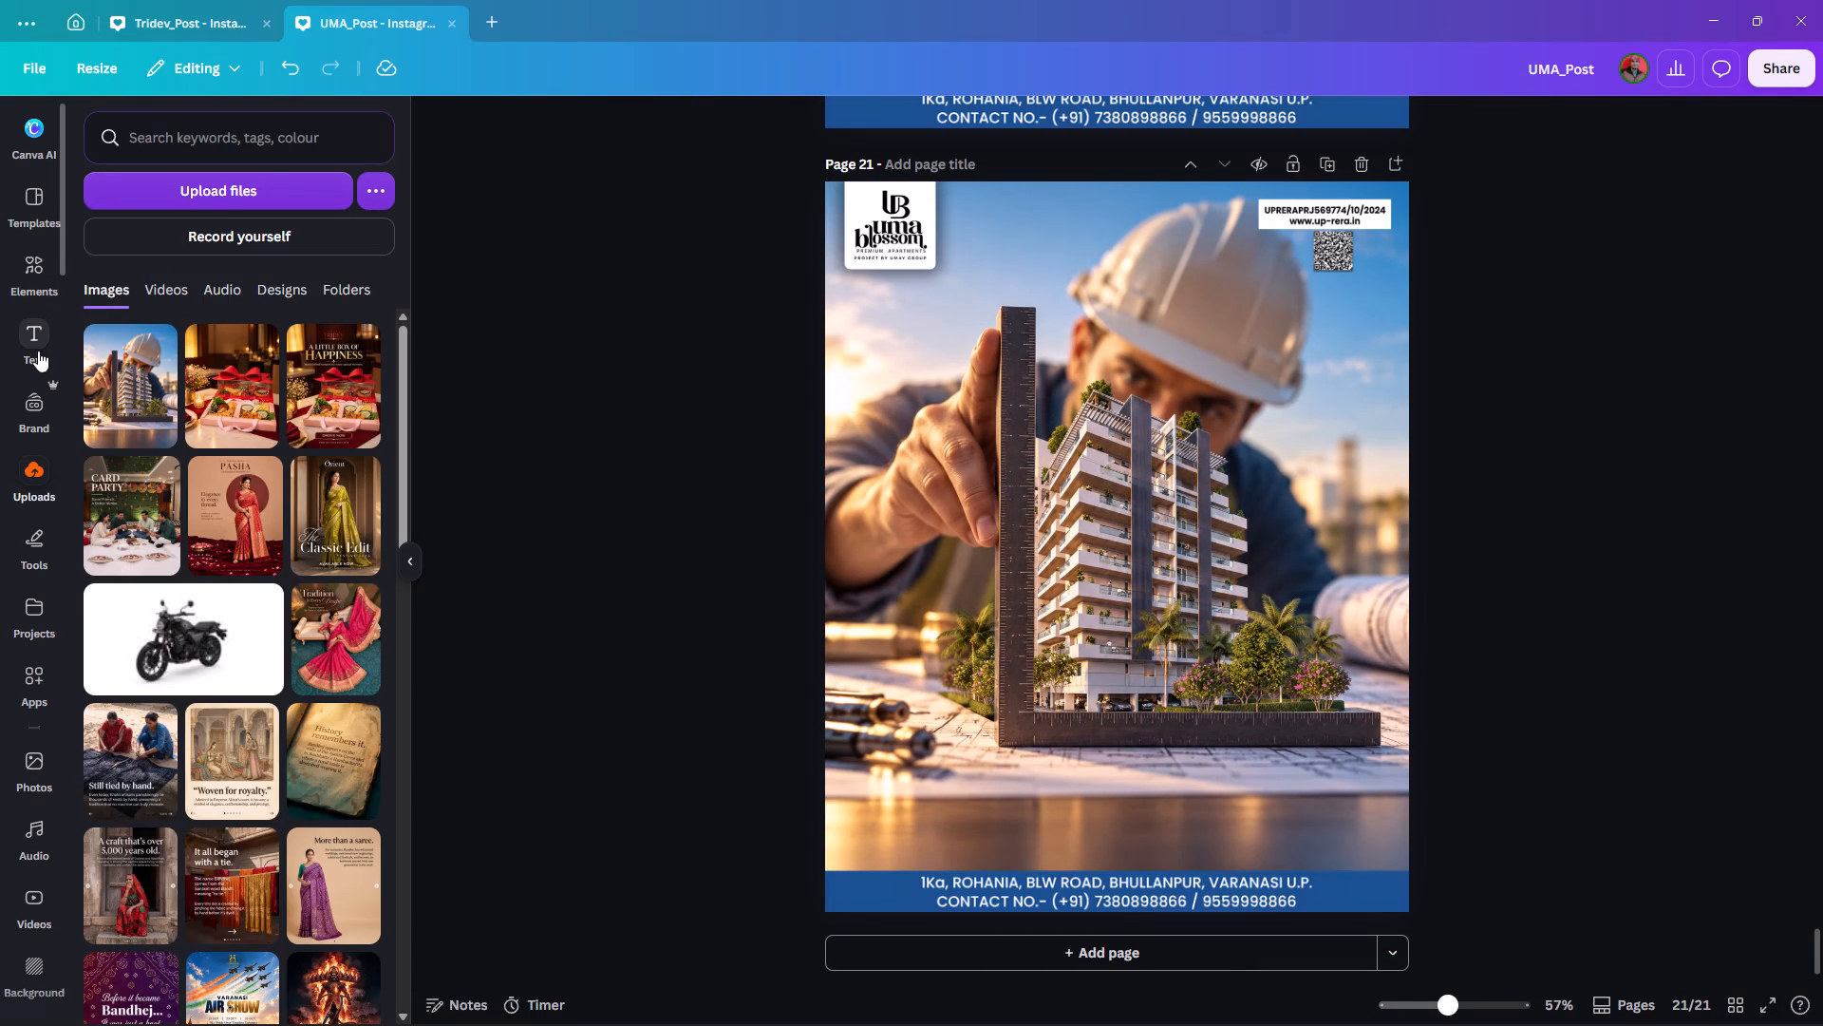
Add a heading reading "DON'T JUST DREAM OF A HOME" to page 21 and place it below the building, above the footer.
{"action": "left_click", "coordinate": [38, 351]}
{"action": "left_click", "coordinate": [189, 342]}
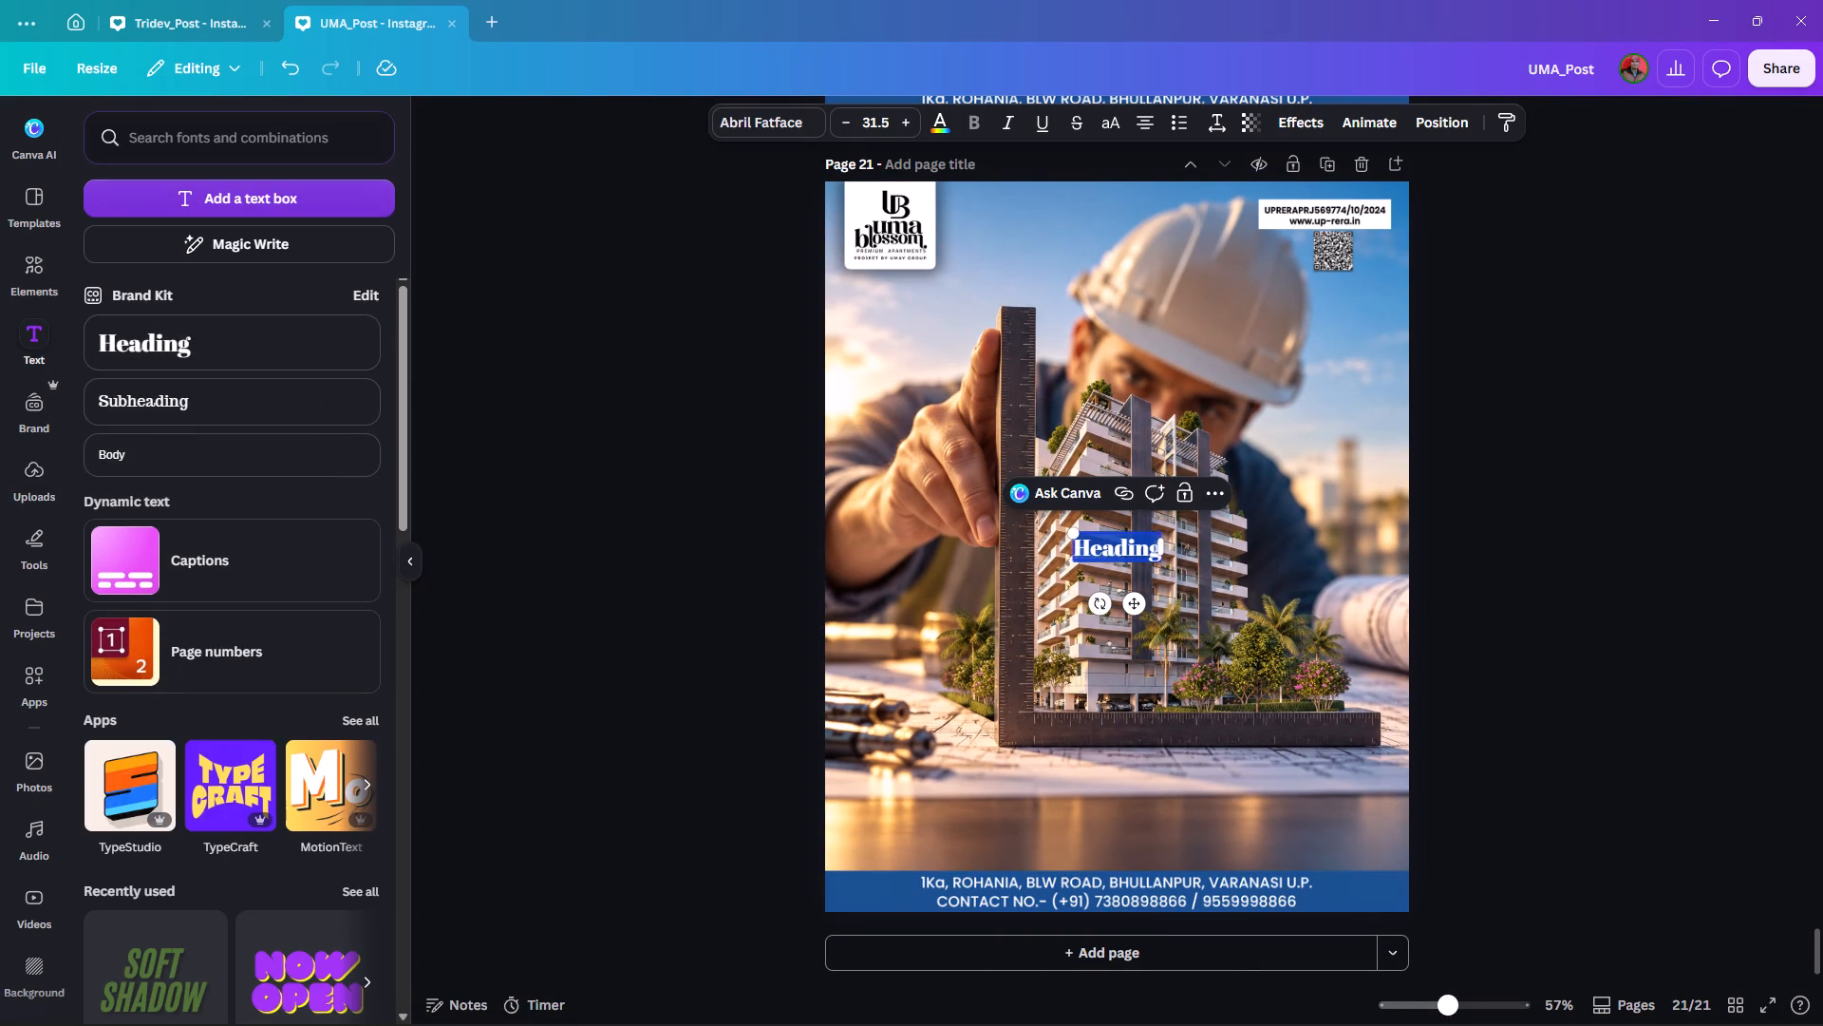
{"action": "key", "text": "ctrl+v"}
{"action": "left_click", "coordinate": [1620, 525]}
{"action": "left_click_drag", "start_coordinate": [1200, 542], "coordinate": [1213, 802]}
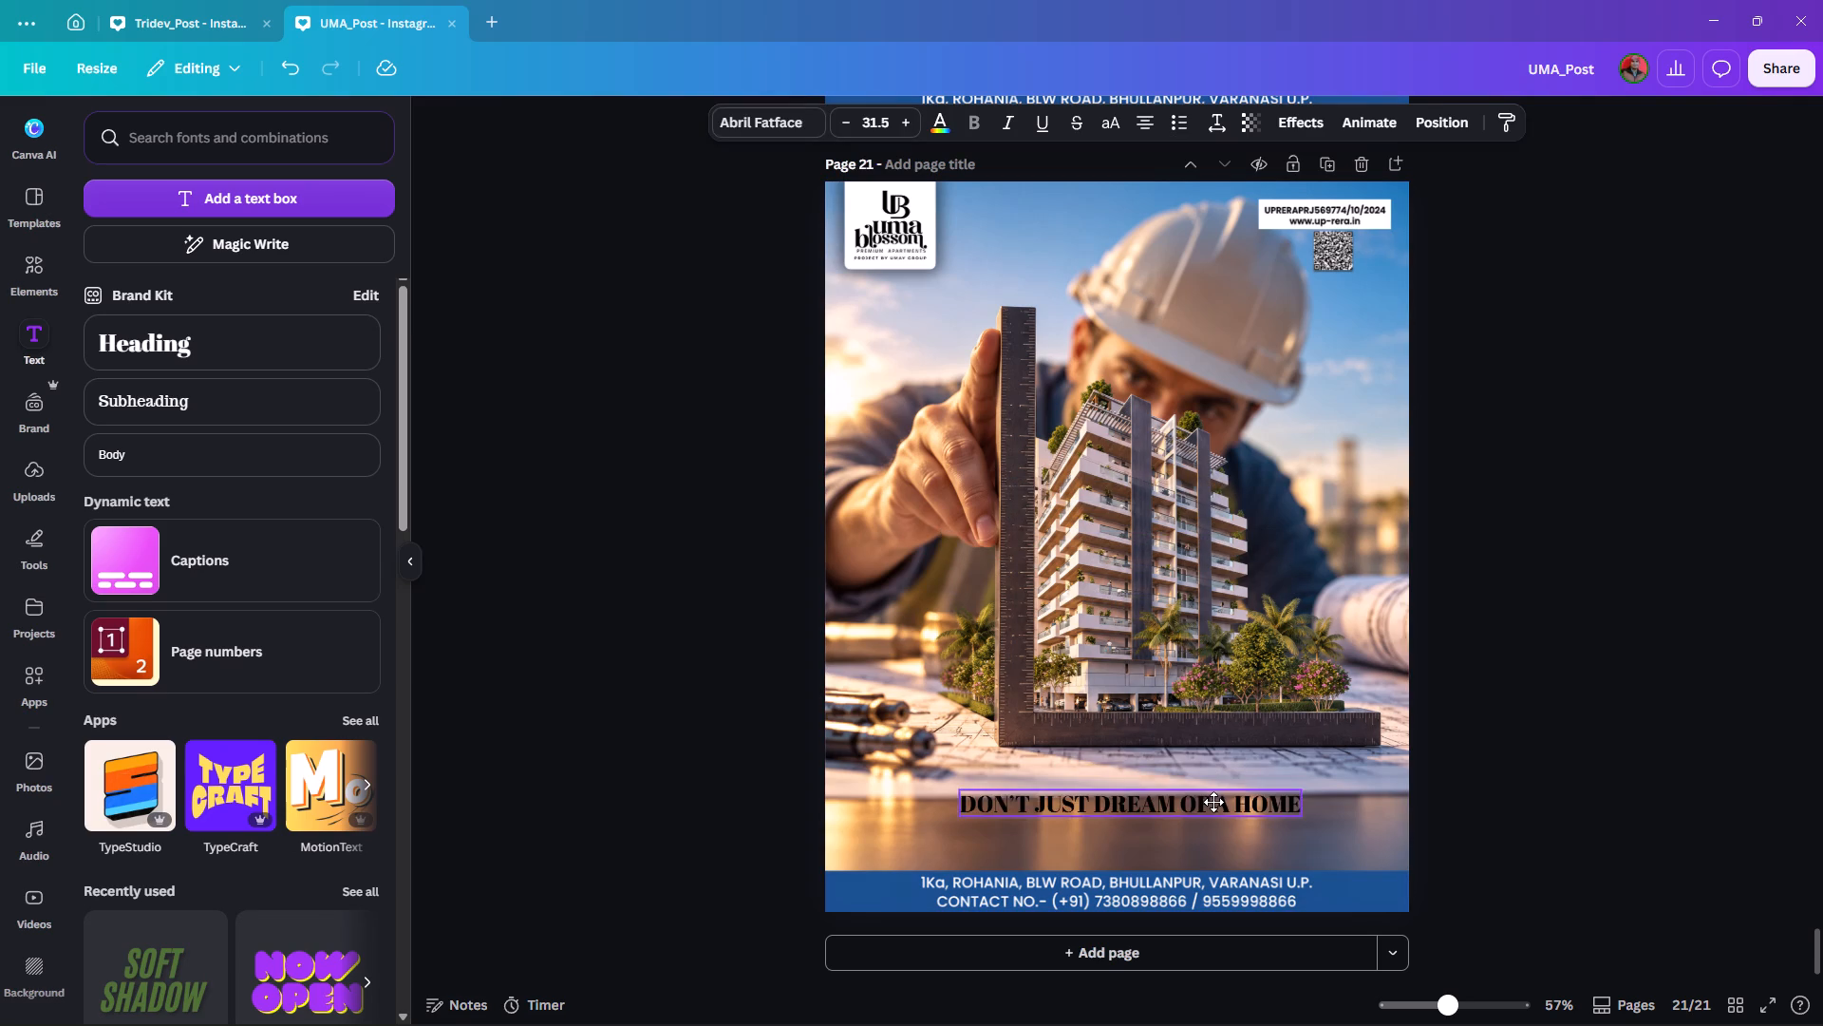
{"action": "left_click_drag", "start_coordinate": [1213, 802], "coordinate": [1204, 786]}
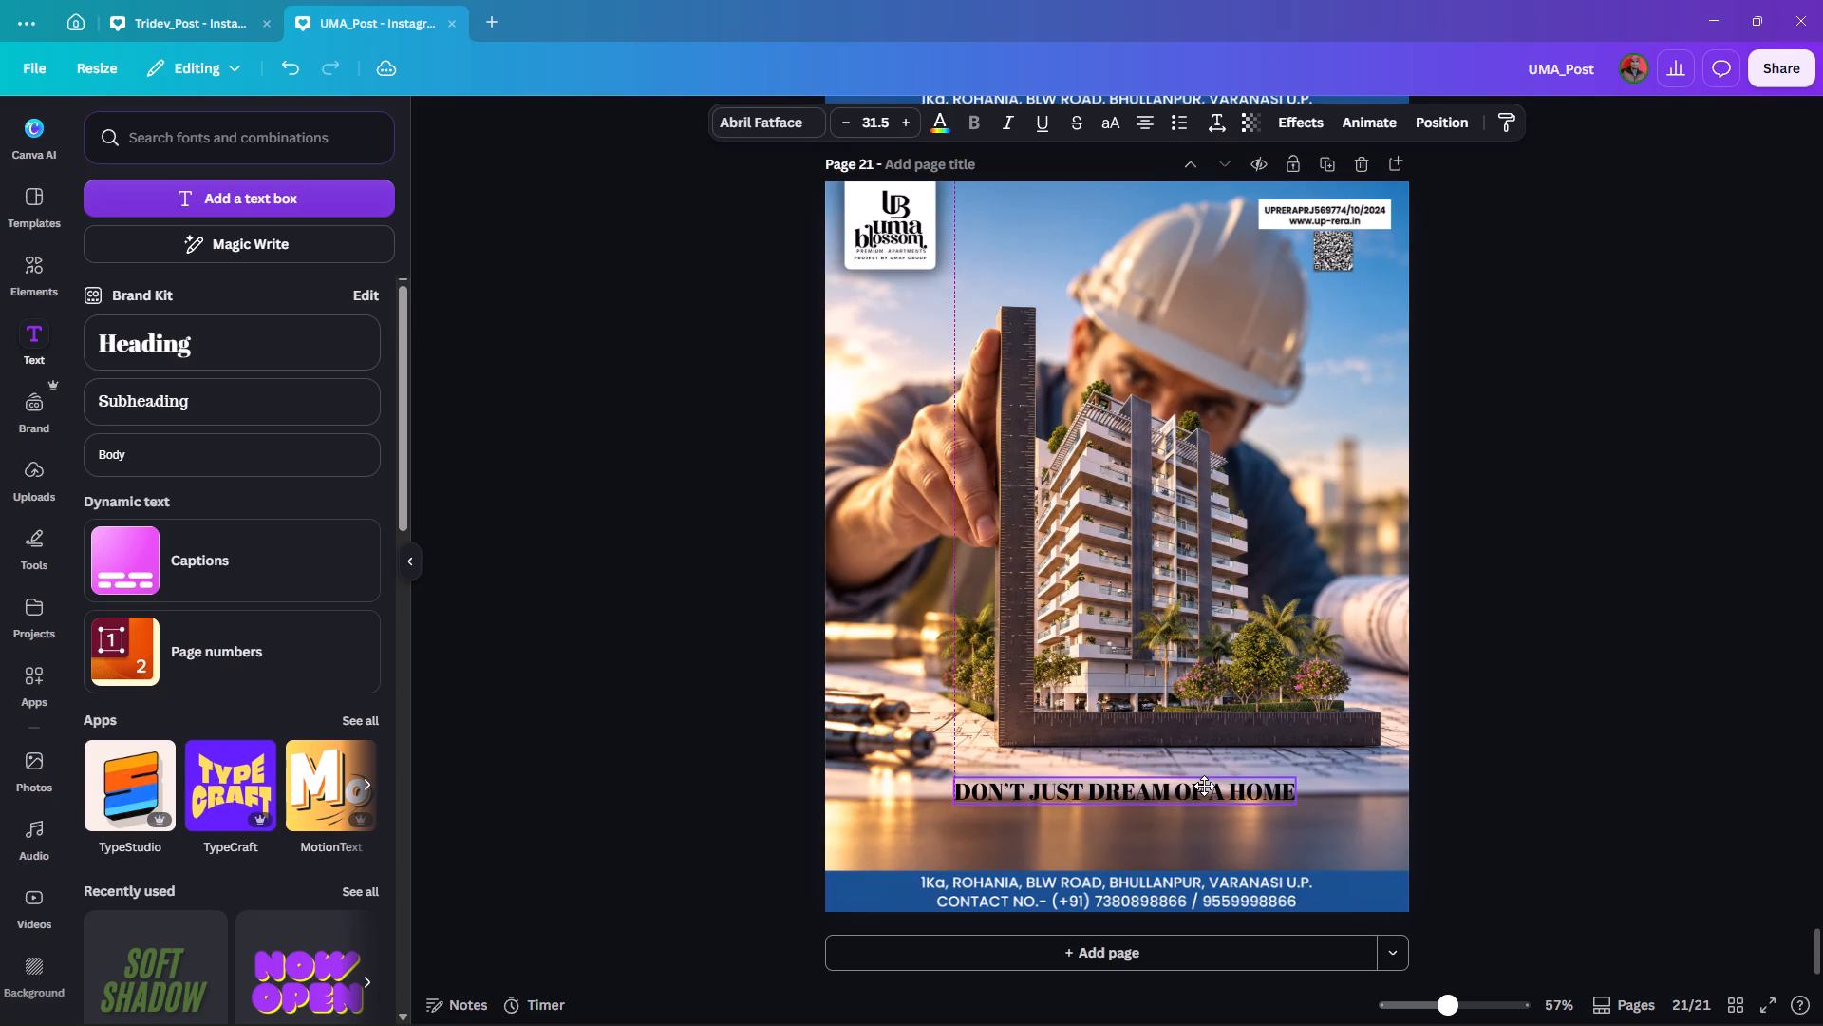
{"action": "left_click_drag", "start_coordinate": [1204, 786], "coordinate": [1202, 780]}
Copy the dark gradient overlay from the Happy Navratri post on page 18 and paste it onto page 21.
{"action": "scroll", "coordinate": [1528, 586], "scroll_direction": "up", "scroll_amount": 10}
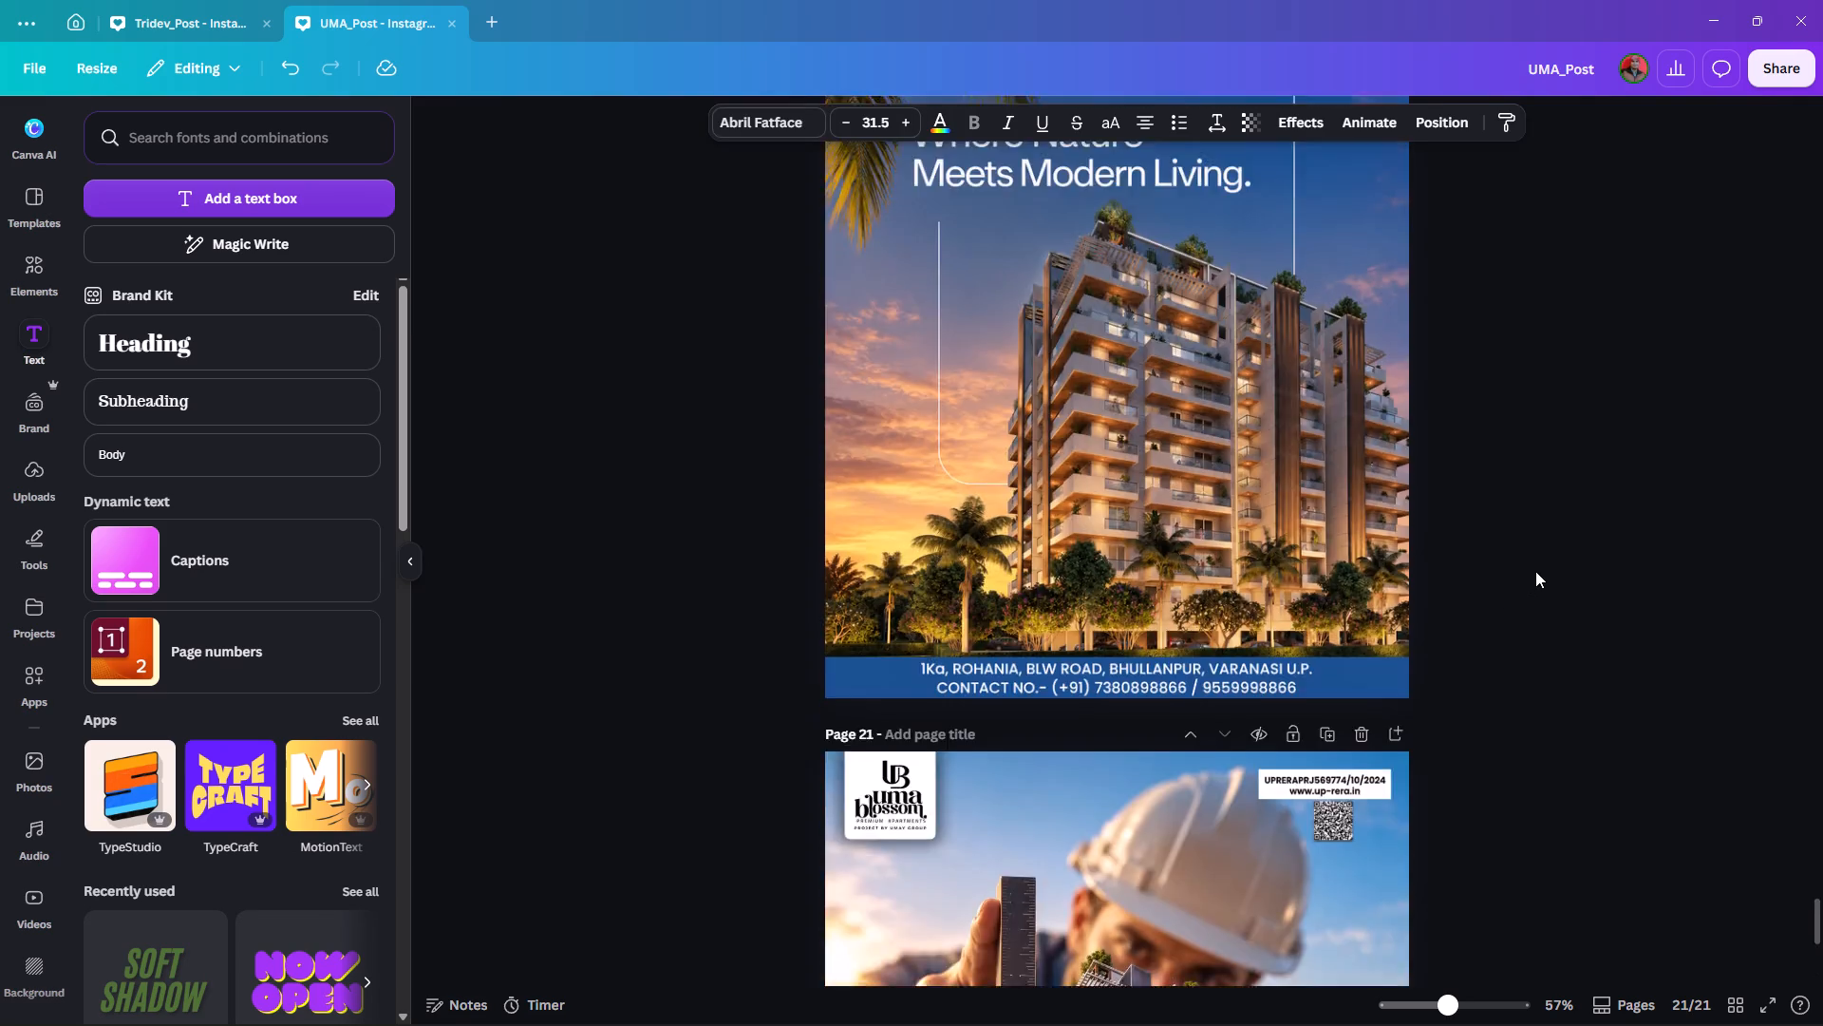
{"action": "scroll", "coordinate": [1535, 571], "scroll_direction": "up", "scroll_amount": 16}
{"action": "scroll", "coordinate": [1419, 727], "scroll_direction": "down", "scroll_amount": 3}
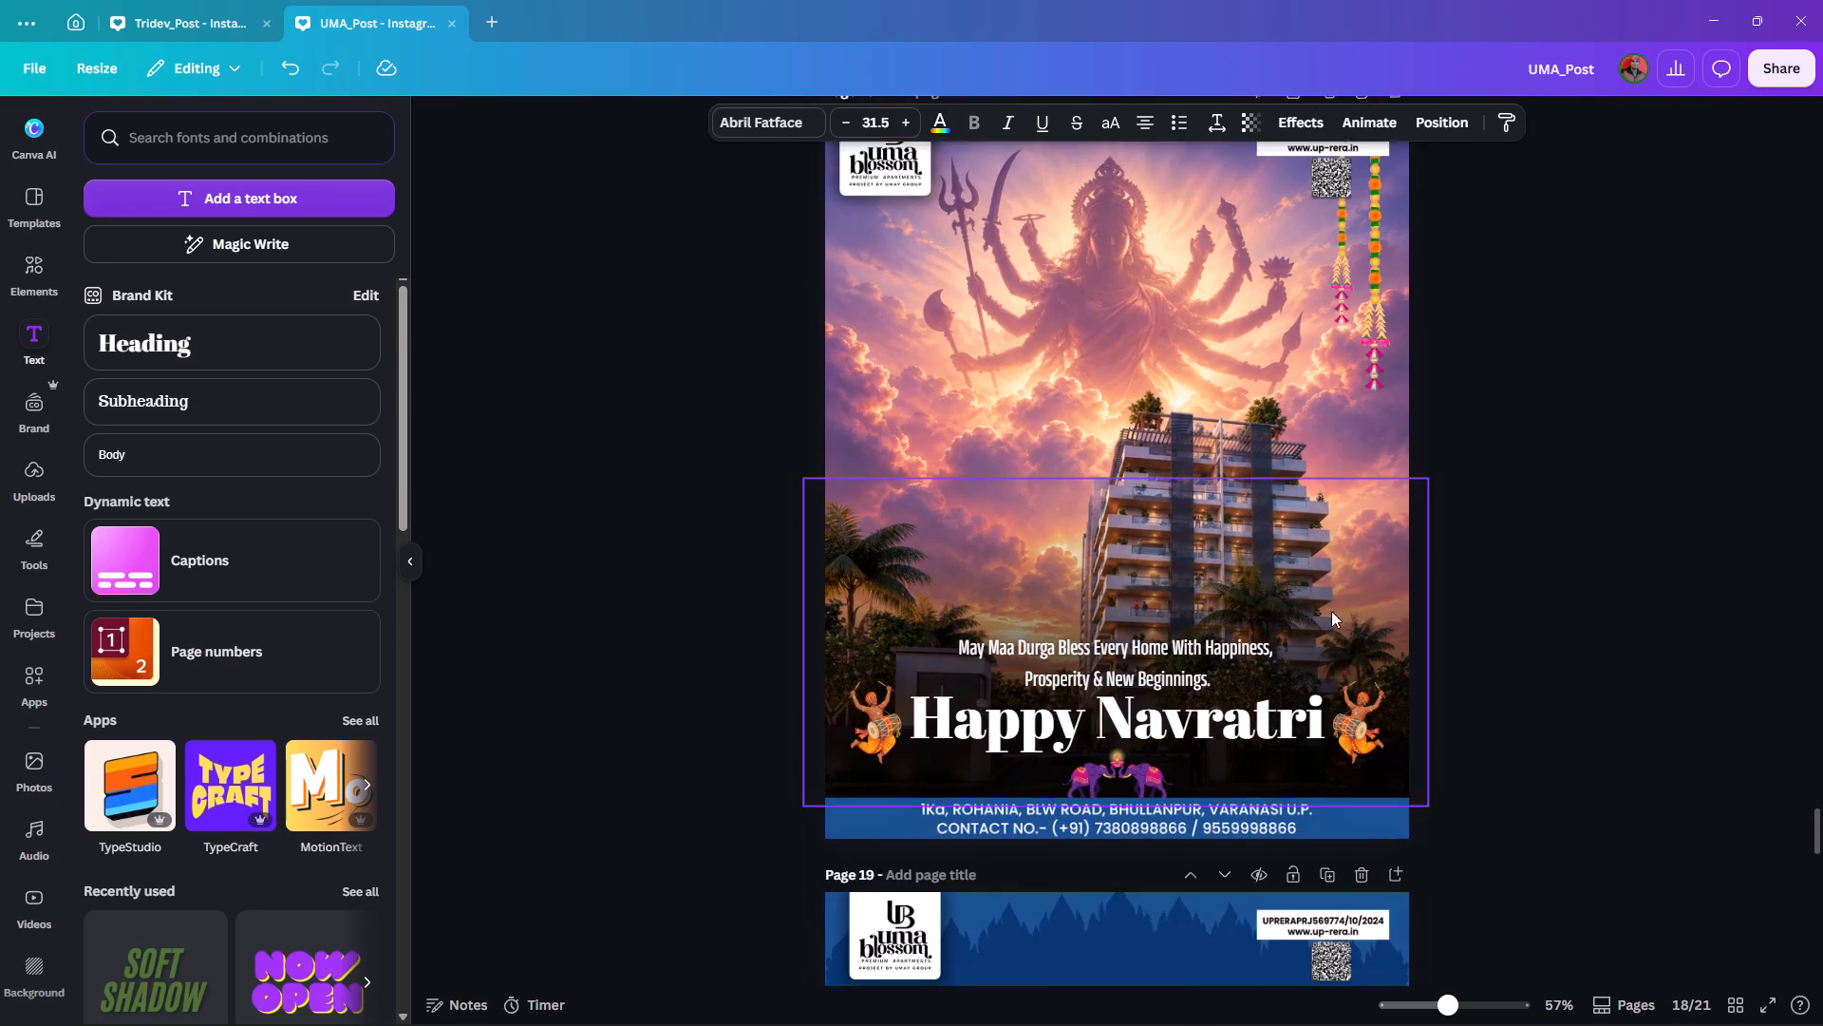
{"action": "left_click", "coordinate": [1361, 472]}
{"action": "key", "text": "ctrl+c"}
{"action": "scroll", "coordinate": [1583, 561], "scroll_direction": "down", "scroll_amount": 20}
{"action": "scroll", "coordinate": [1583, 561], "scroll_direction": "down", "scroll_amount": 1}
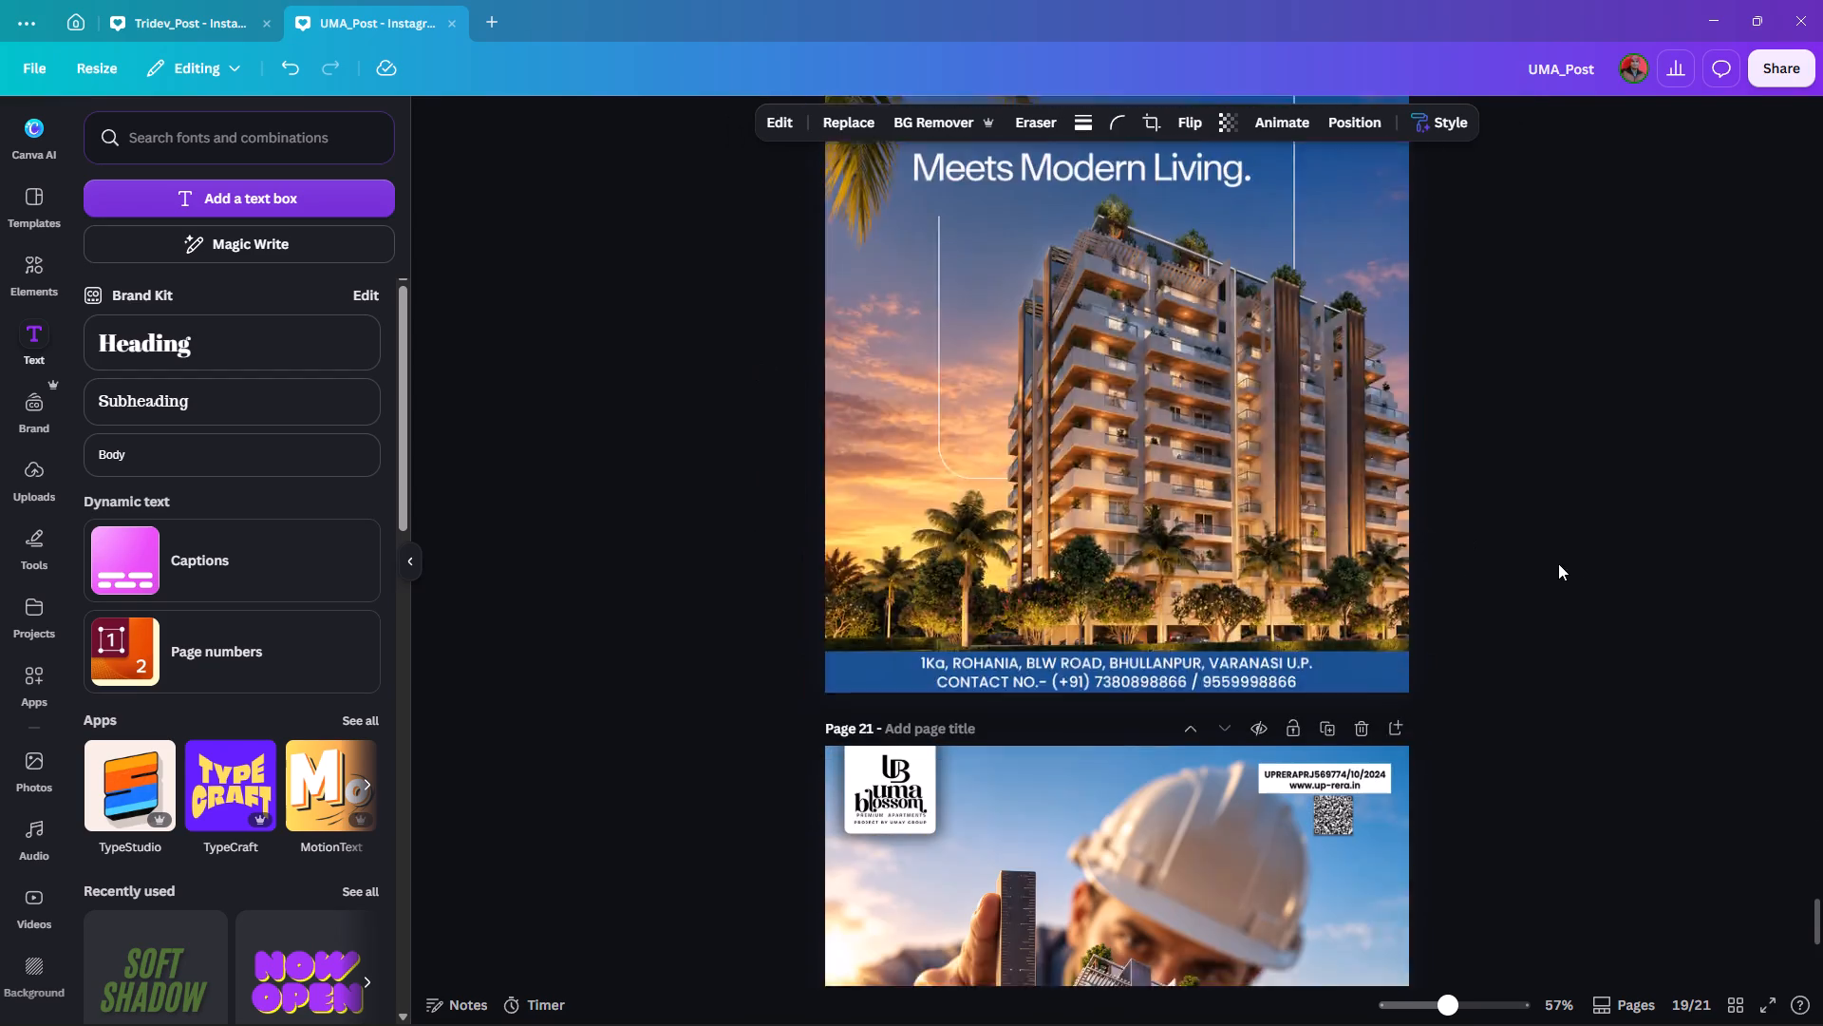
{"action": "scroll", "coordinate": [1558, 563], "scroll_direction": "down", "scroll_amount": 10}
{"action": "key", "text": "ctrl+v"}
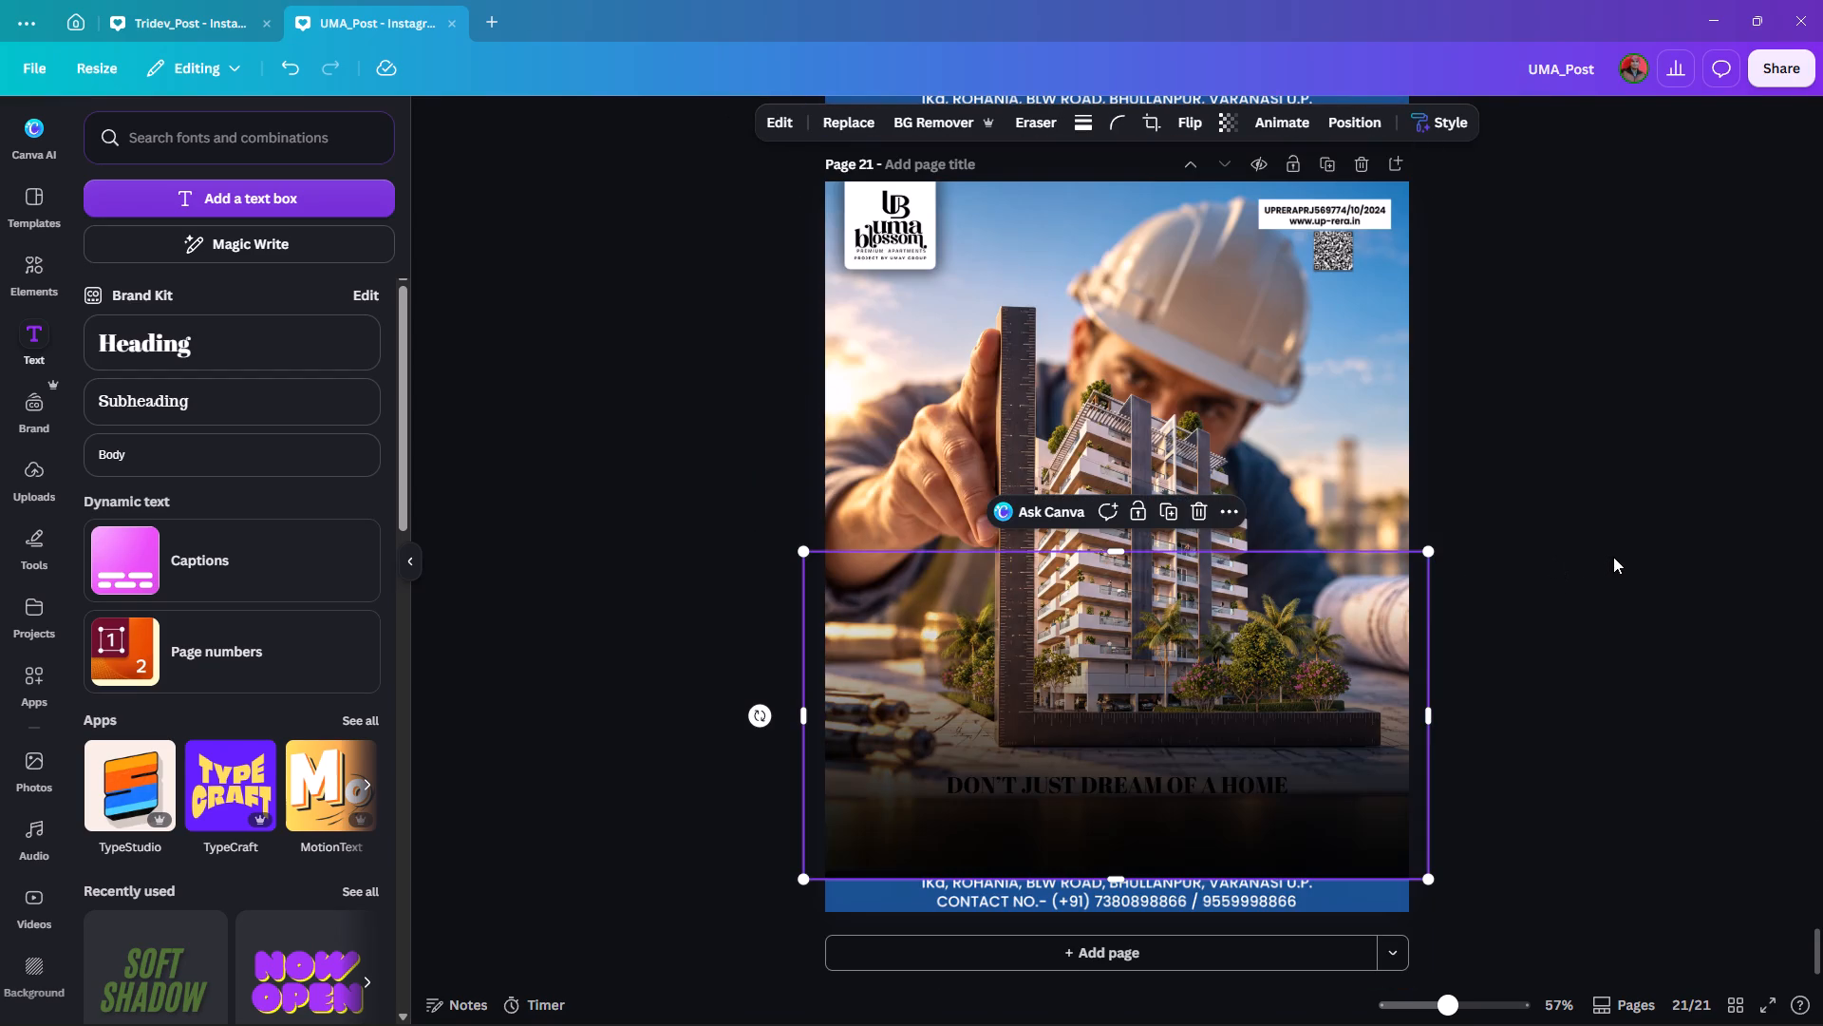
Send the pasted dark gradient overlay backward in page 21's layer order.
{"action": "key", "text": "ctrl+bracketleft"}
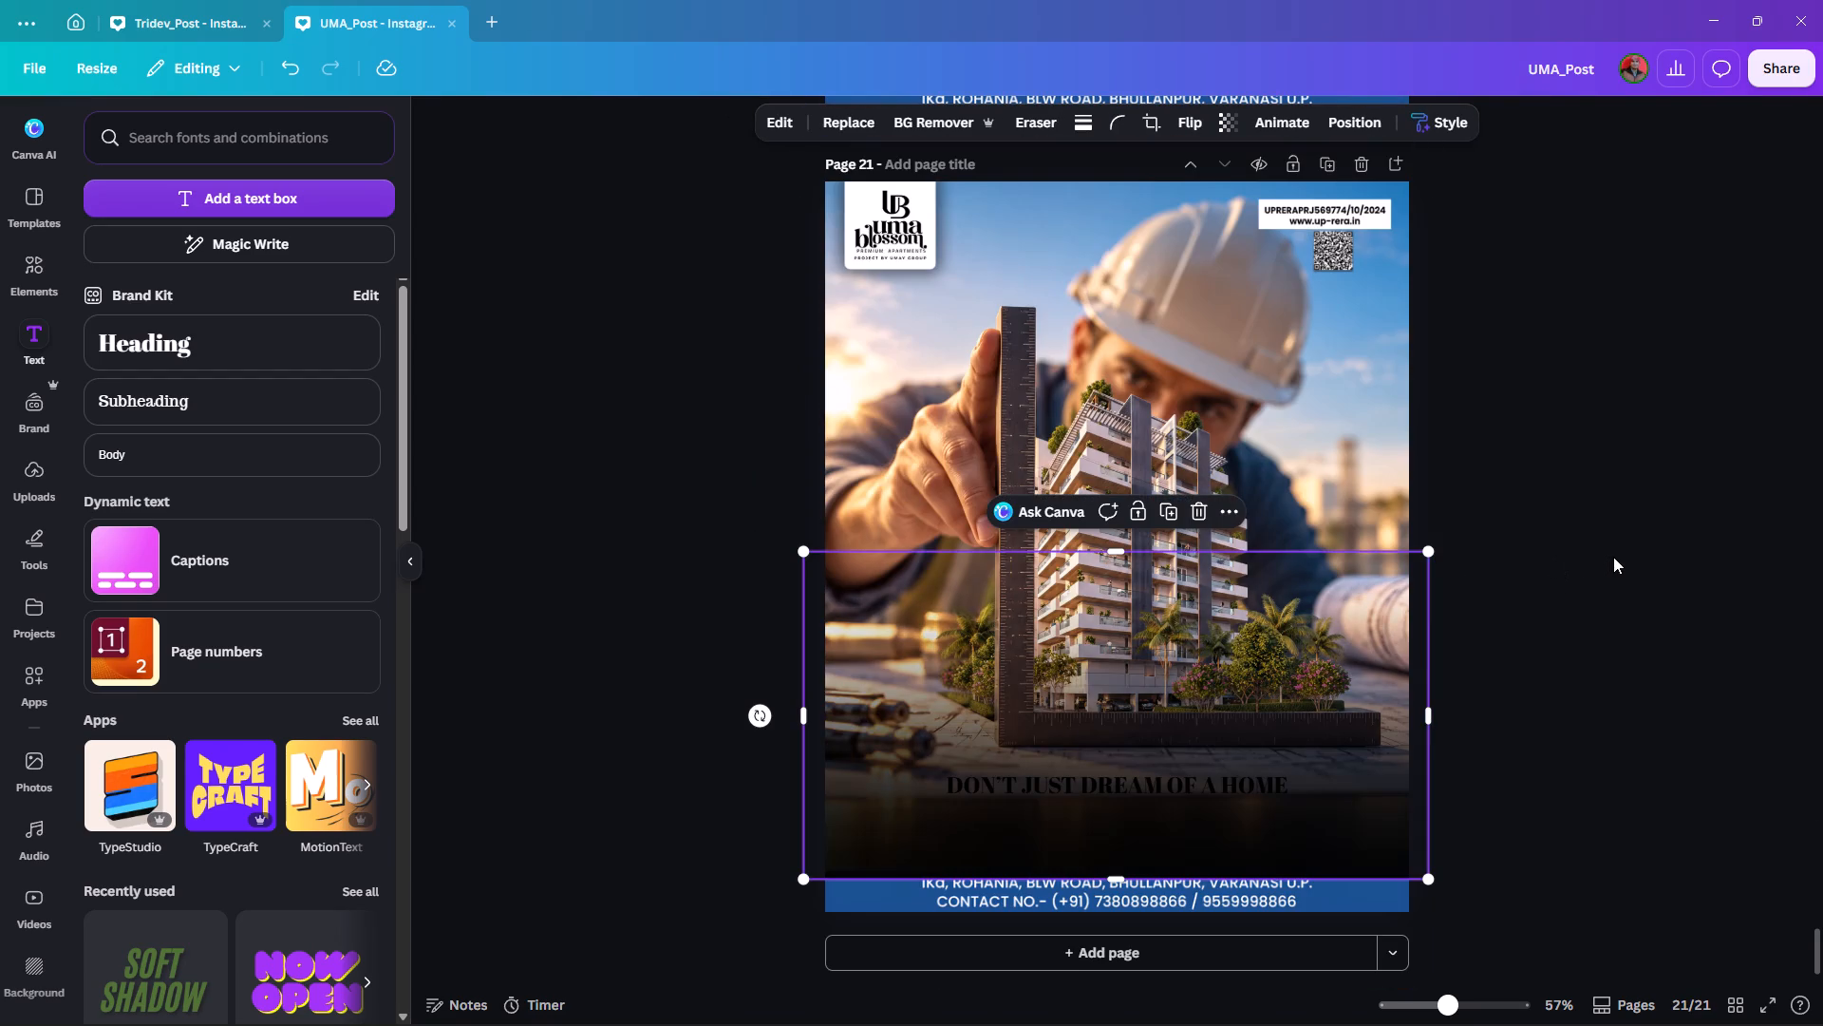
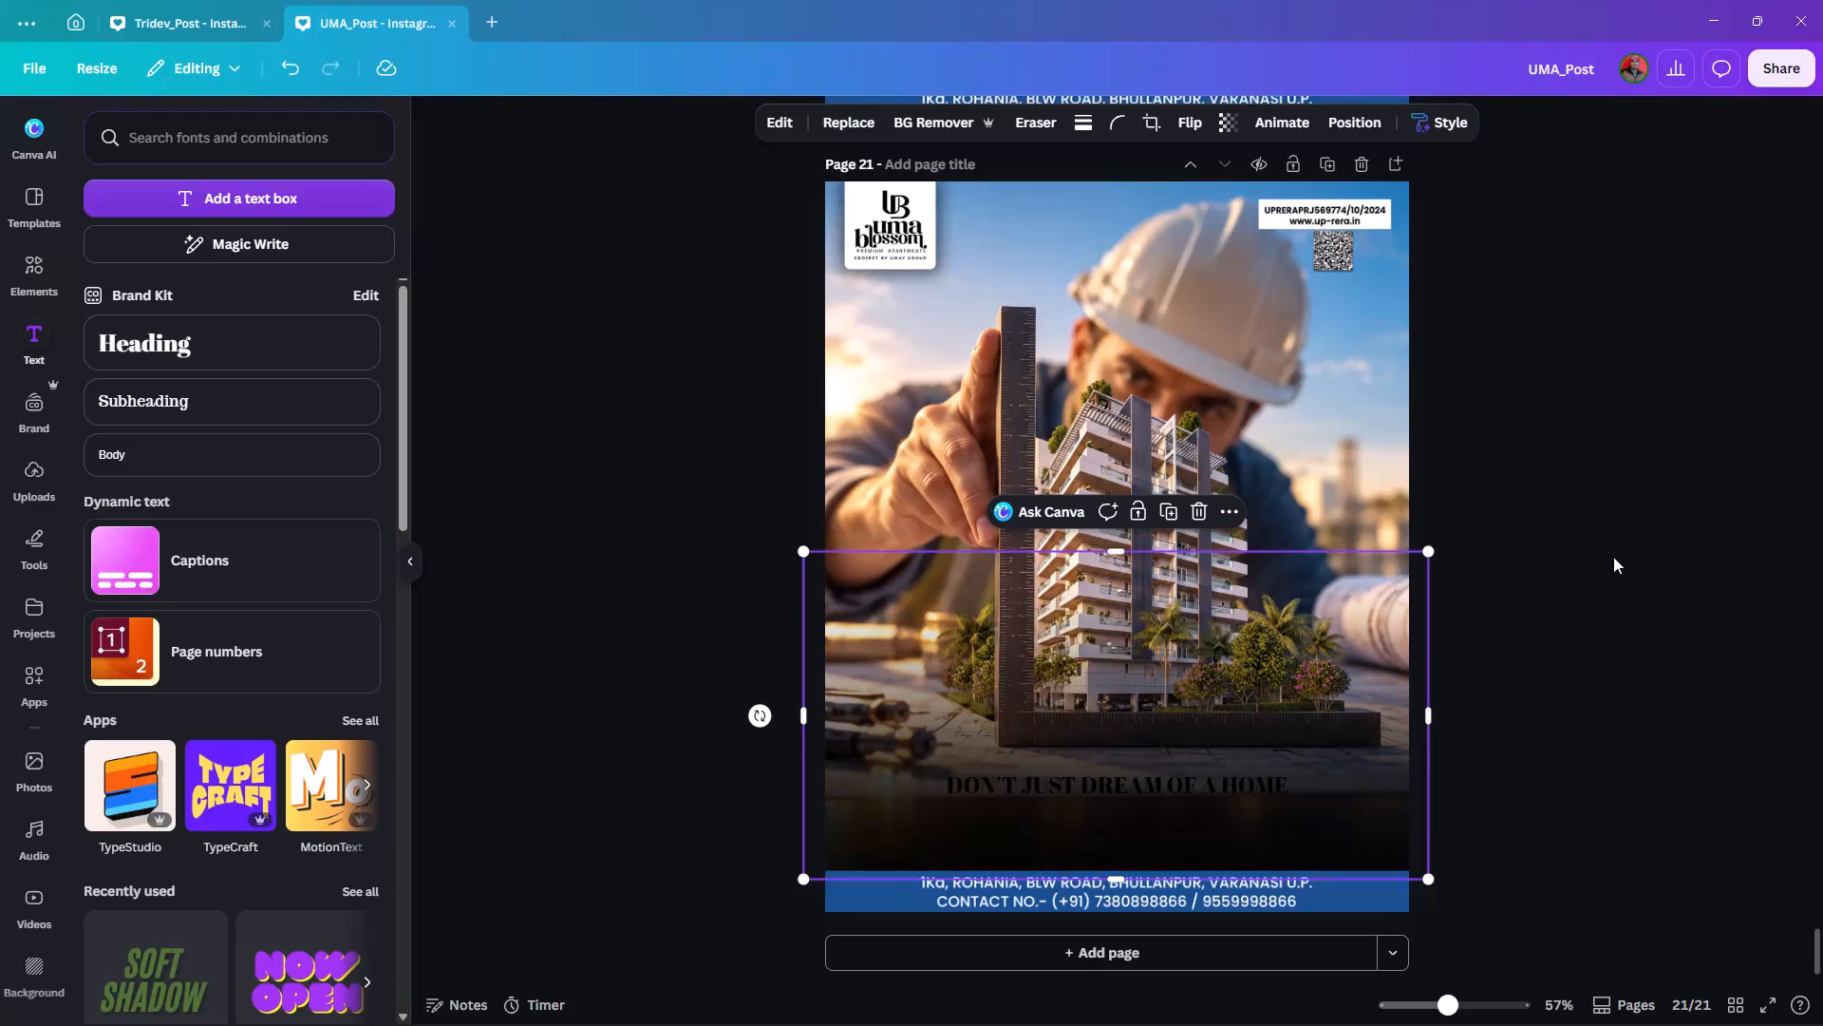
Move the dark gradient overlay down on page 21 so it extends past the footer and darkens less of the building.
{"action": "left_click", "coordinate": [1630, 561]}
{"action": "left_click", "coordinate": [1385, 633]}
{"action": "left_click_drag", "start_coordinate": [1394, 641], "coordinate": [1393, 692]}
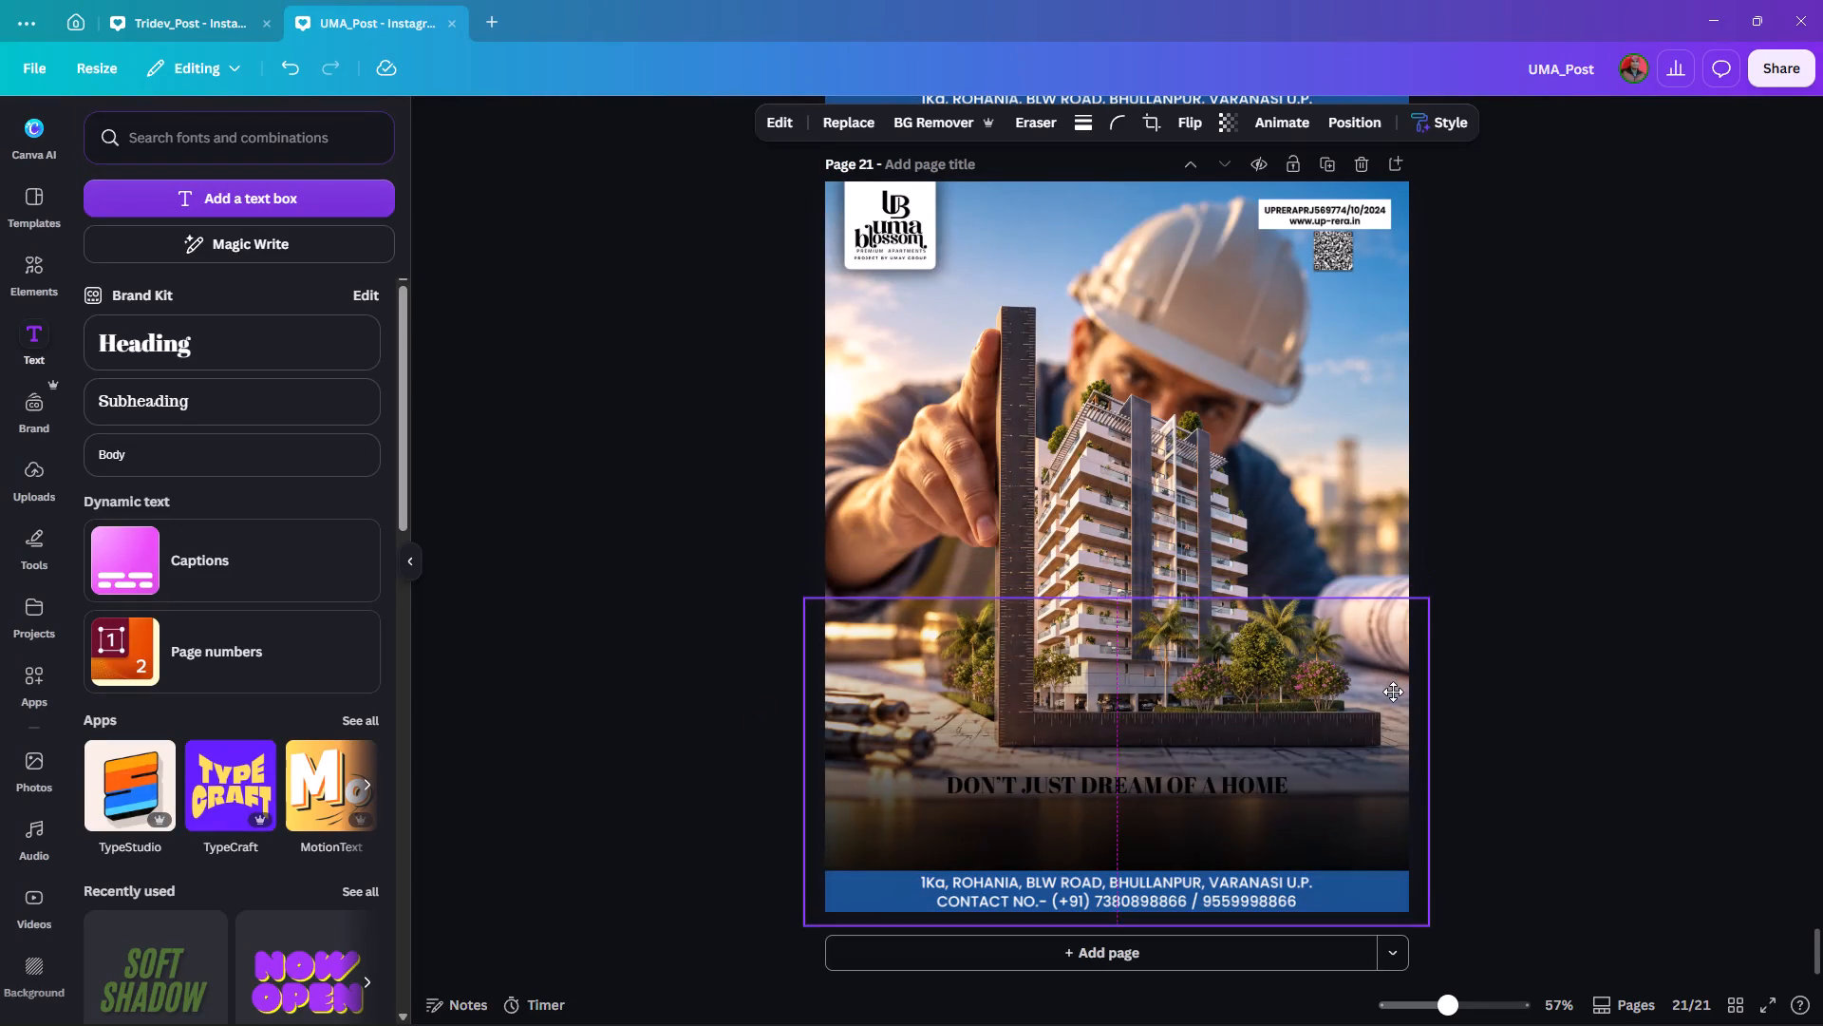
{"action": "left_click_drag", "start_coordinate": [1393, 692], "coordinate": [1391, 717]}
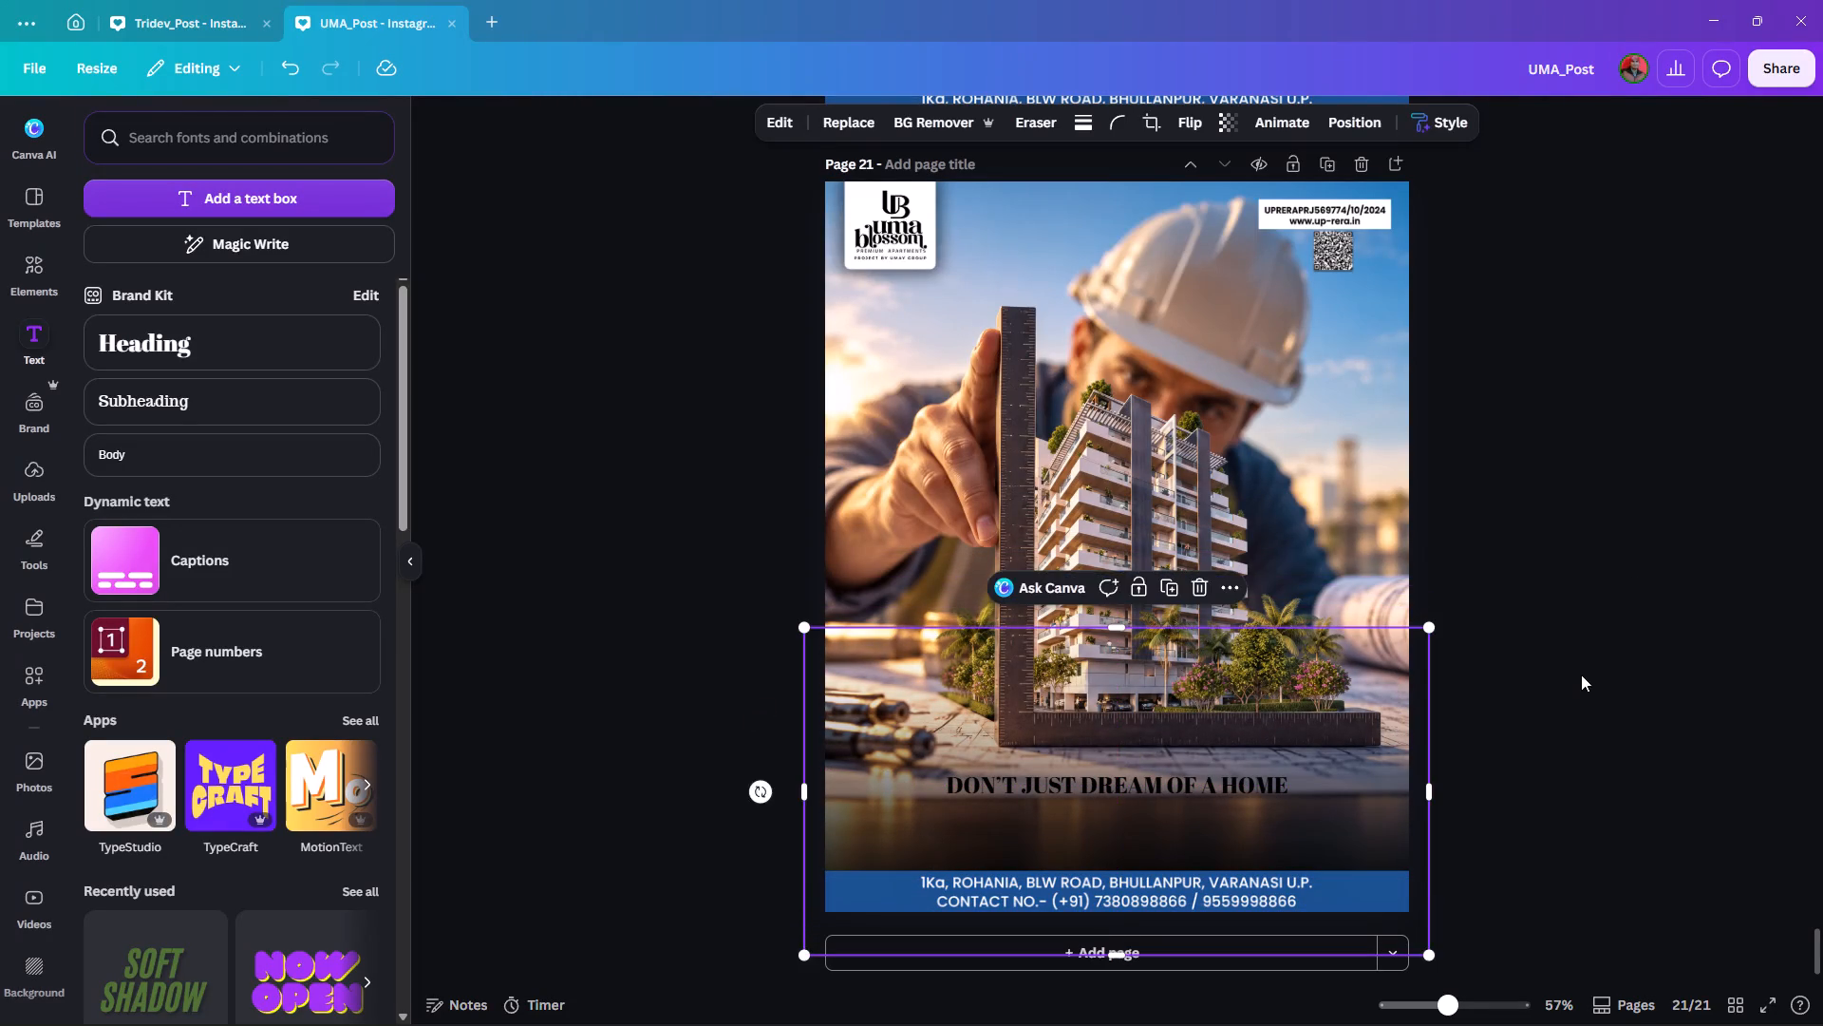
{"action": "left_click", "coordinate": [1581, 674]}
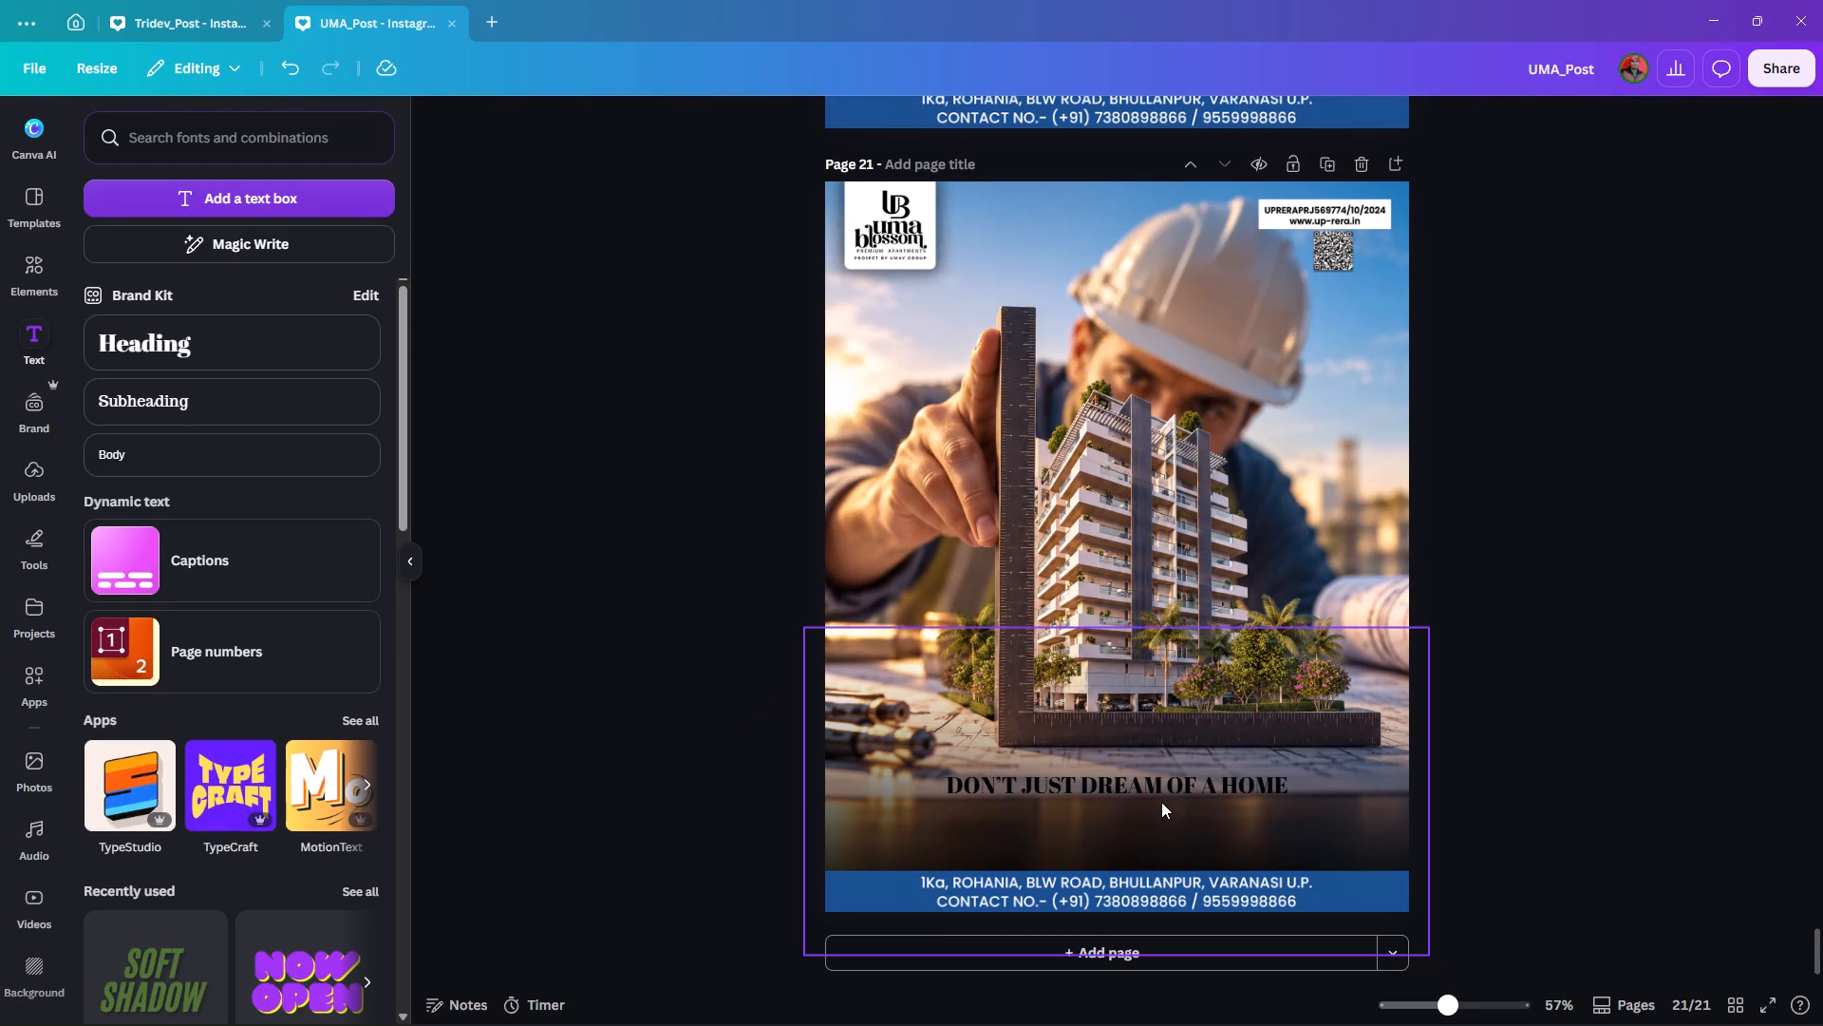
Change the text colour of the "DON'T JUST DREAM OF A HOME" heading to white.
{"action": "left_click", "coordinate": [1153, 793]}
{"action": "left_click", "coordinate": [950, 117]}
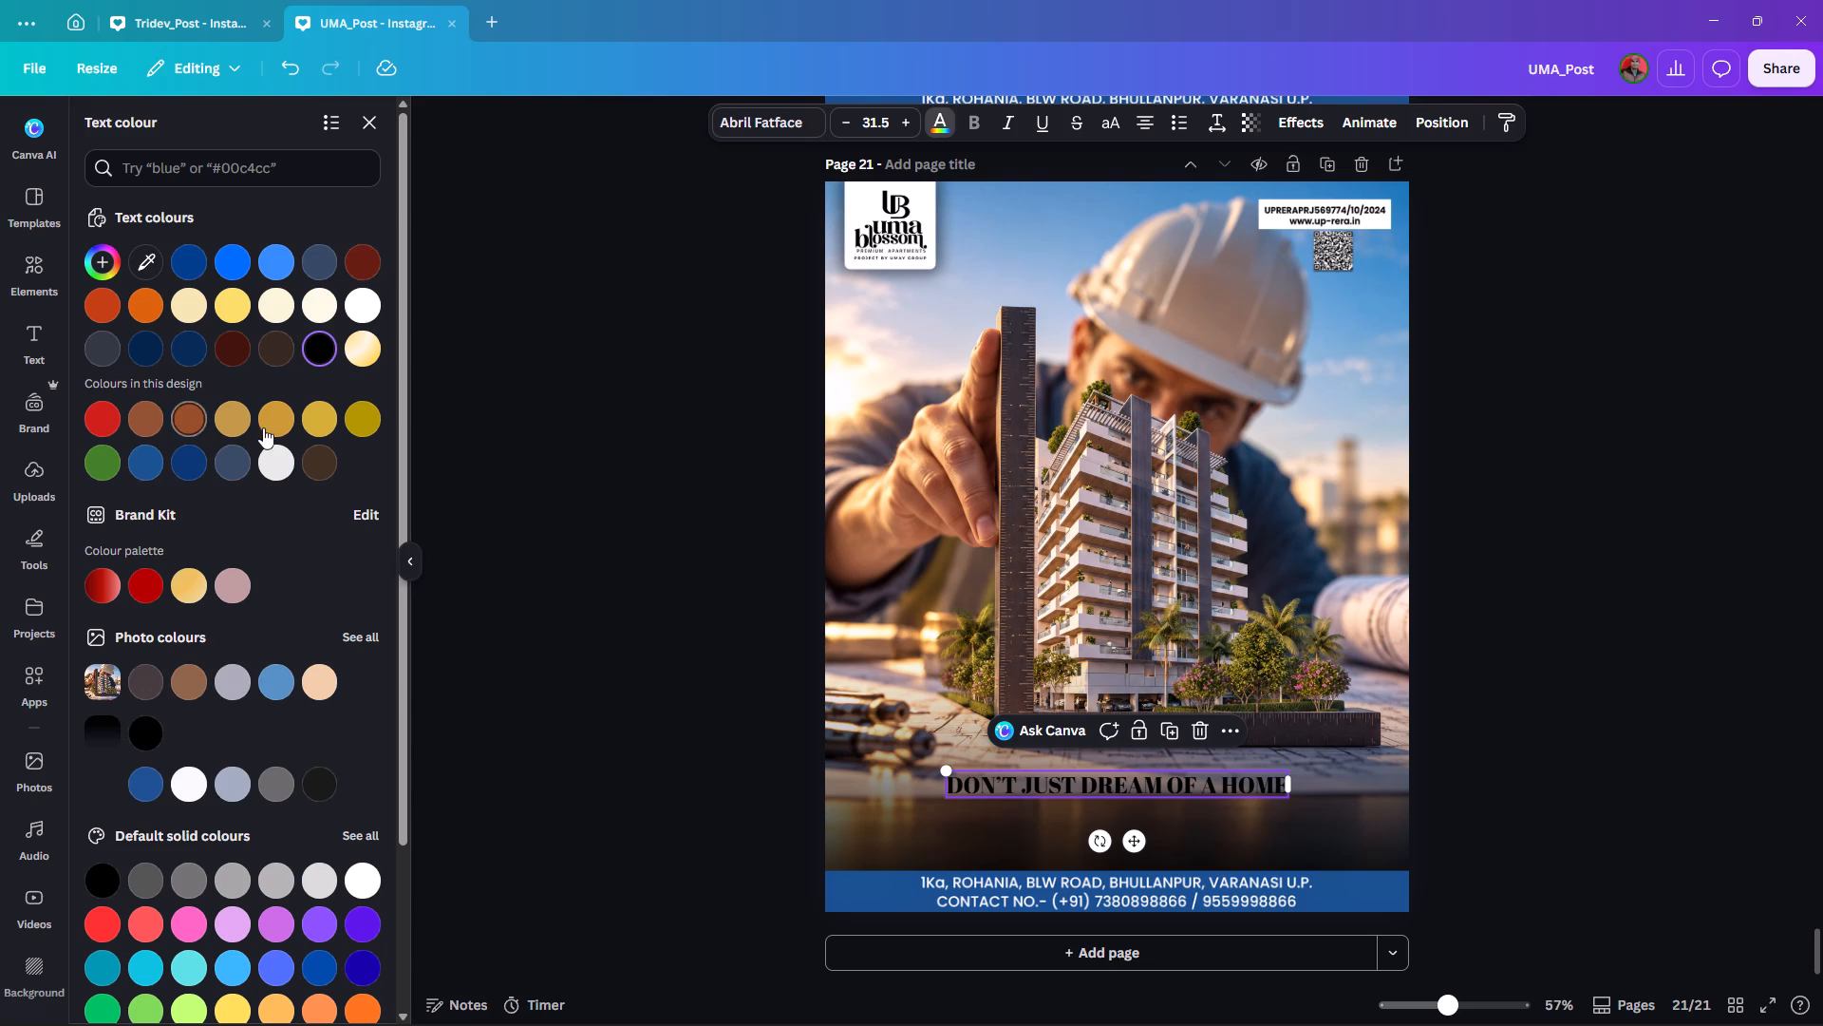
{"action": "left_click", "coordinate": [356, 305]}
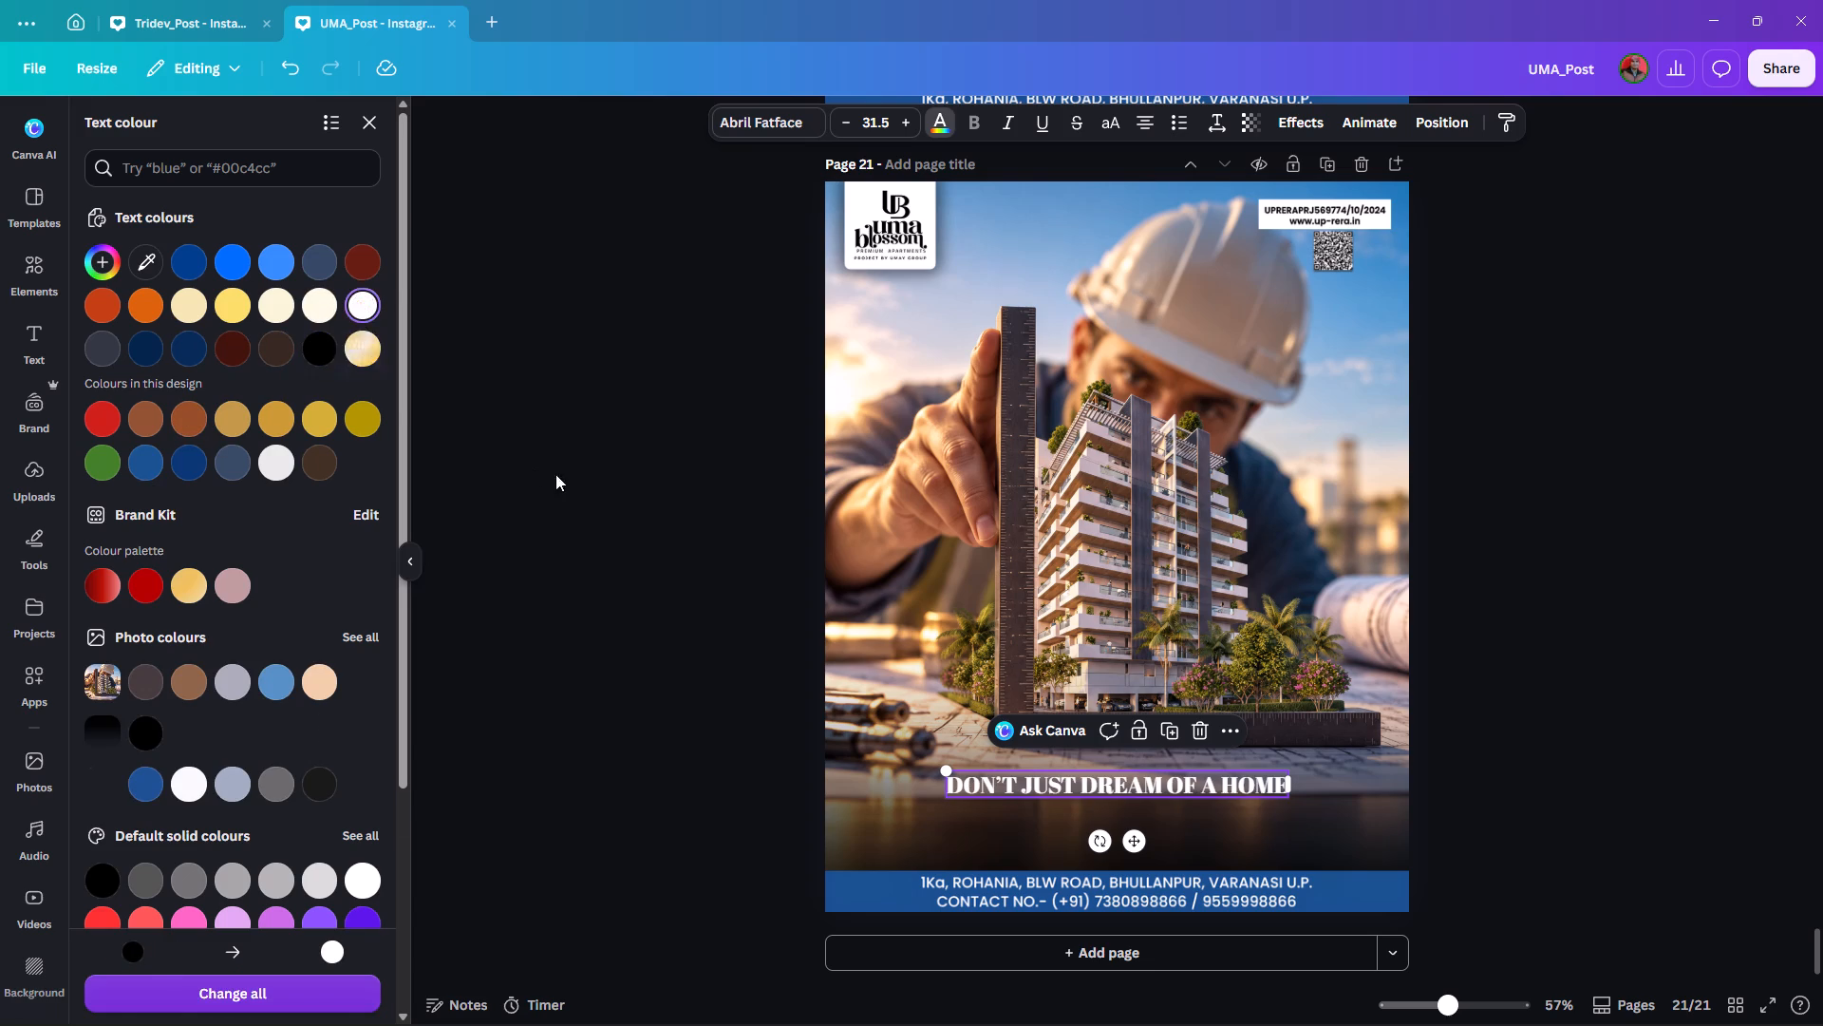
{"action": "double_click", "coordinate": [637, 508]}
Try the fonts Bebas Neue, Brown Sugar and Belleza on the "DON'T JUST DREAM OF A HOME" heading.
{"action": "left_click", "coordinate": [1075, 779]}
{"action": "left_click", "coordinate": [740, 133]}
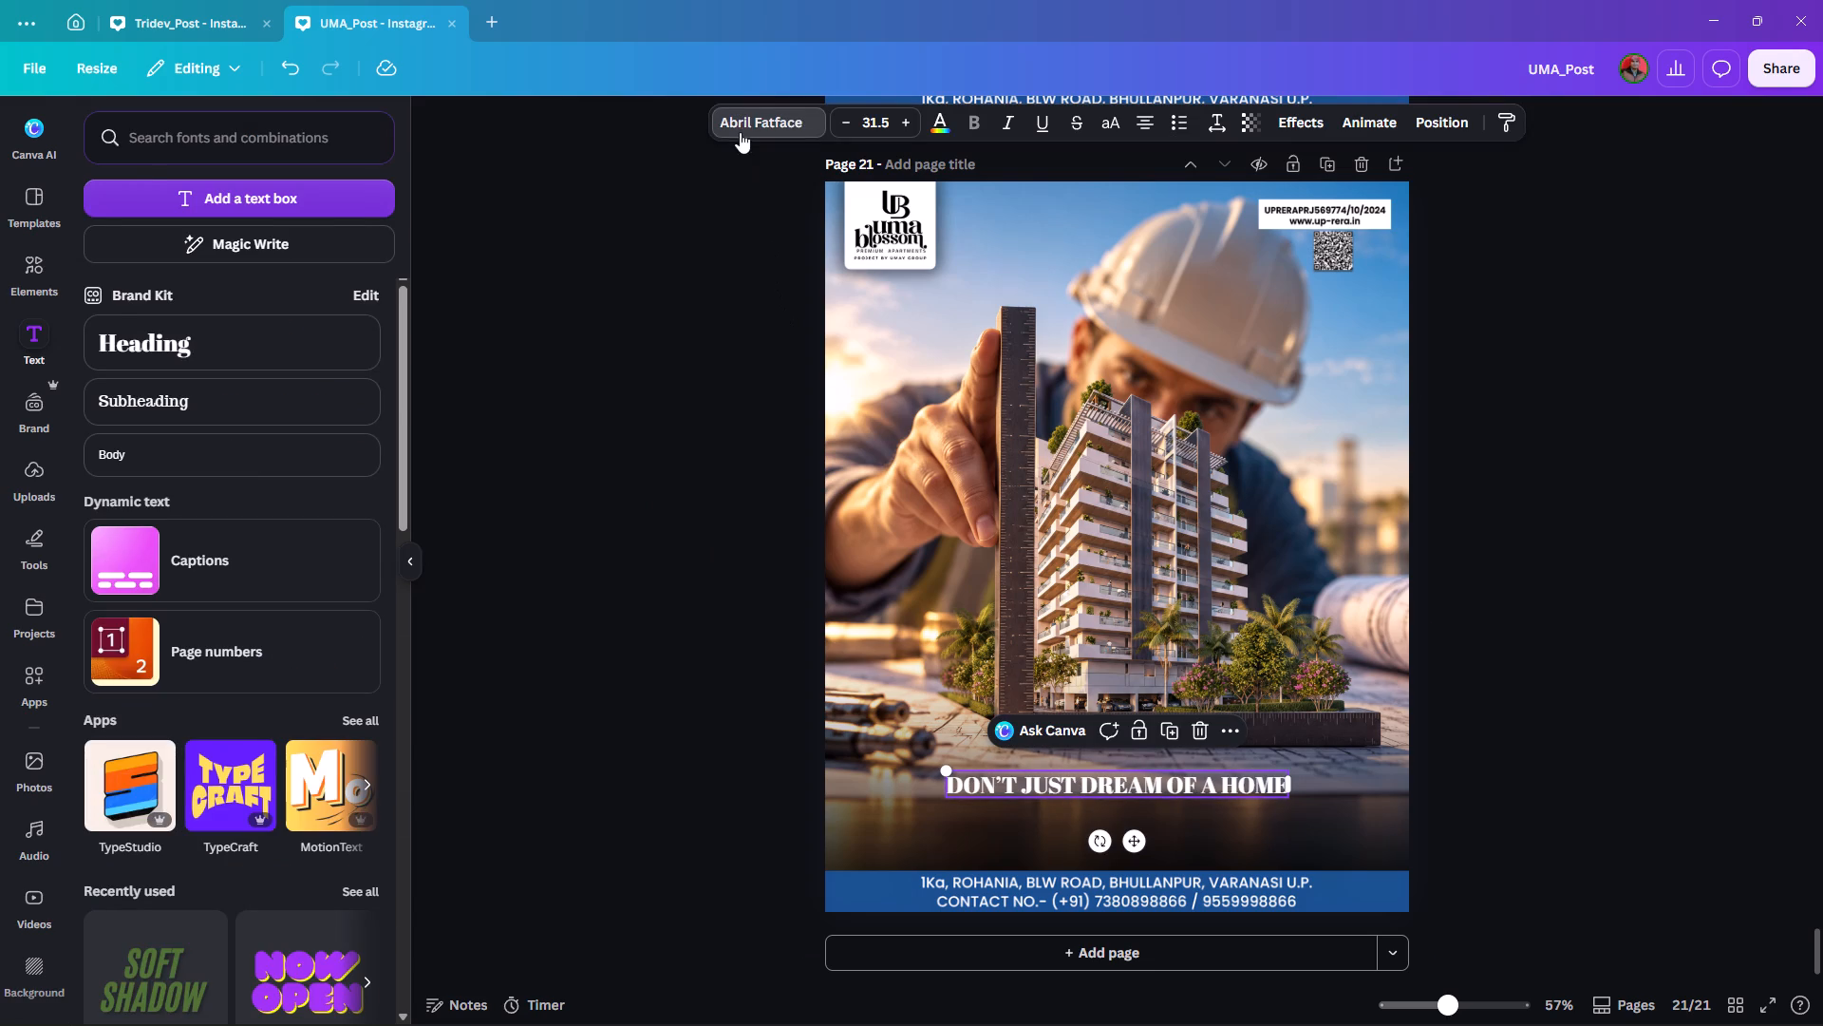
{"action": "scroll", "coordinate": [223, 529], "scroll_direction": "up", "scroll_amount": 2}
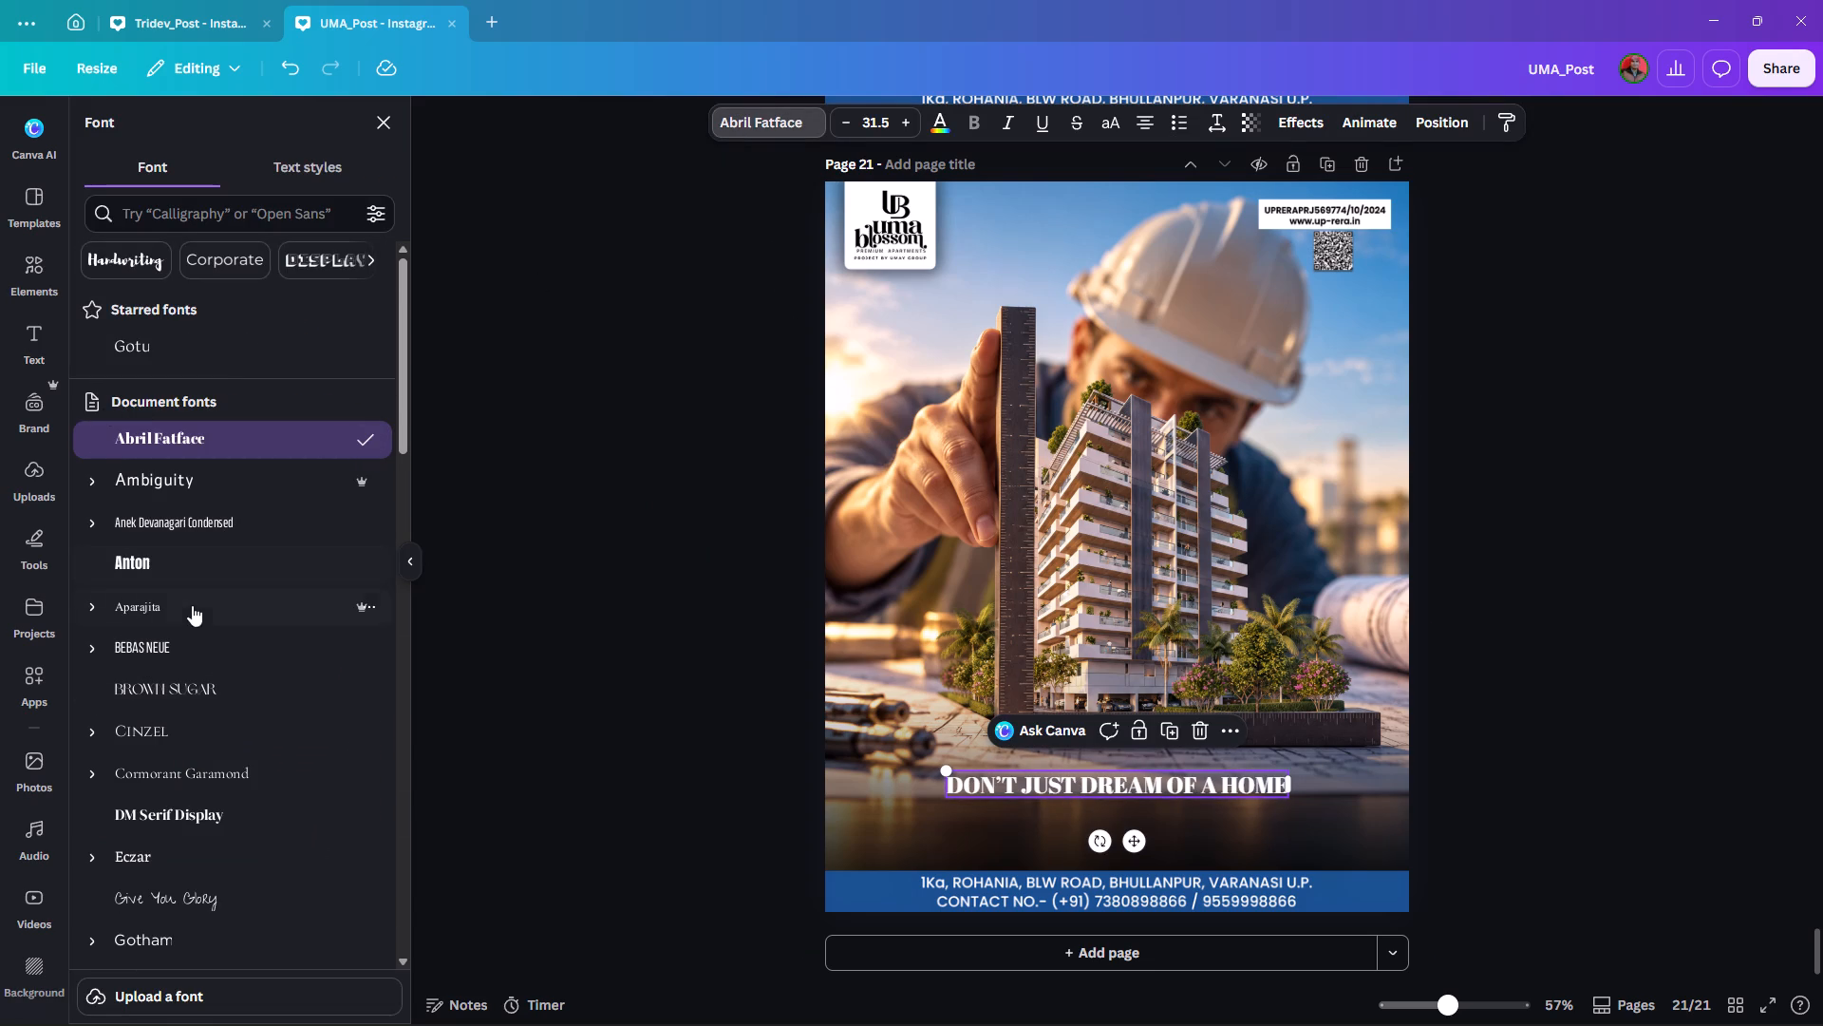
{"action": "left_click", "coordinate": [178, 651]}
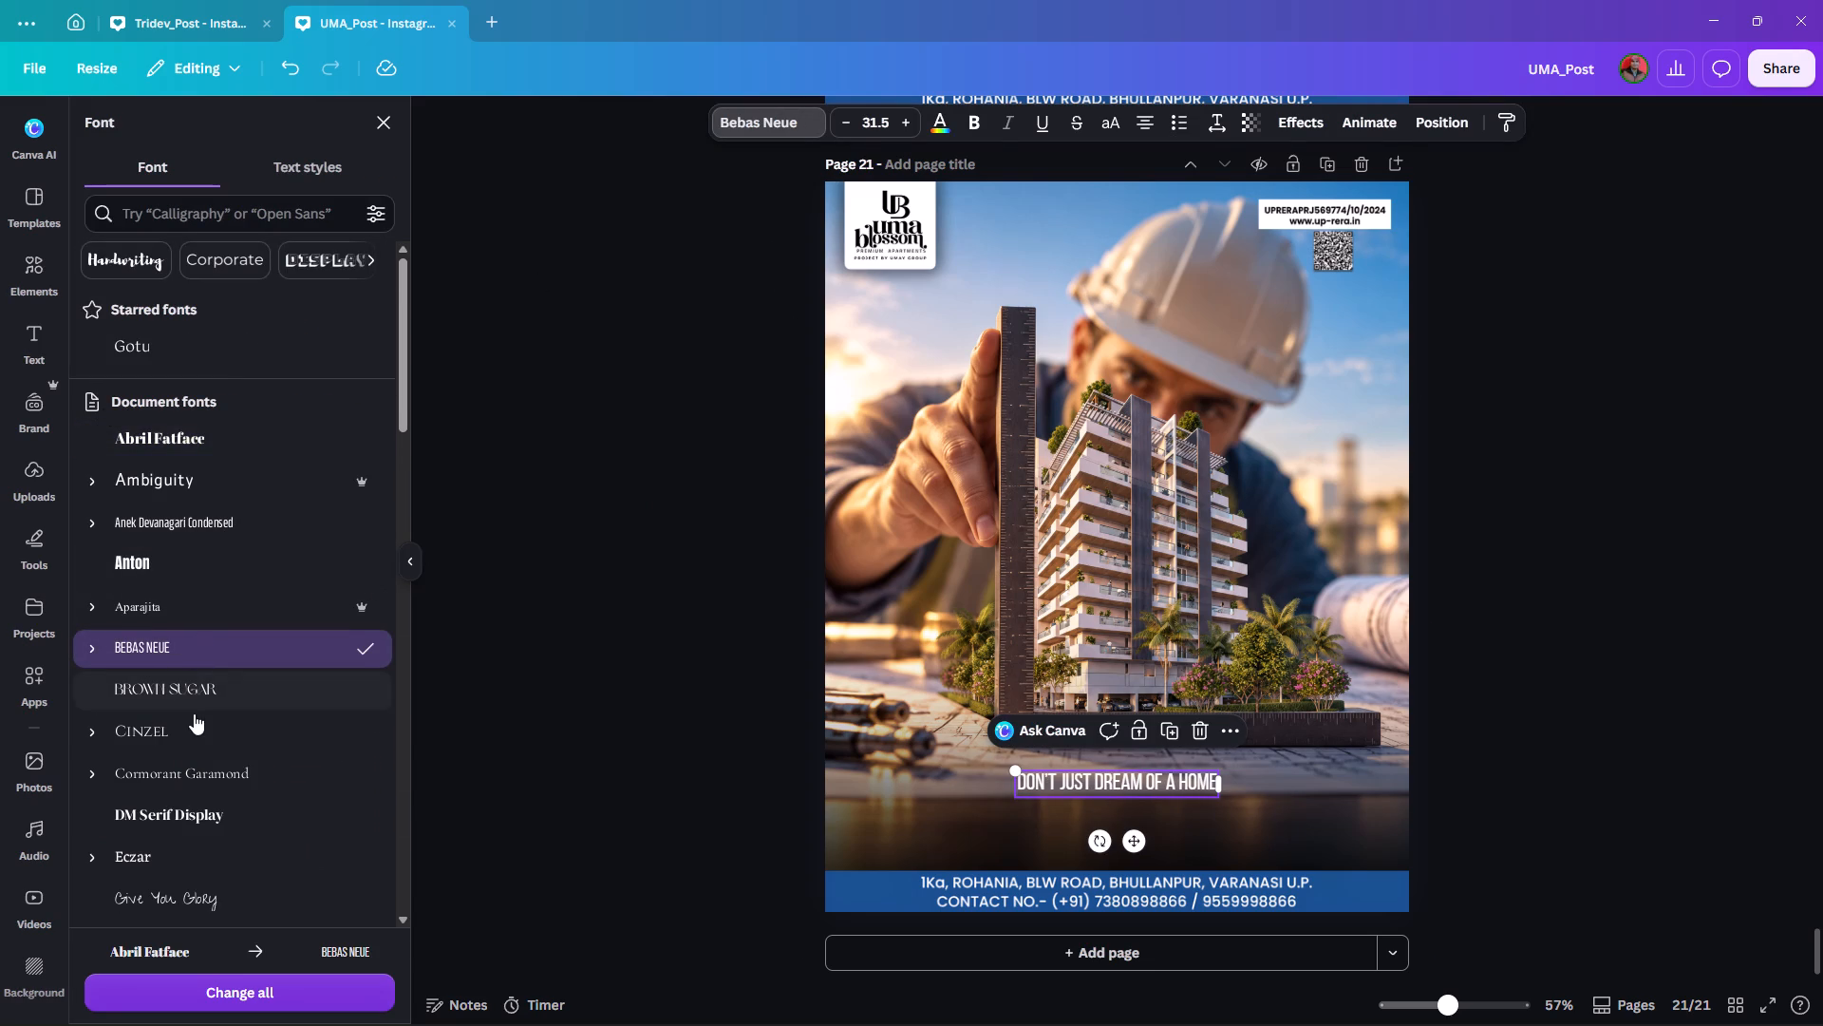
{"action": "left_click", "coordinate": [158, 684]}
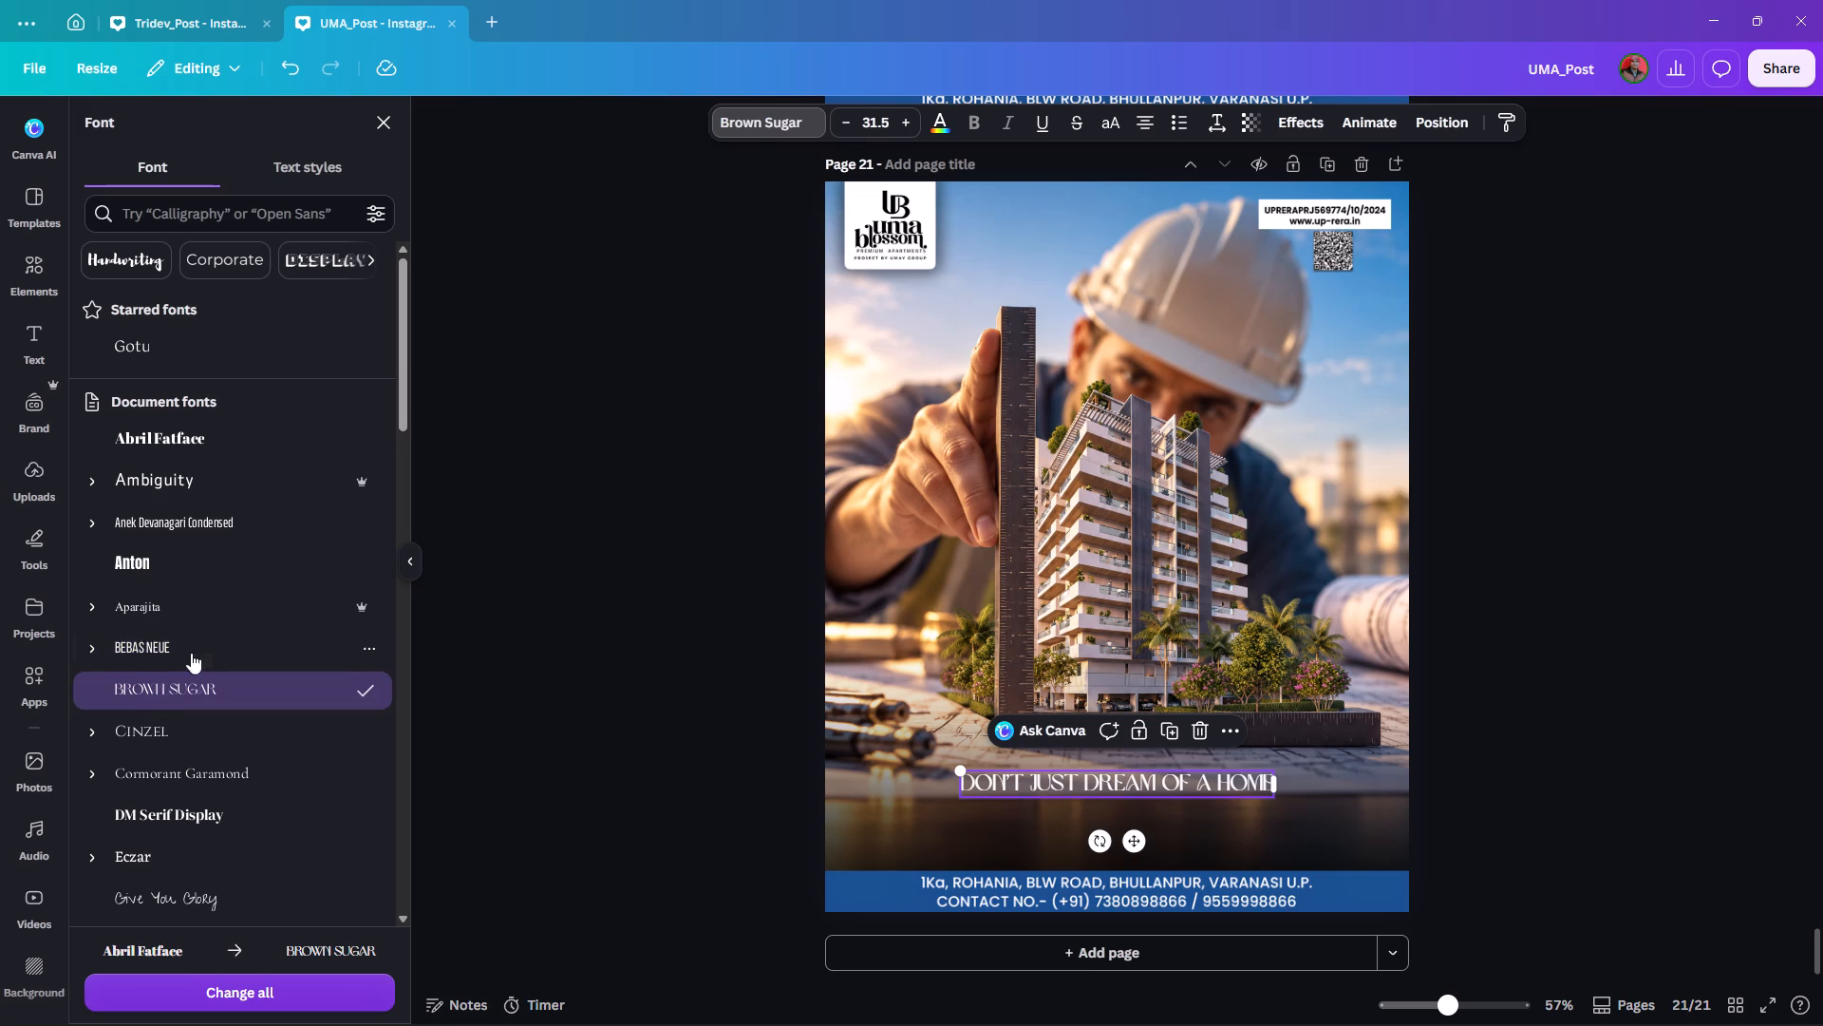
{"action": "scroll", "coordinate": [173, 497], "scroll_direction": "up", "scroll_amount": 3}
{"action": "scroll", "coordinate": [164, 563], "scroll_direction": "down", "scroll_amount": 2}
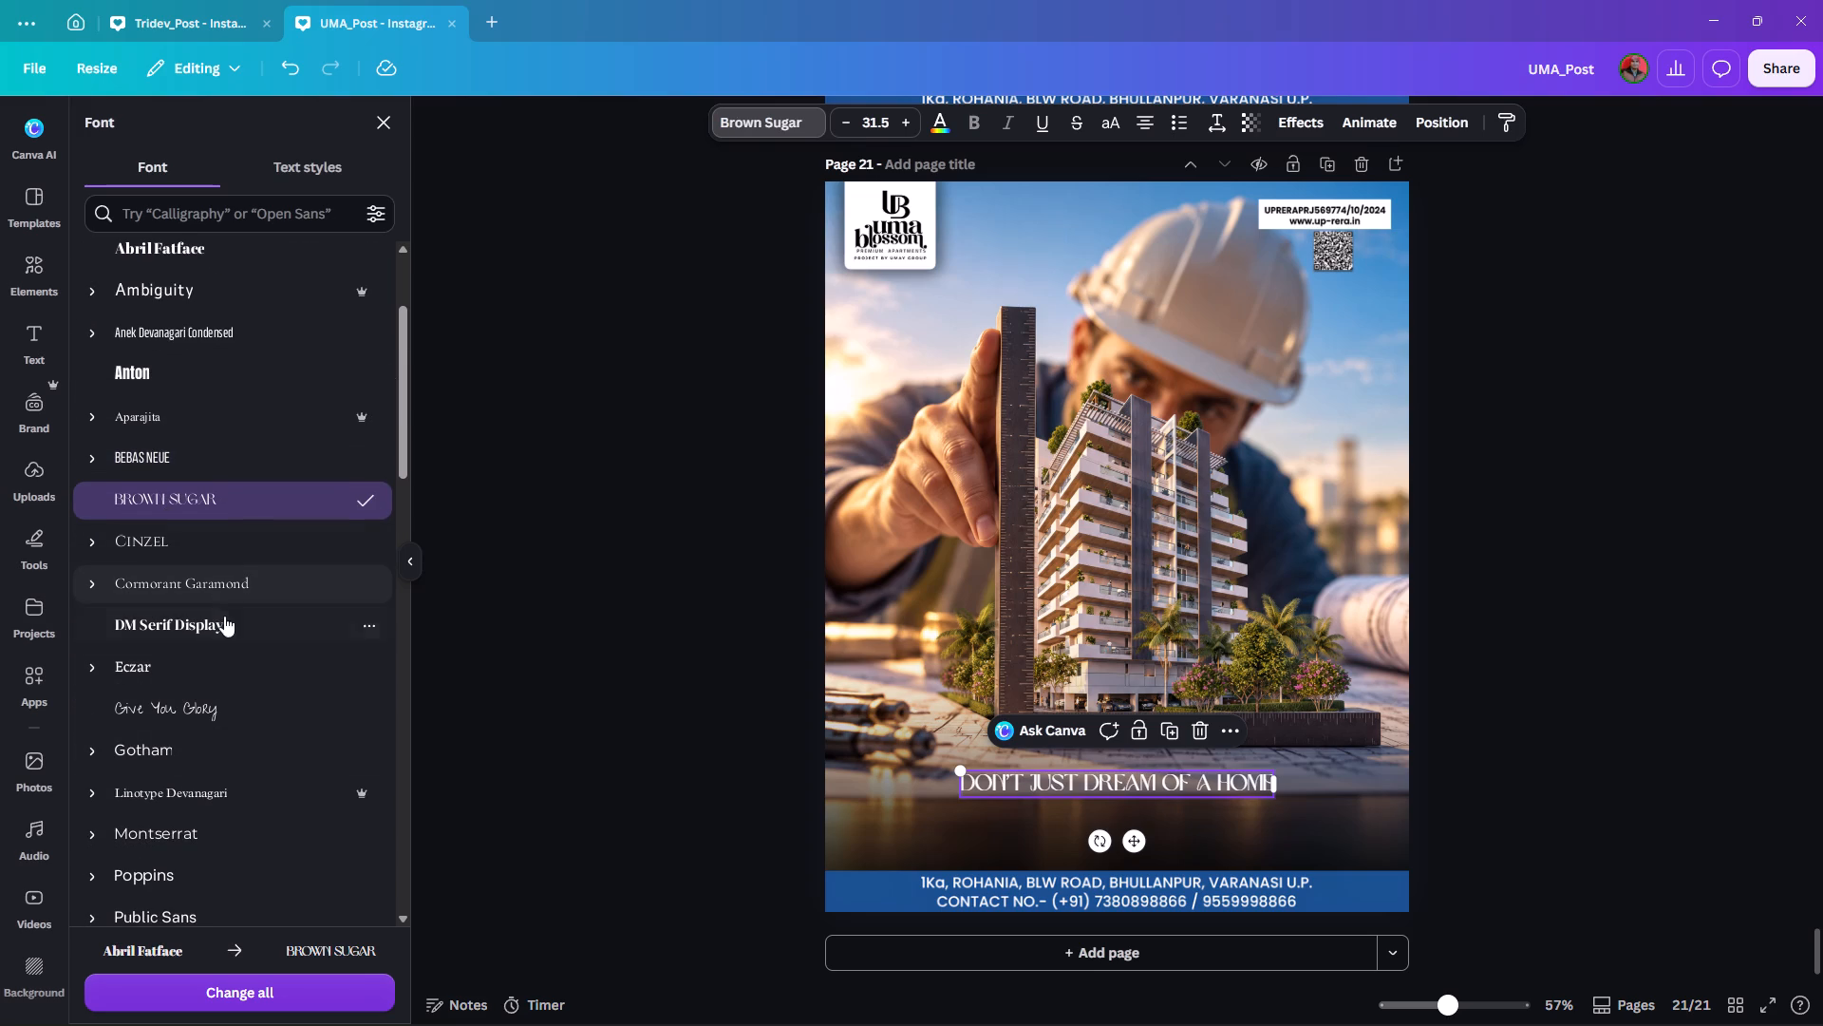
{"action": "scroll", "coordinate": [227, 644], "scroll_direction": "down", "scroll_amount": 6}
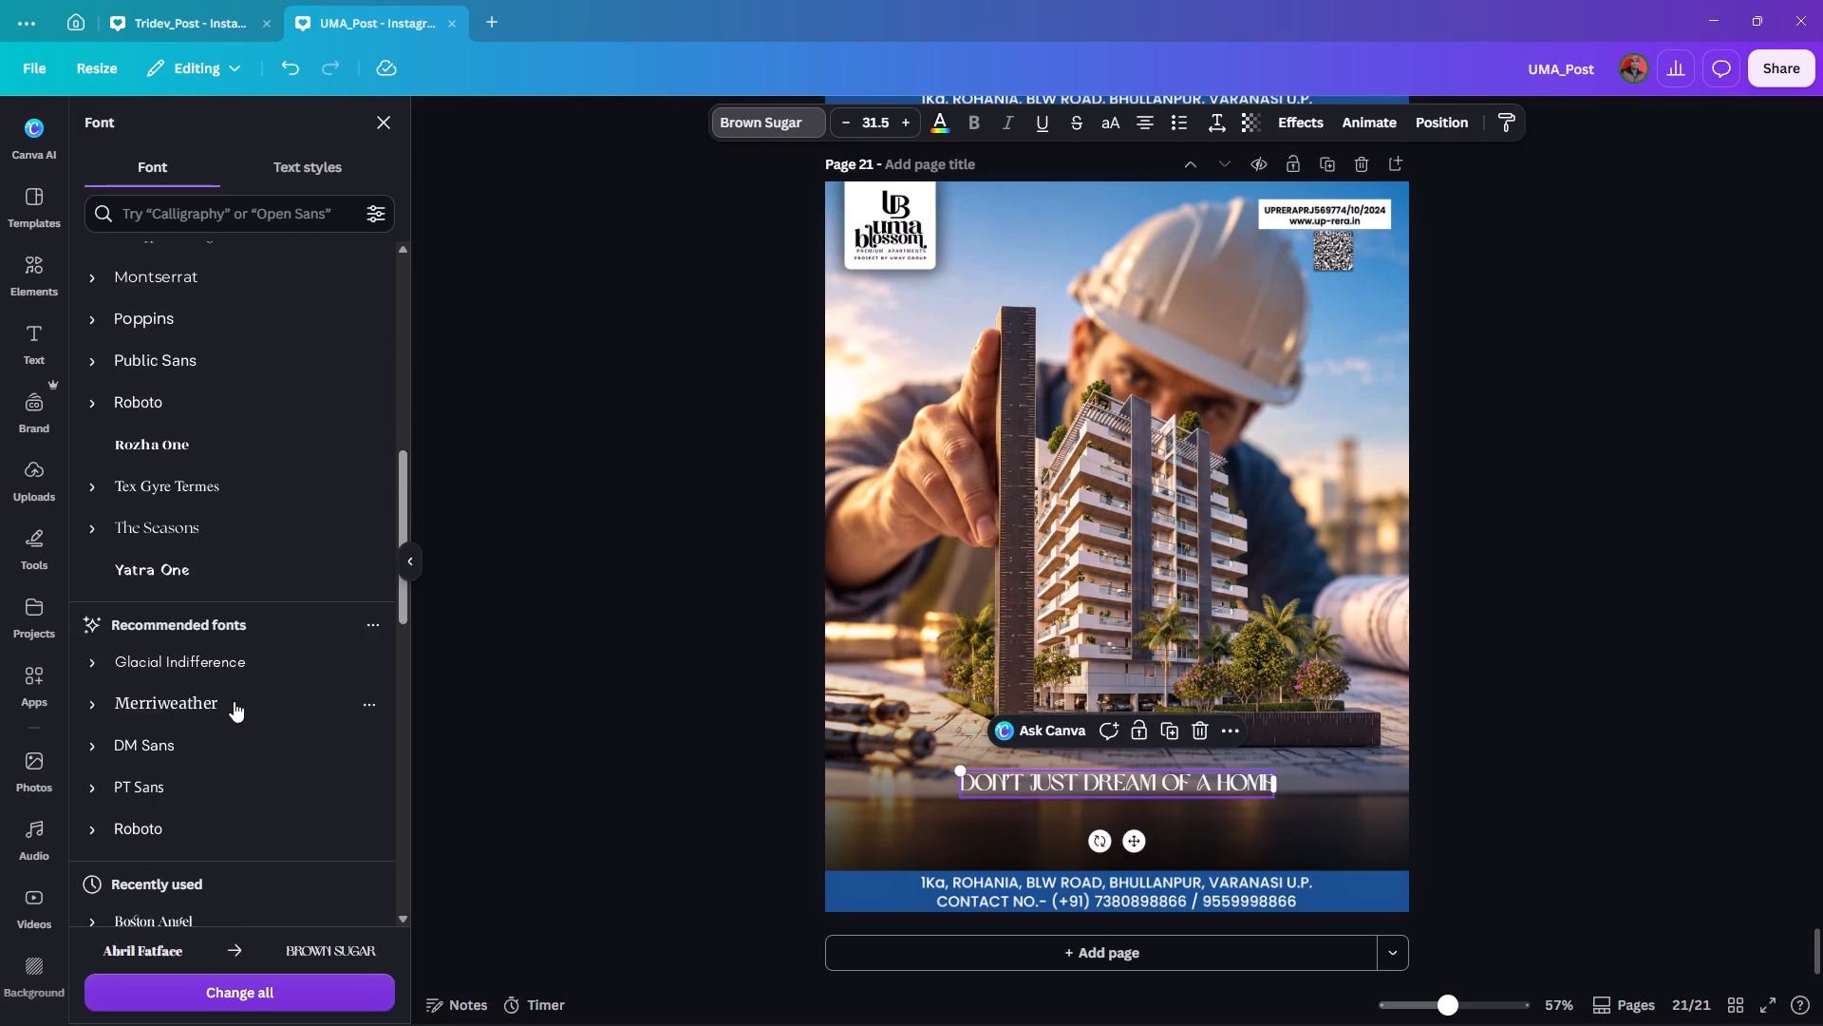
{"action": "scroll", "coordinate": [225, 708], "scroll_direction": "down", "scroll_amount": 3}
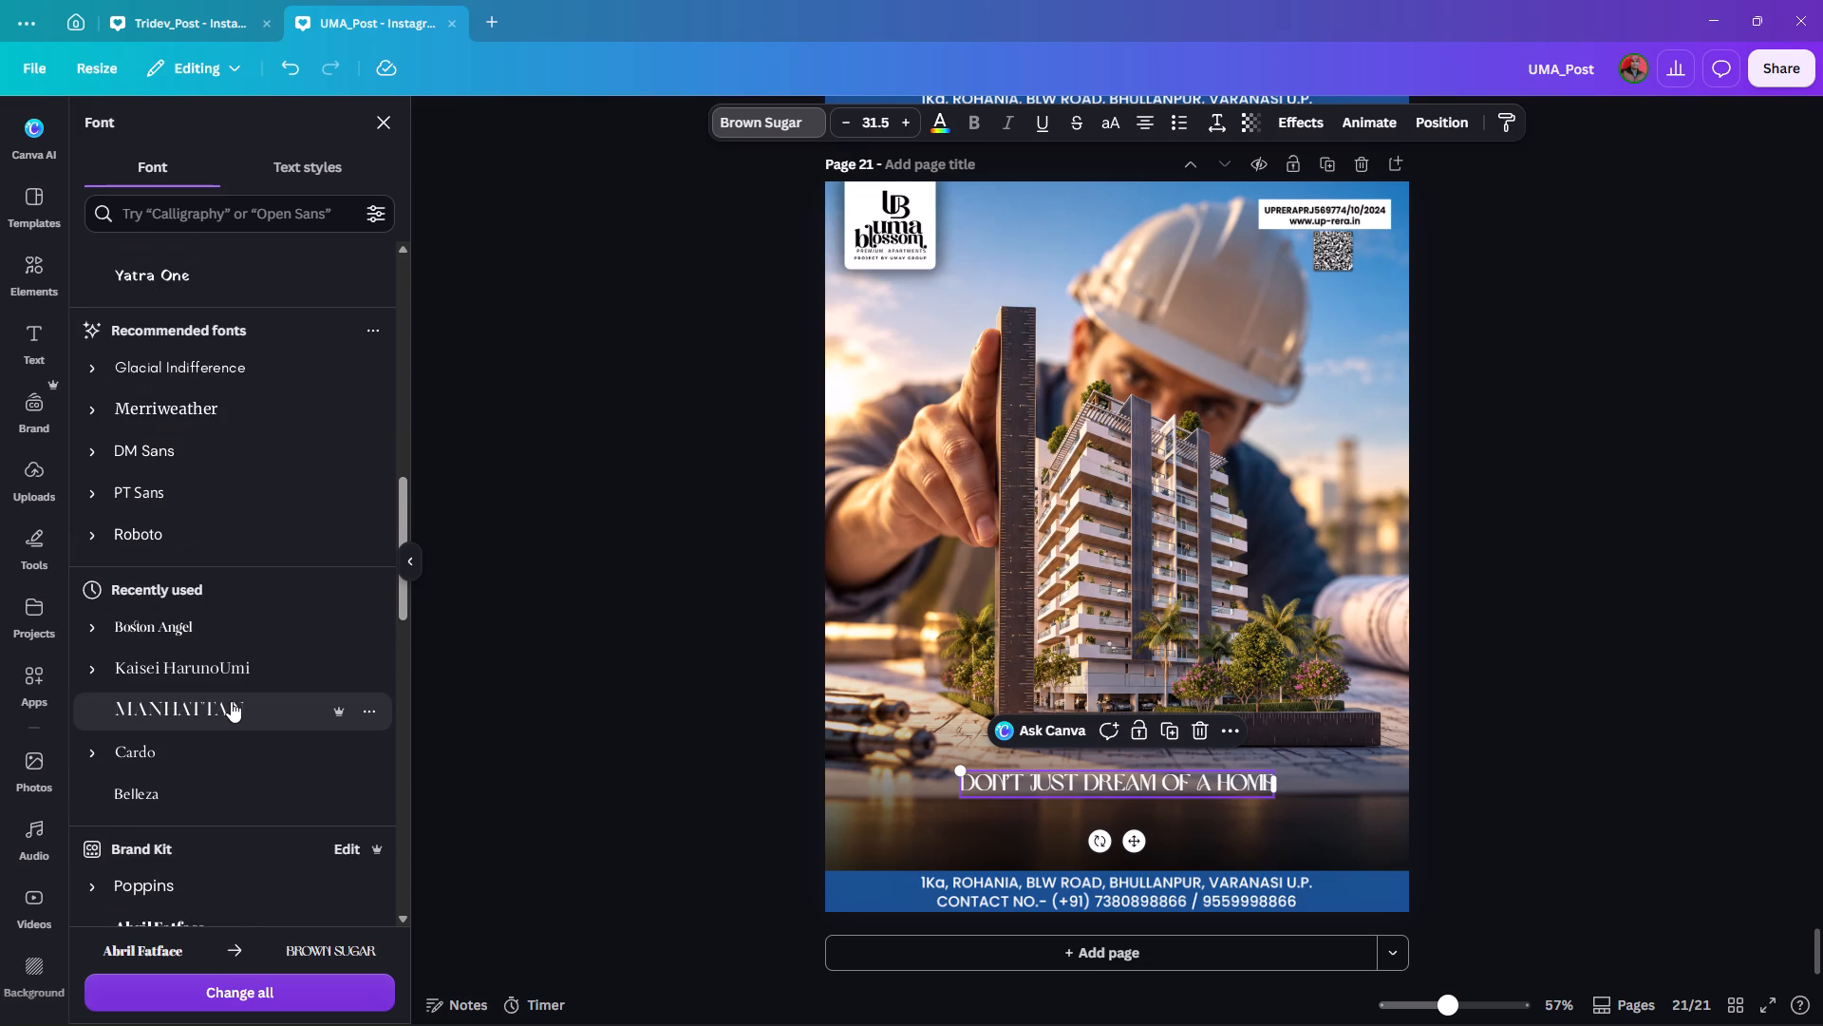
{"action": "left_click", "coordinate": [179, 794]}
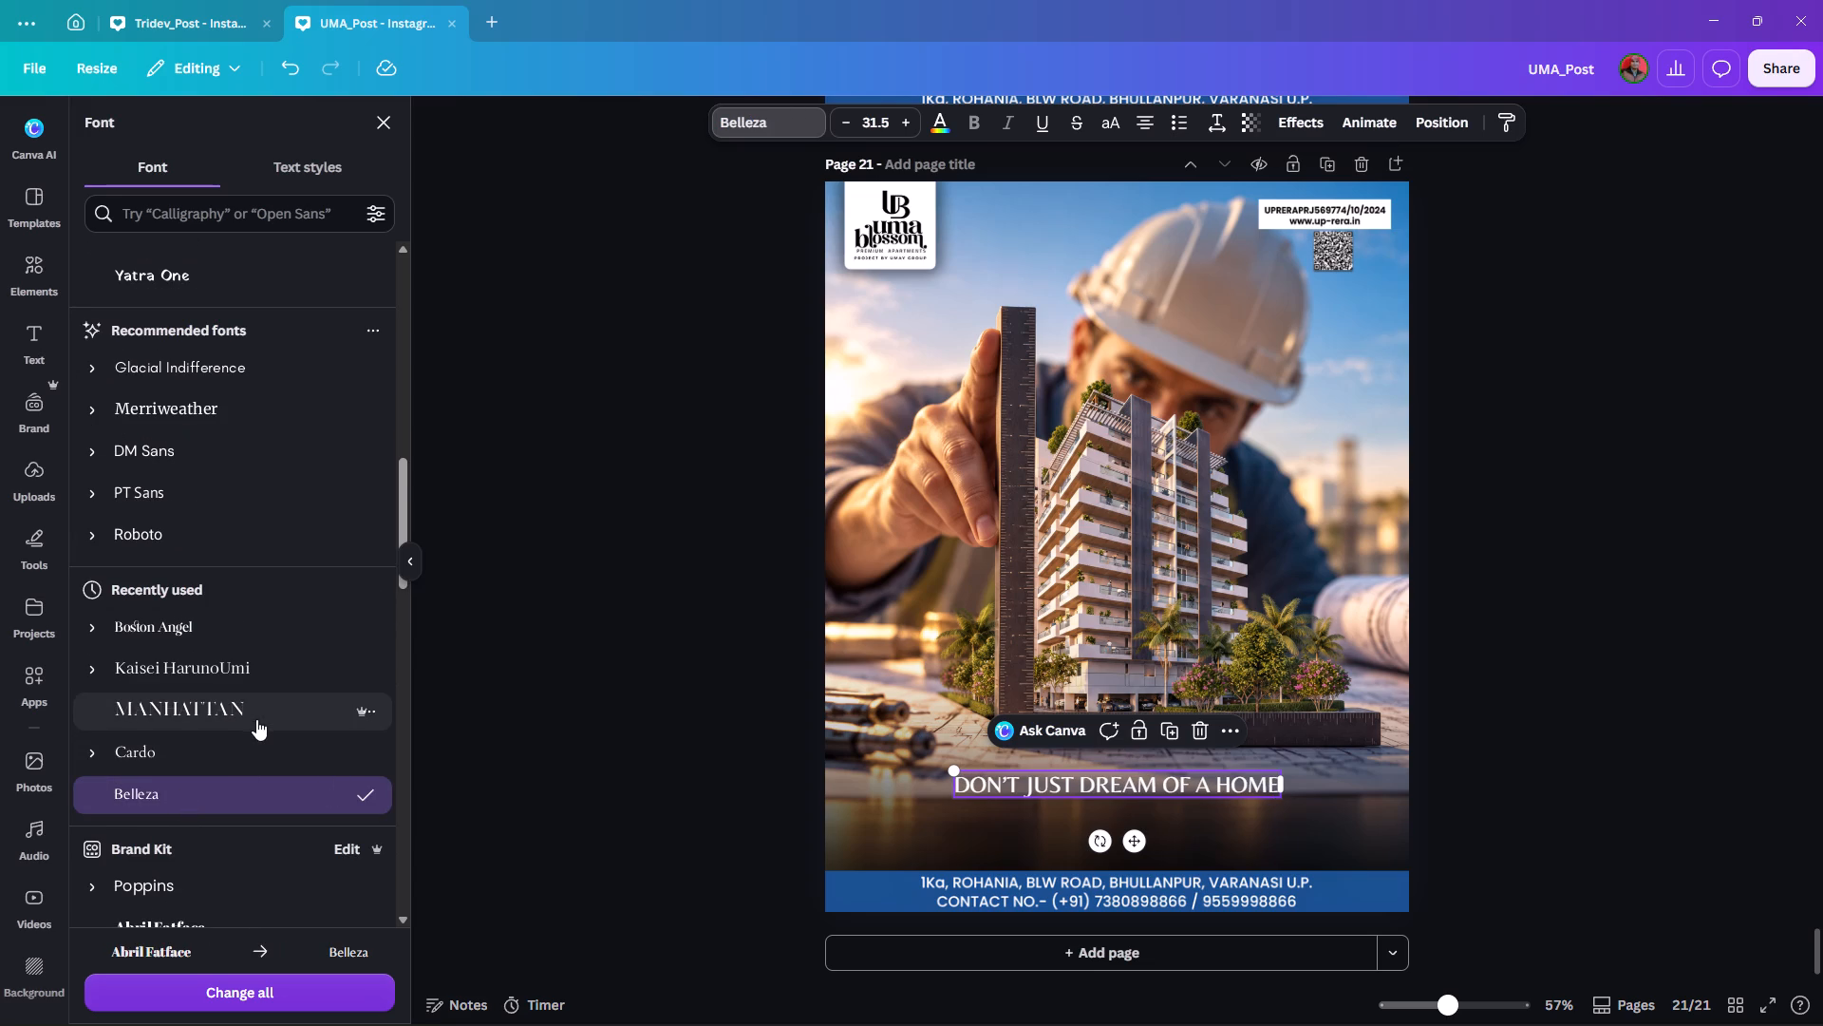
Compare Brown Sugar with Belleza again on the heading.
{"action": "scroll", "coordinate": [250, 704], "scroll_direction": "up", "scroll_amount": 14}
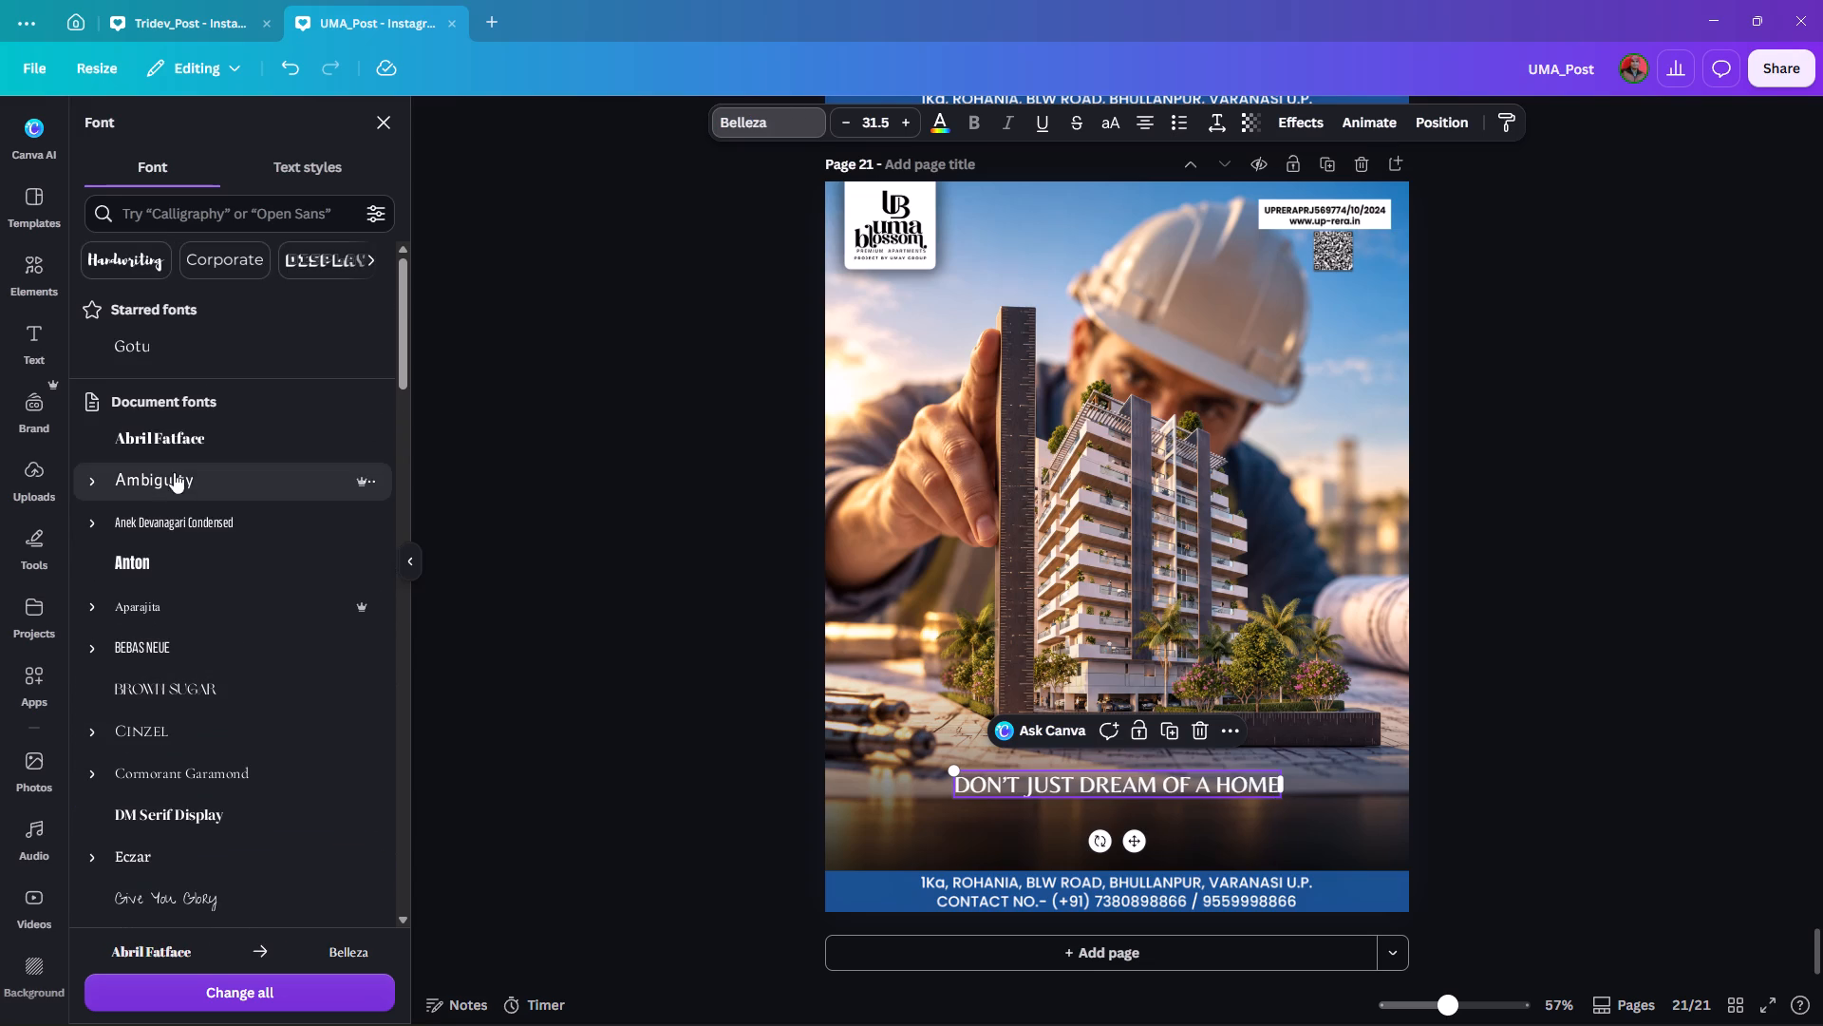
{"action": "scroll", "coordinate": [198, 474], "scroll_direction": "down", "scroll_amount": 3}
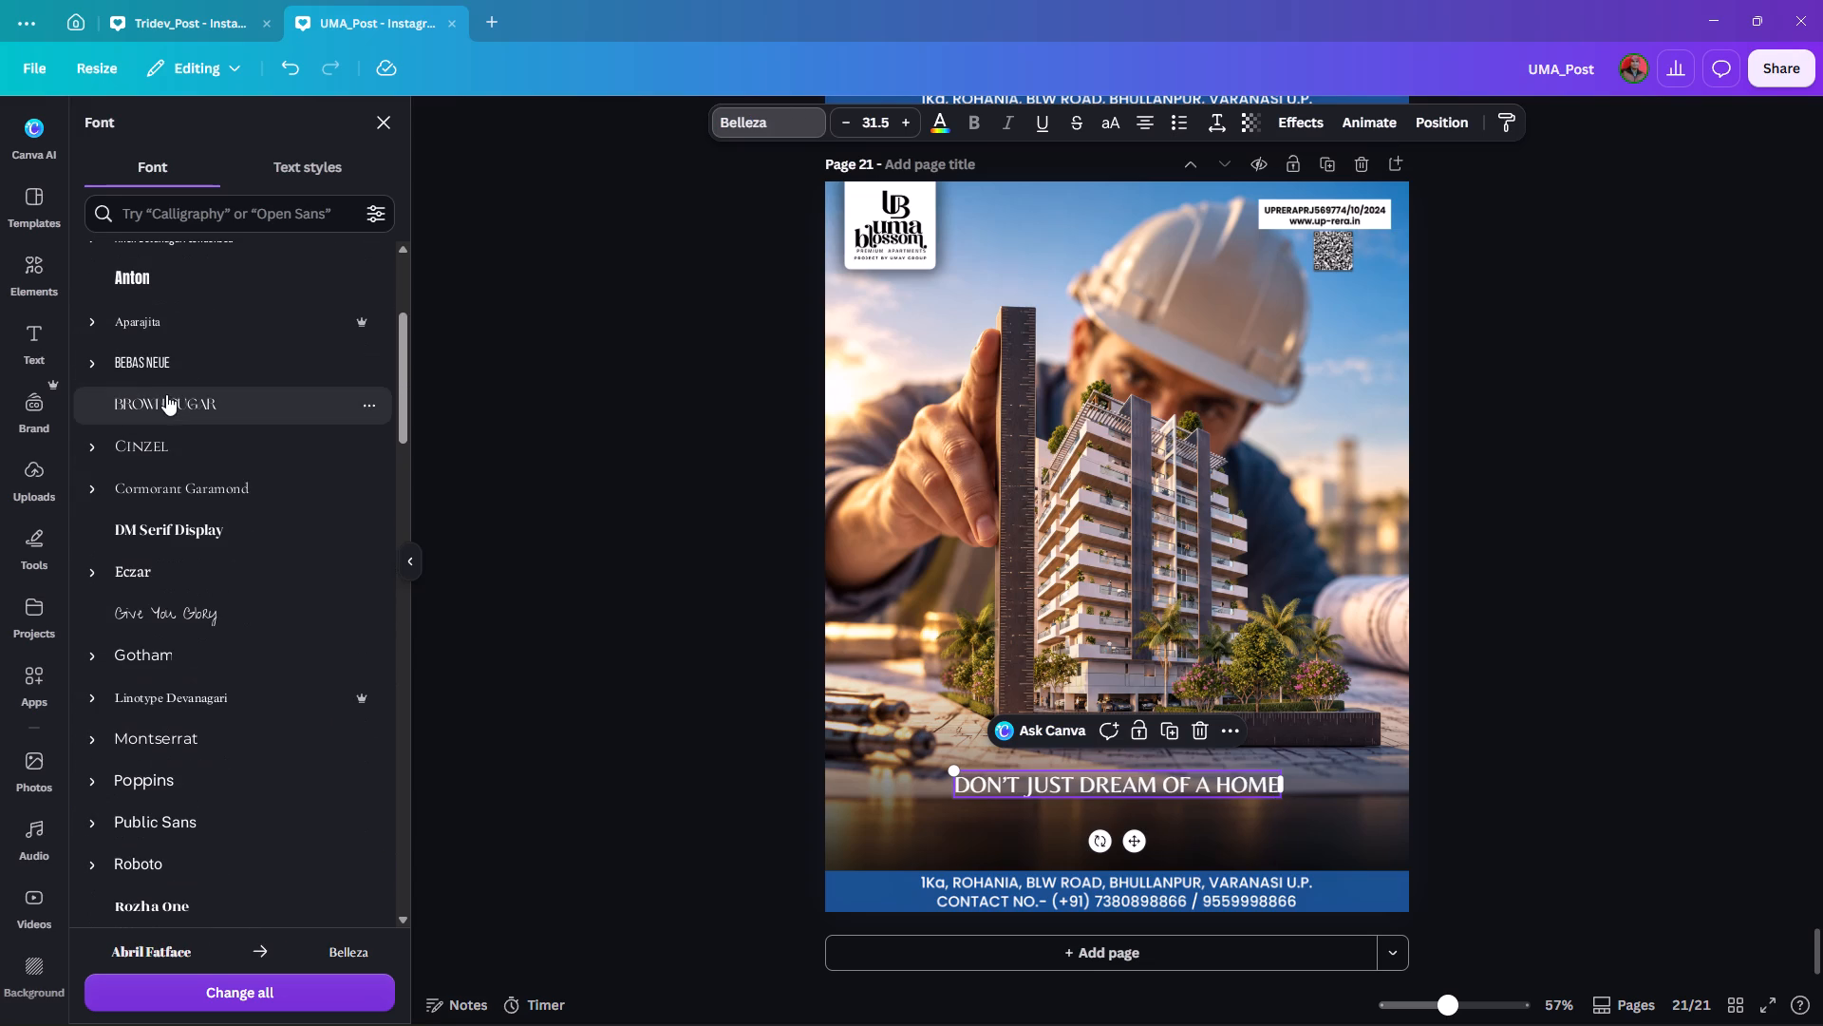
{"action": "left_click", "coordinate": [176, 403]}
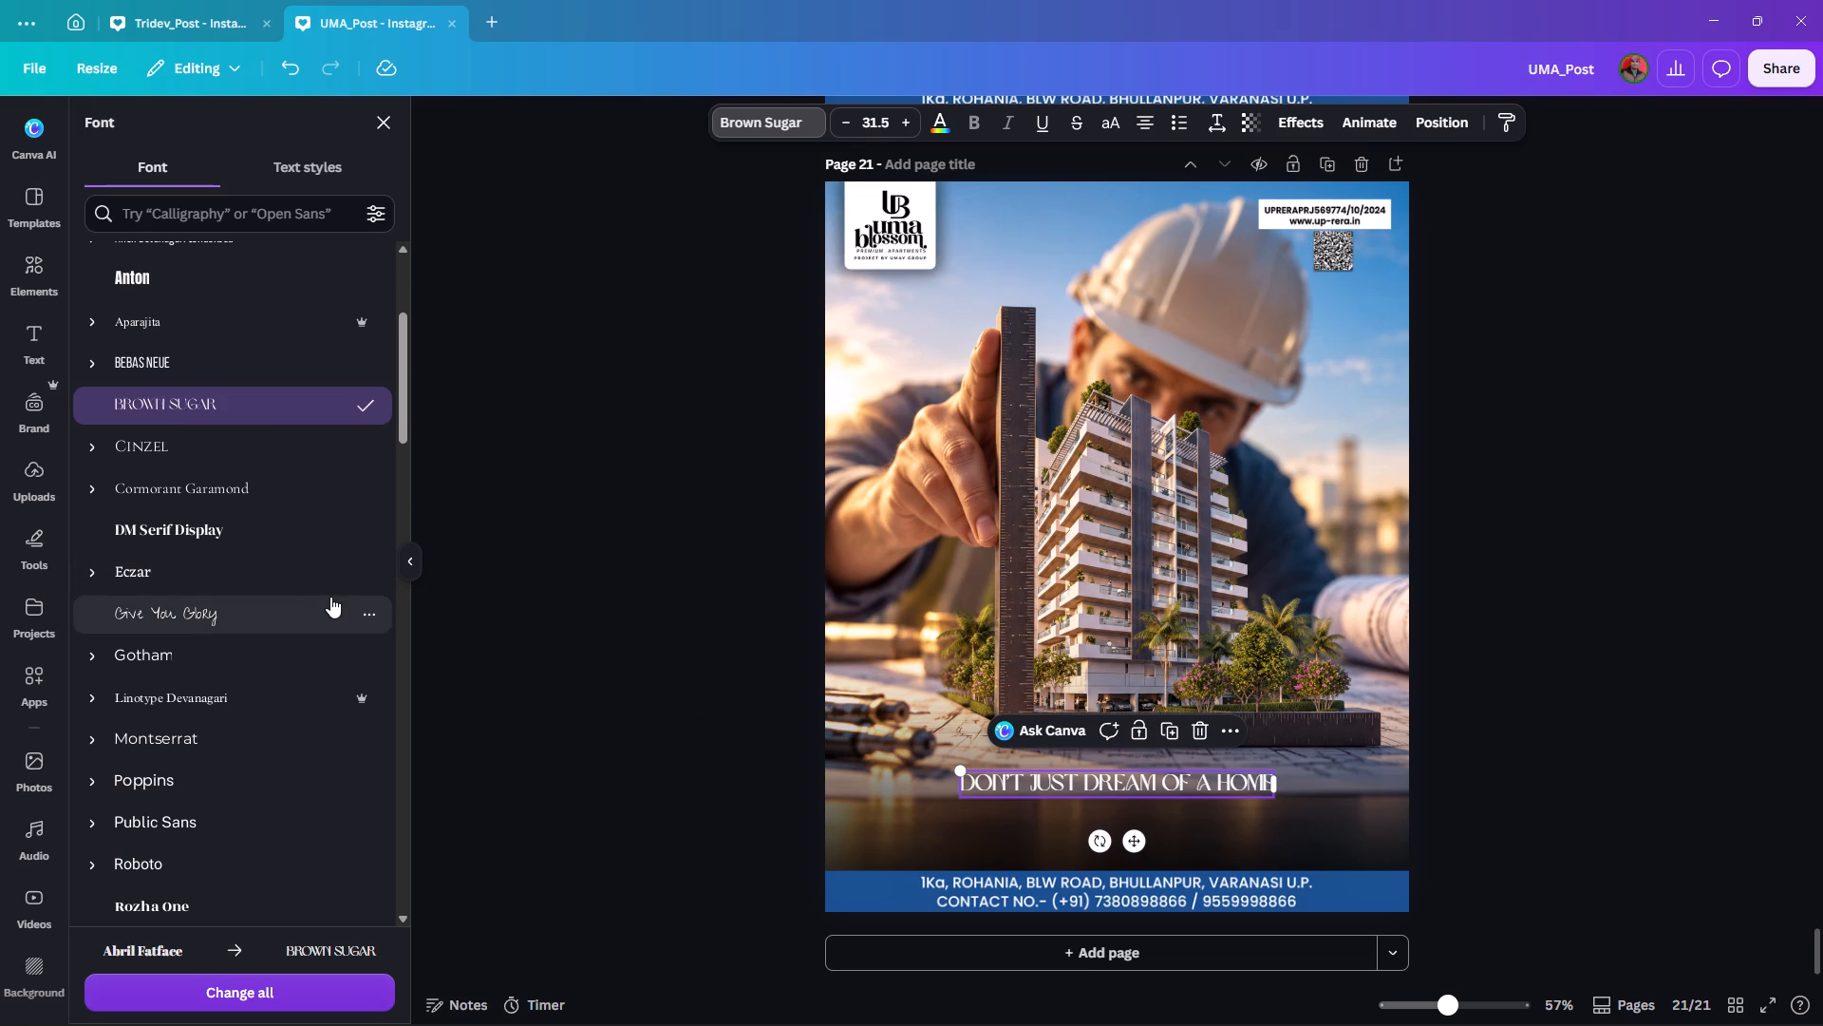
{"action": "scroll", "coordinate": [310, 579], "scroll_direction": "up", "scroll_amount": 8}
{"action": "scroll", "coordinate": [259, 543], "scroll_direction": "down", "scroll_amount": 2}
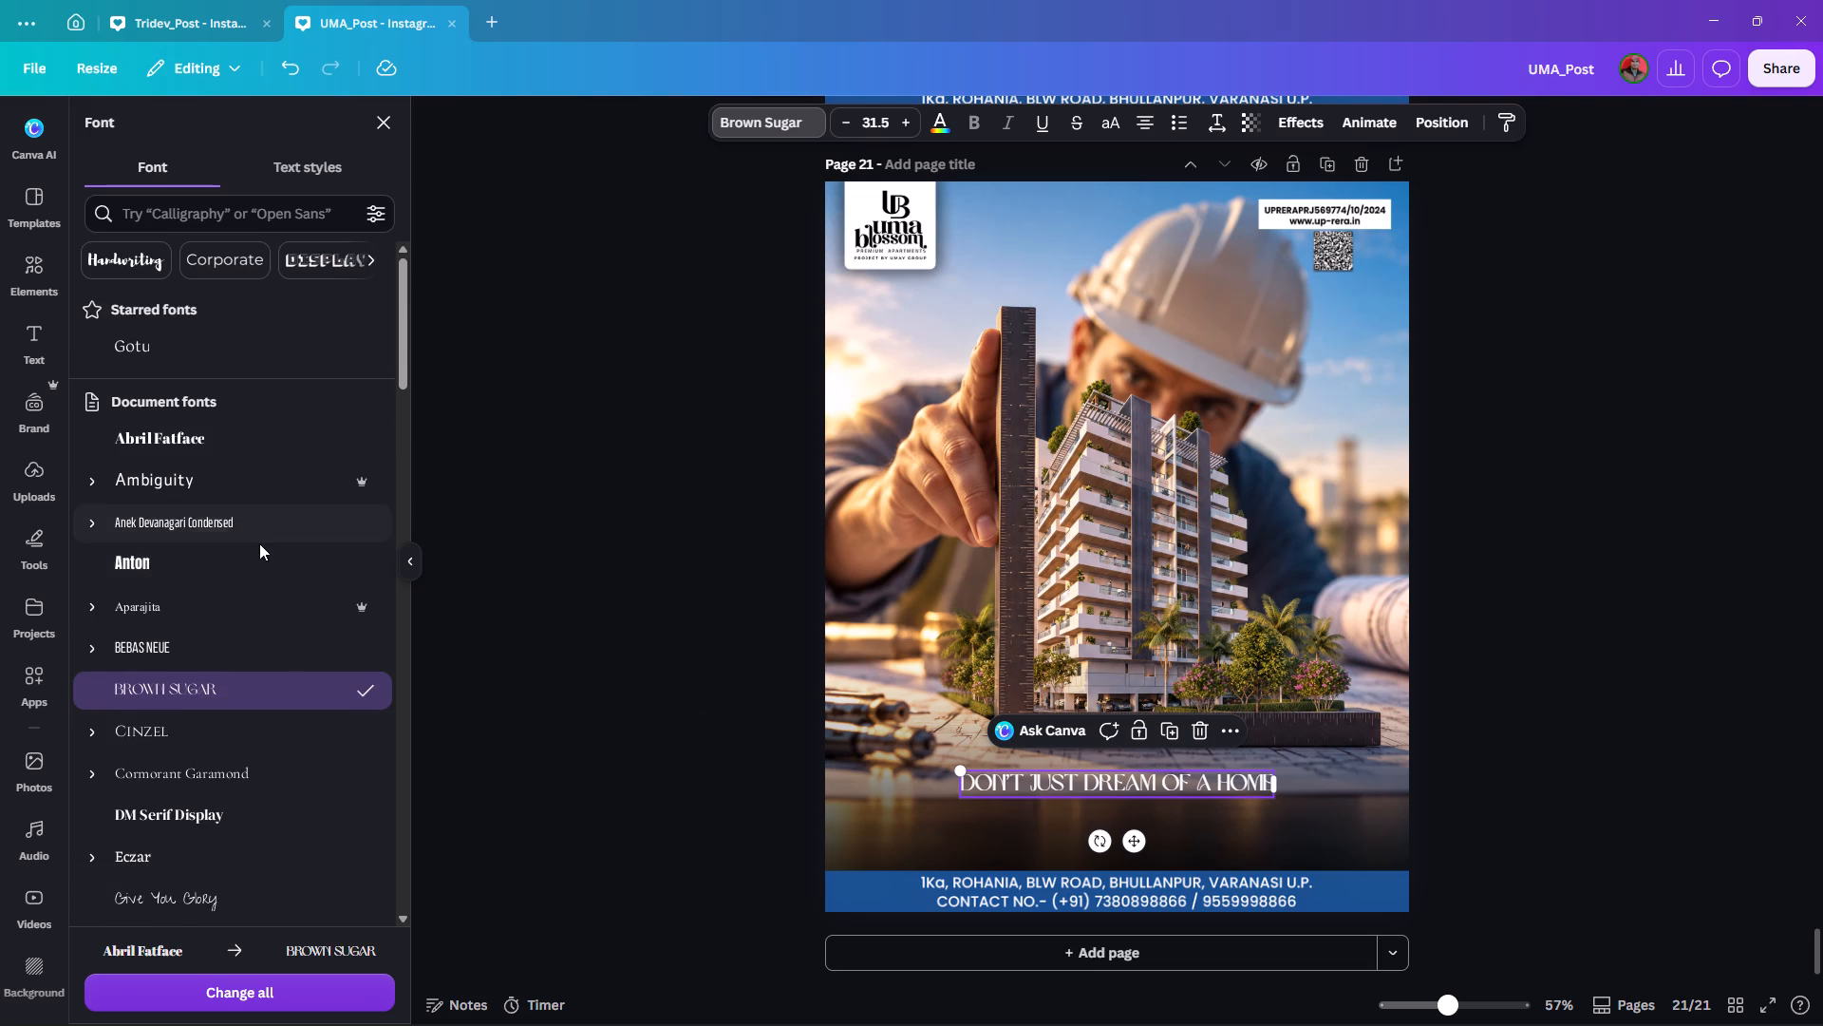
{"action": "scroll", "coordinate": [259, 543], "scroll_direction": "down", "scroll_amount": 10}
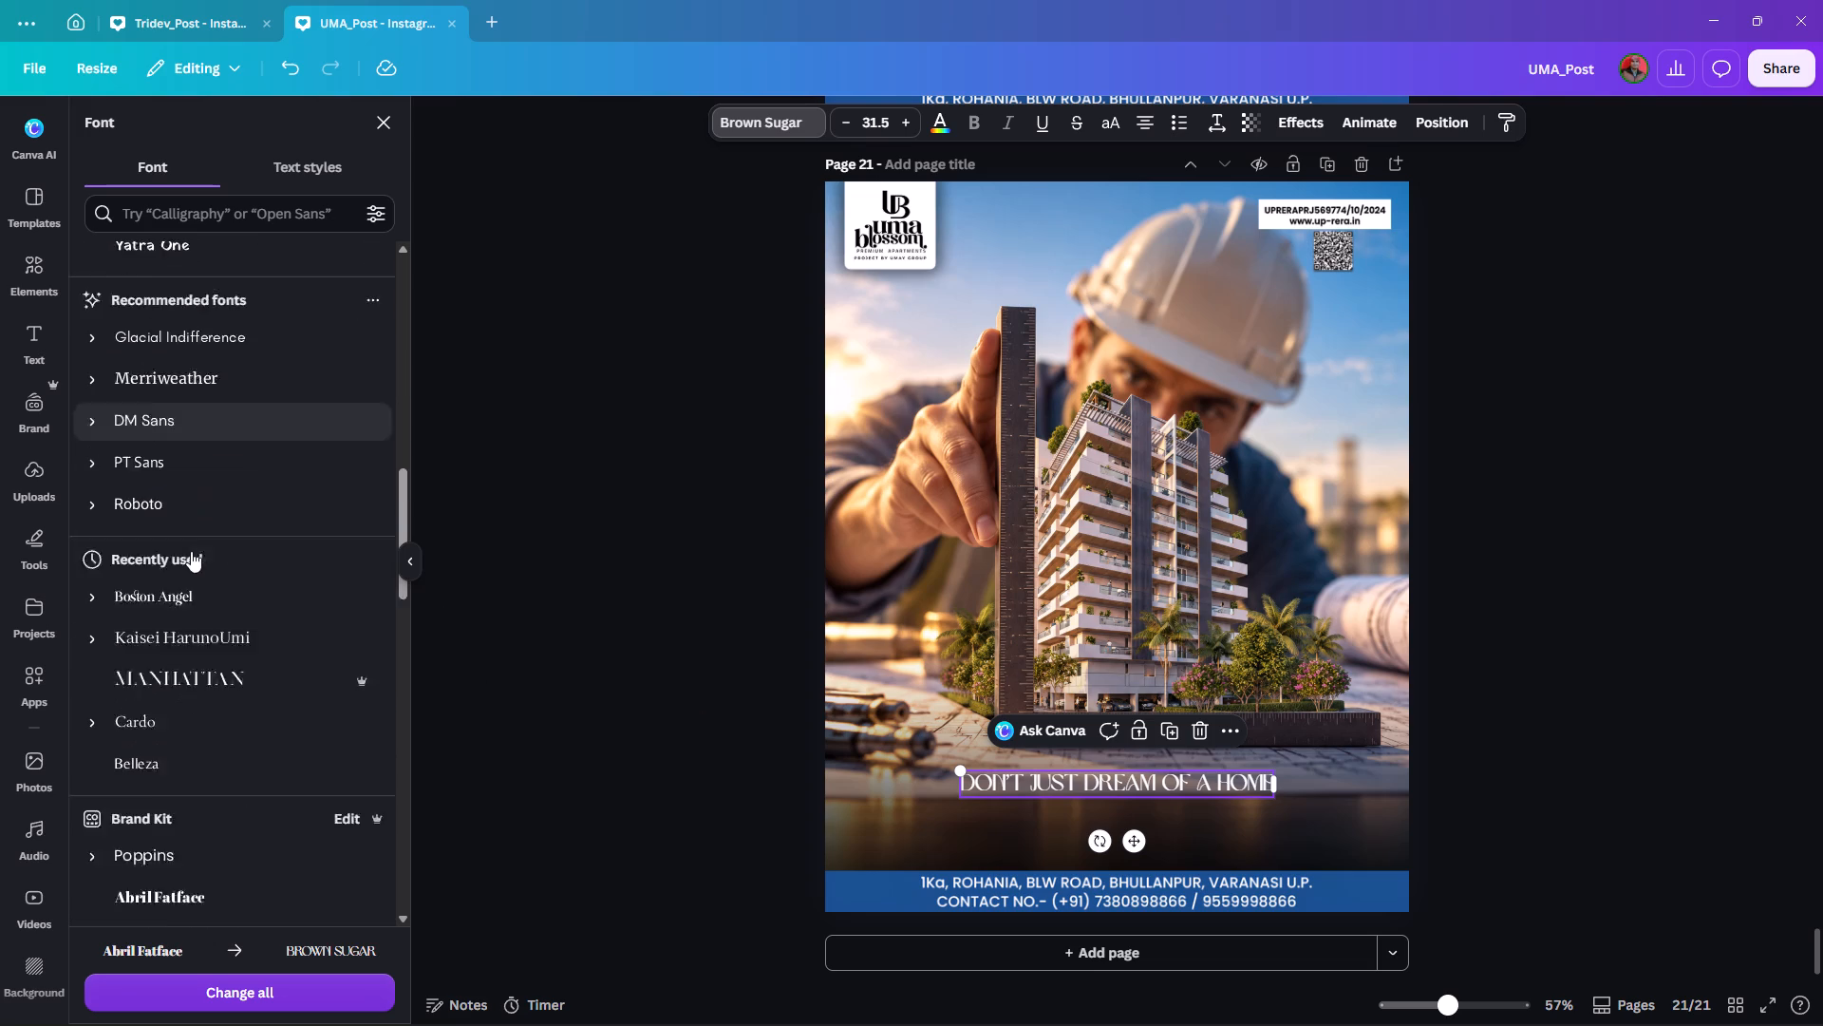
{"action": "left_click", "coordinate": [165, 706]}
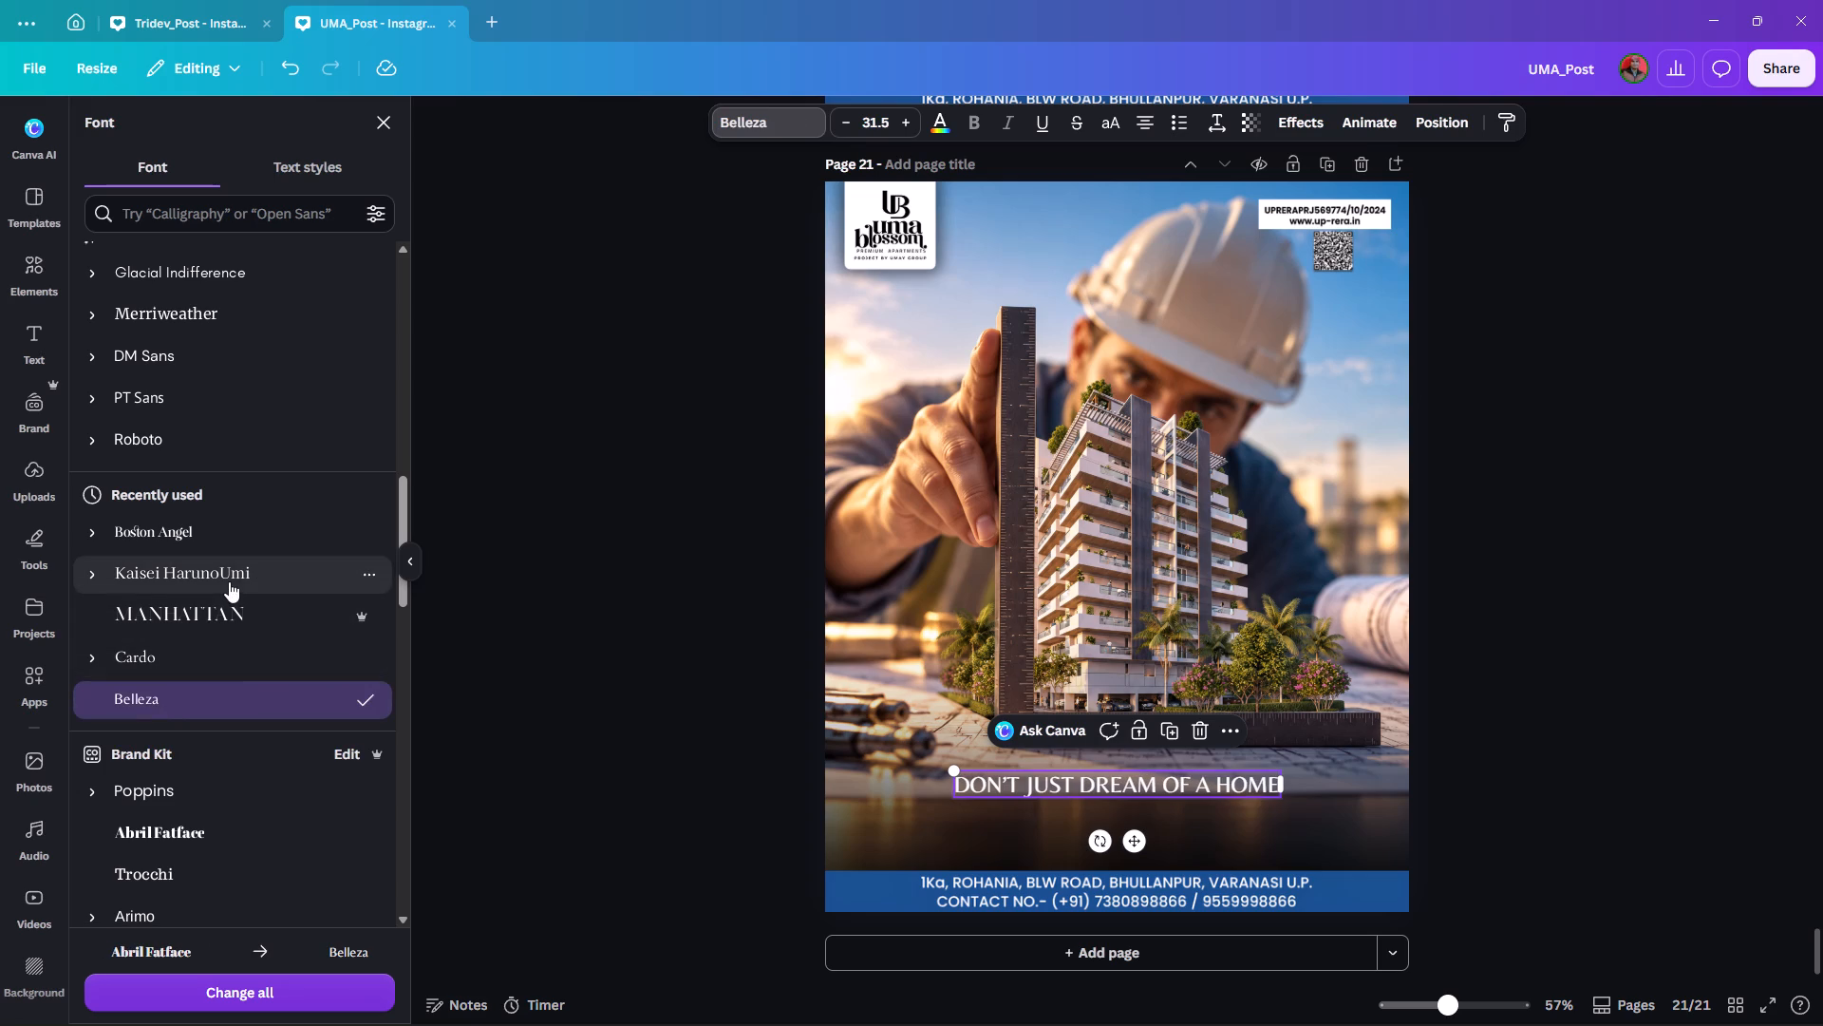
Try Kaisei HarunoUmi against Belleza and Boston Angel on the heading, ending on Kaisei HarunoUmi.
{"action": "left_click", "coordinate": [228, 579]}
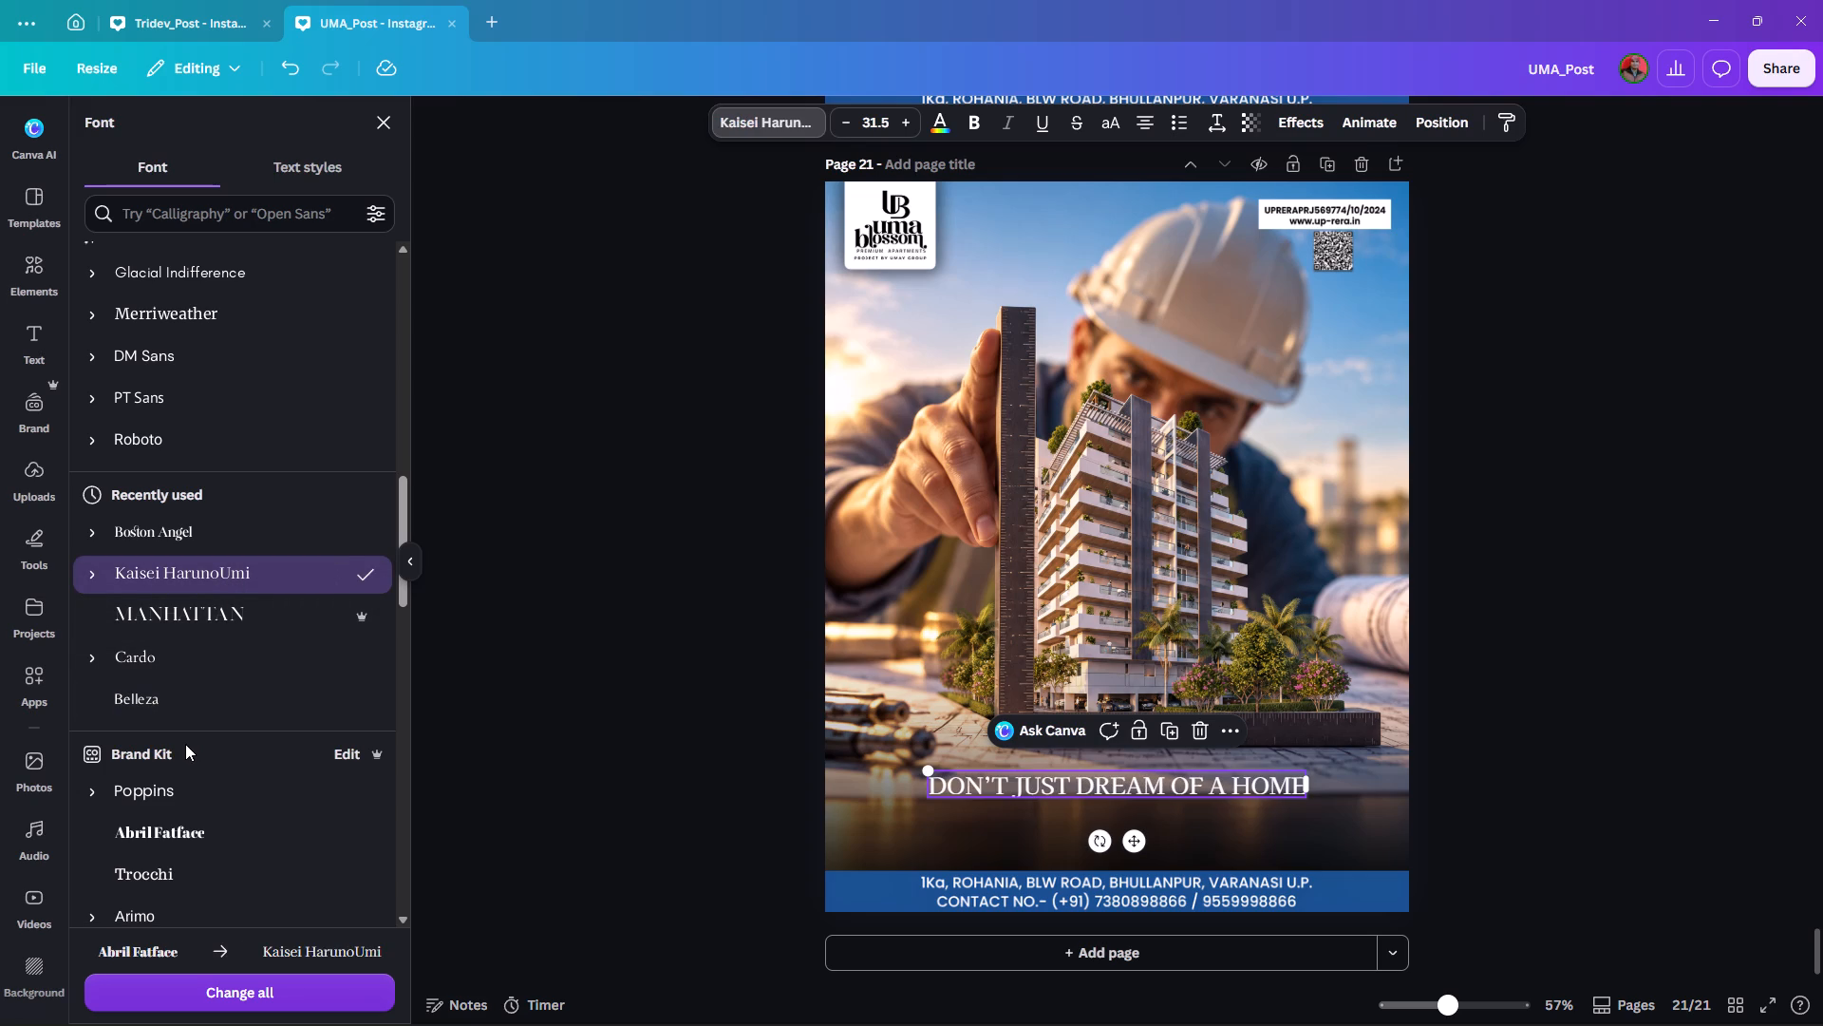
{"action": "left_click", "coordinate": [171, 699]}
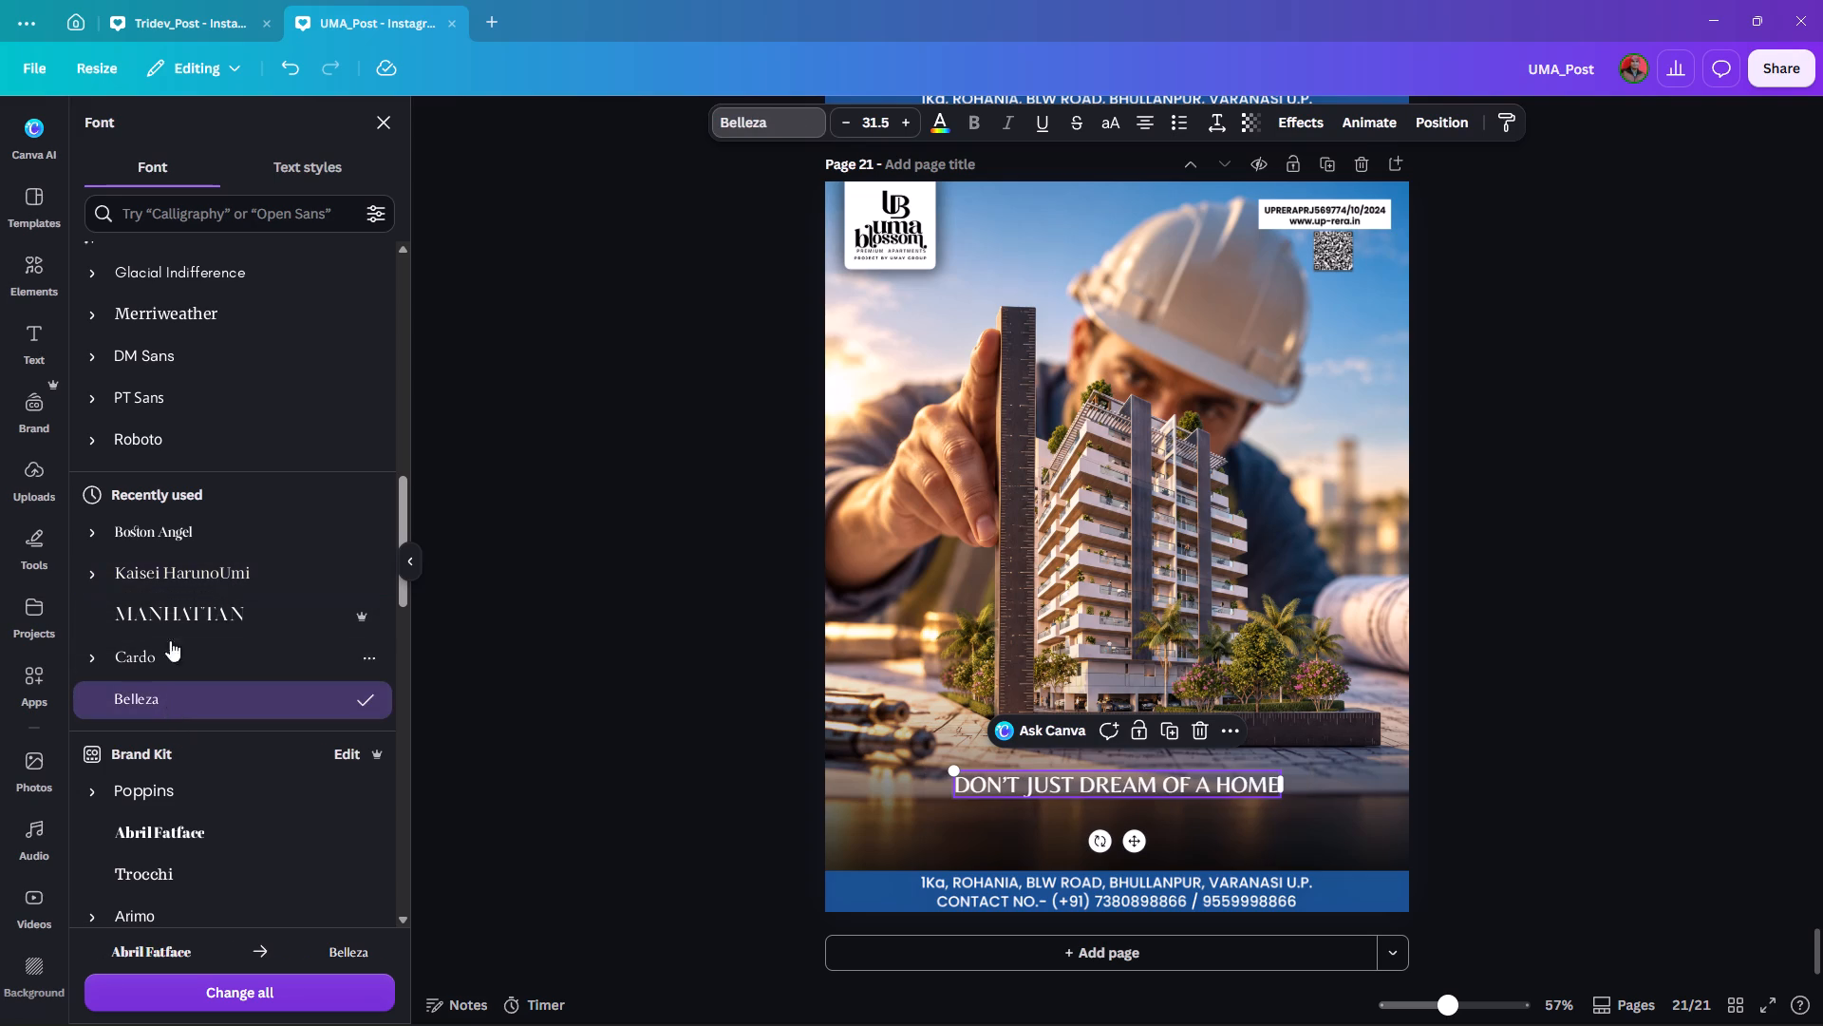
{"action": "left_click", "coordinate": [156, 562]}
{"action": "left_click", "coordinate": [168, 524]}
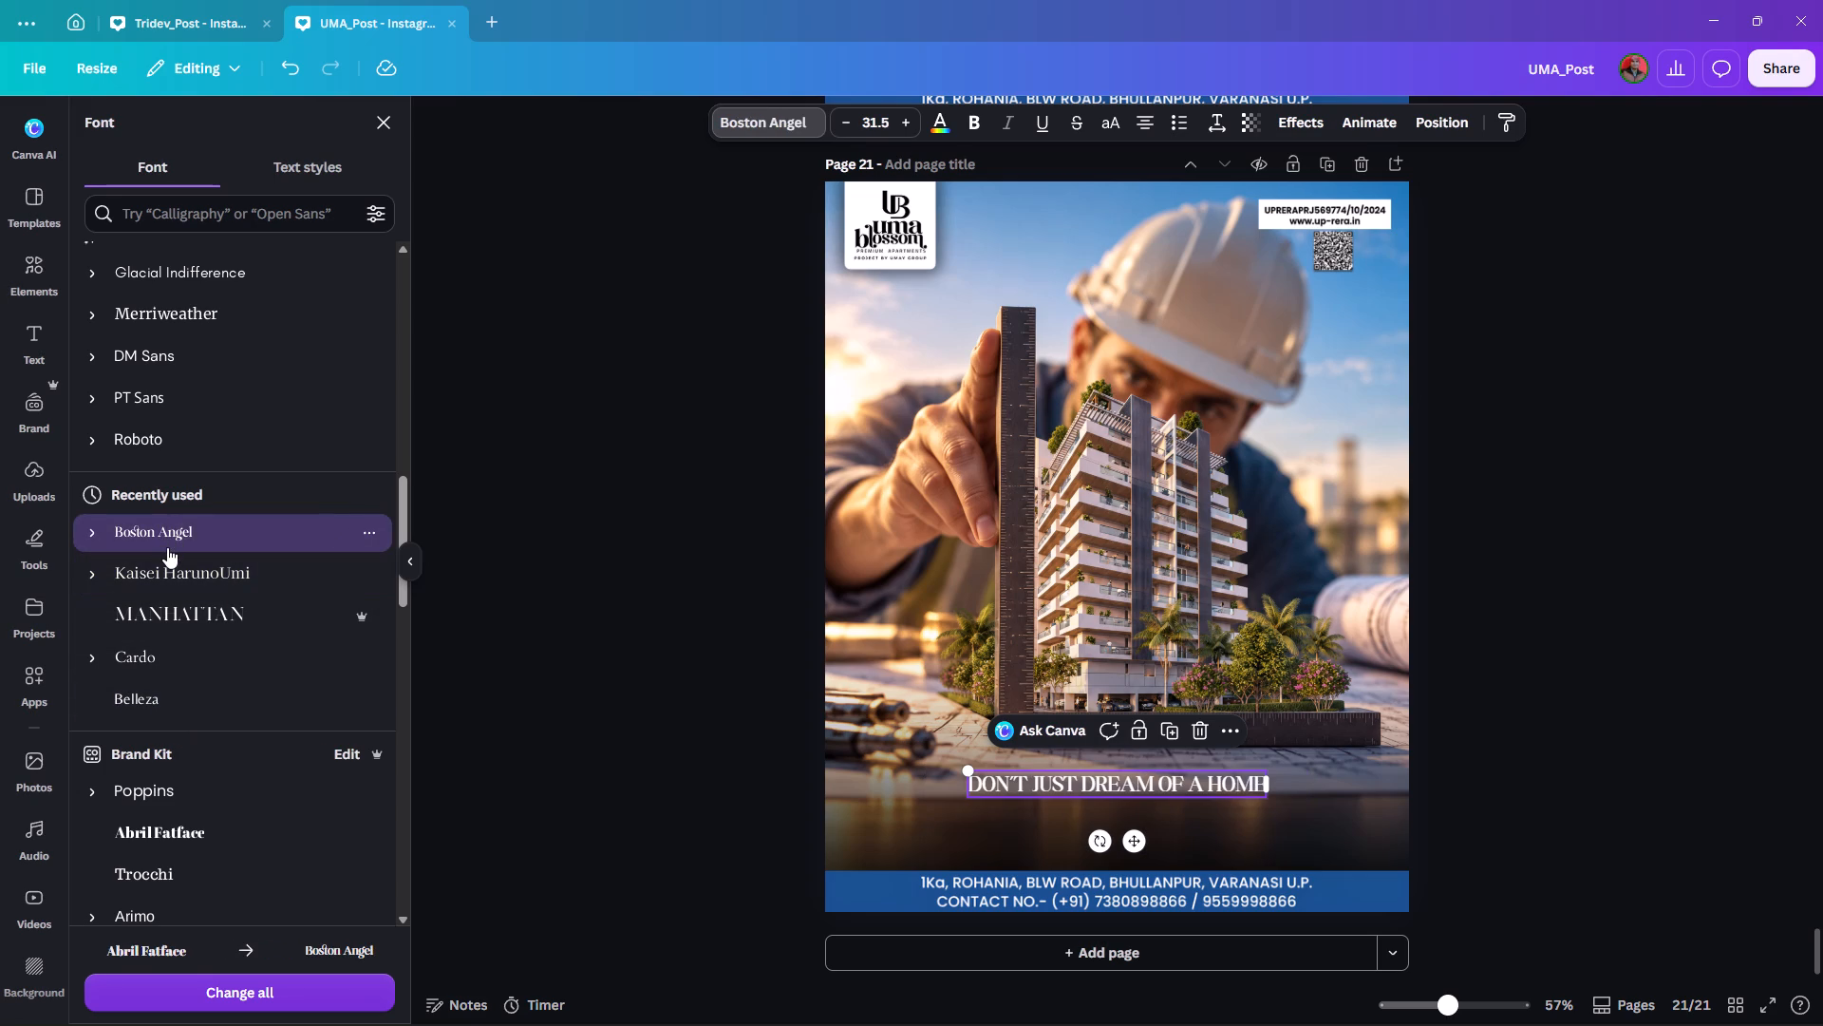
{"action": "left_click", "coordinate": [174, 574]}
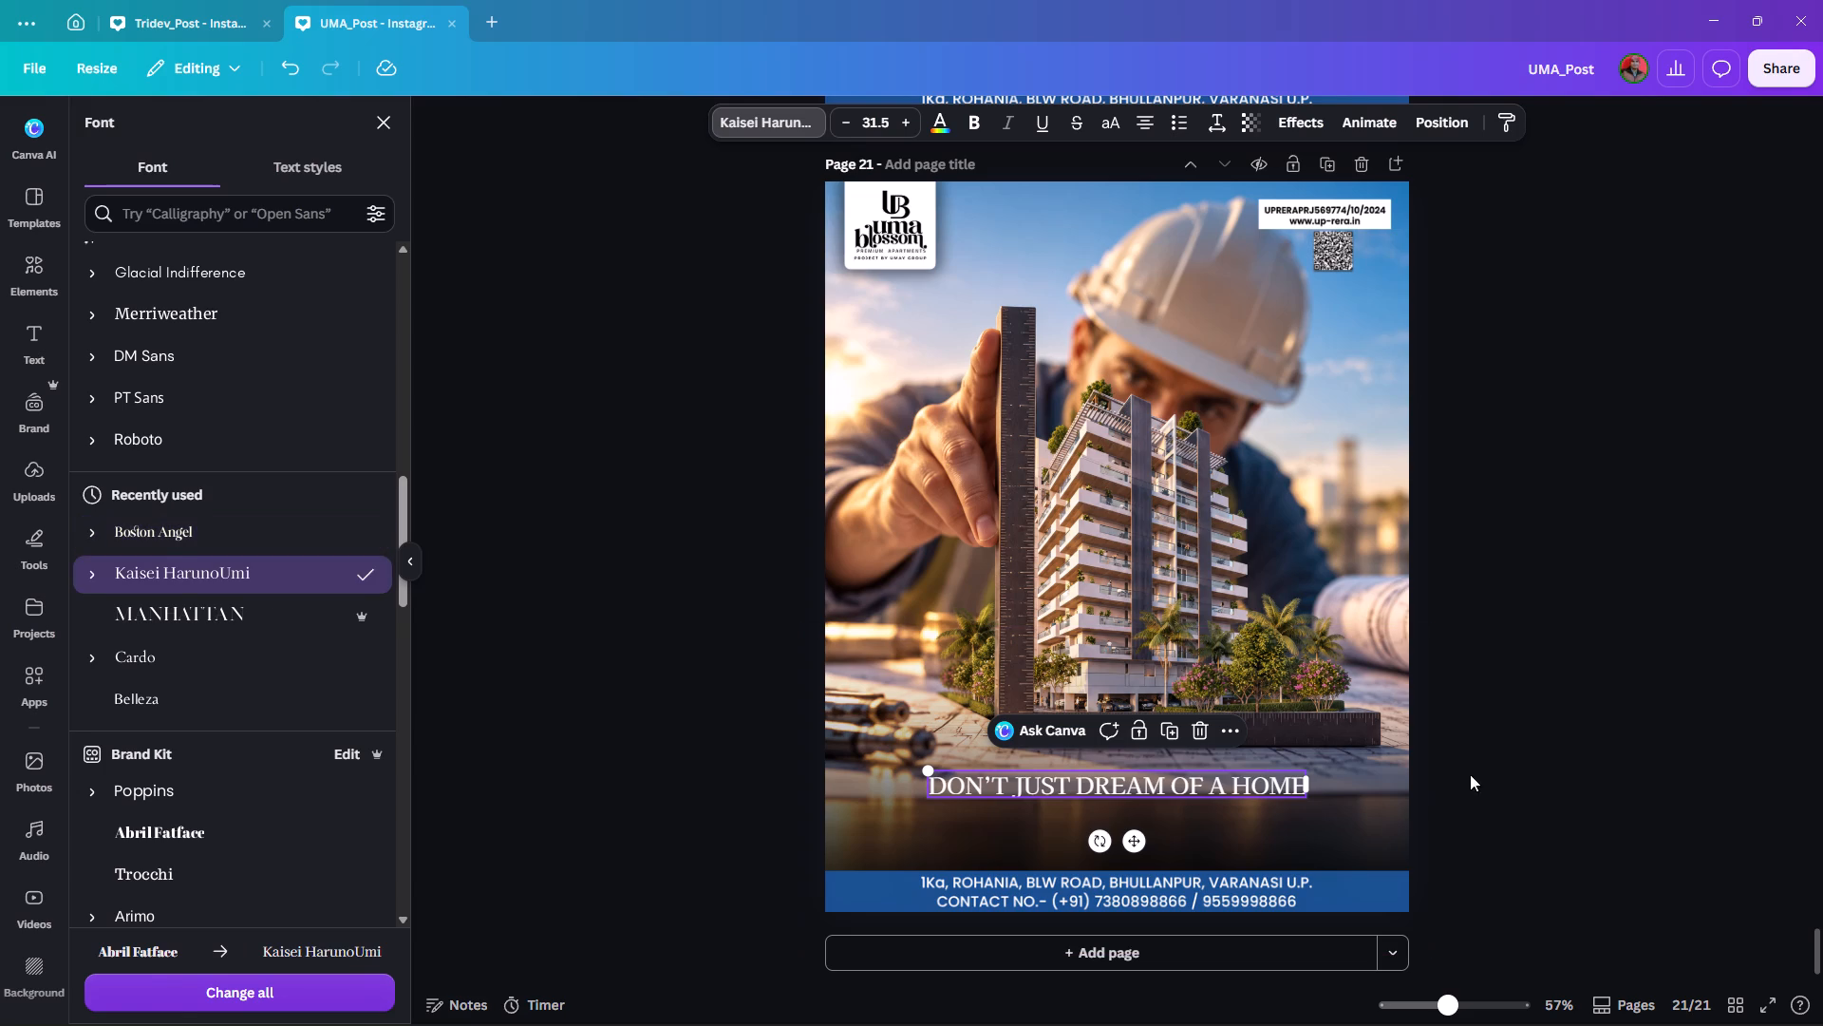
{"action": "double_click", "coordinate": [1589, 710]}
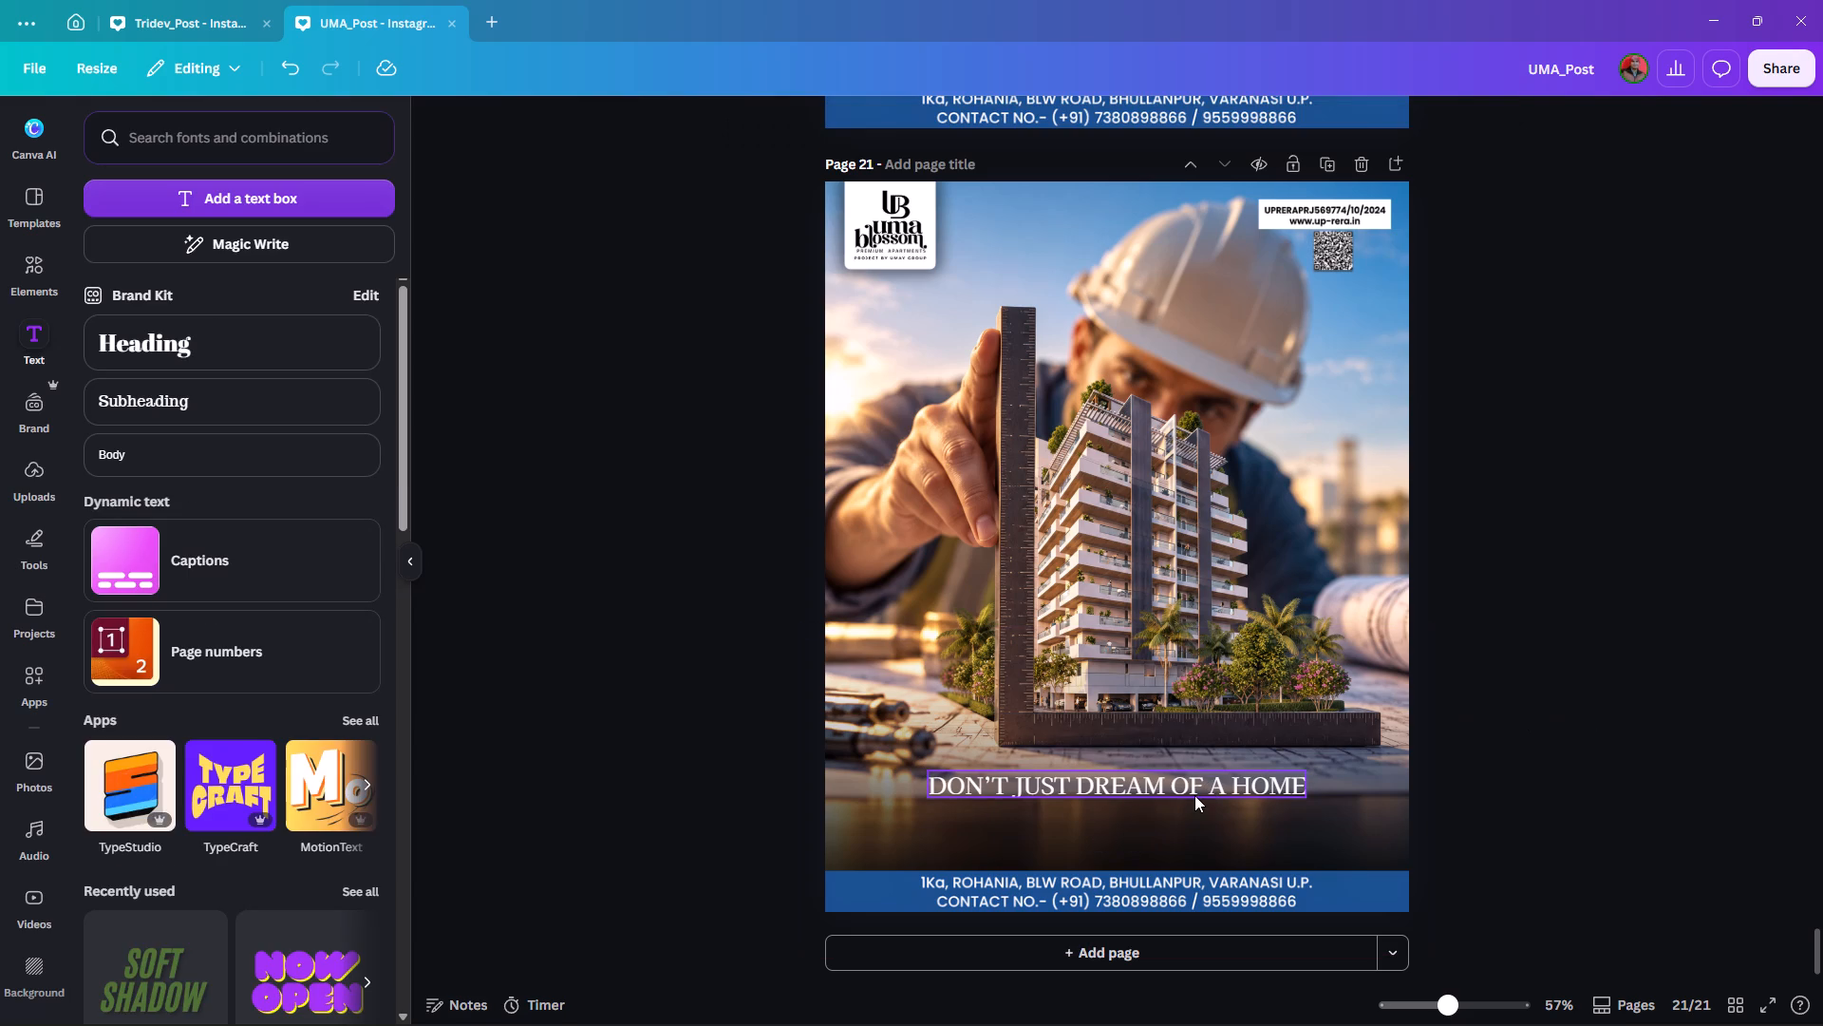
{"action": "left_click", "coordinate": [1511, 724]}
Set the font of the "DON'T JUST DREAM OF A HOME" heading to Belleza.
{"action": "left_click", "coordinate": [1093, 794]}
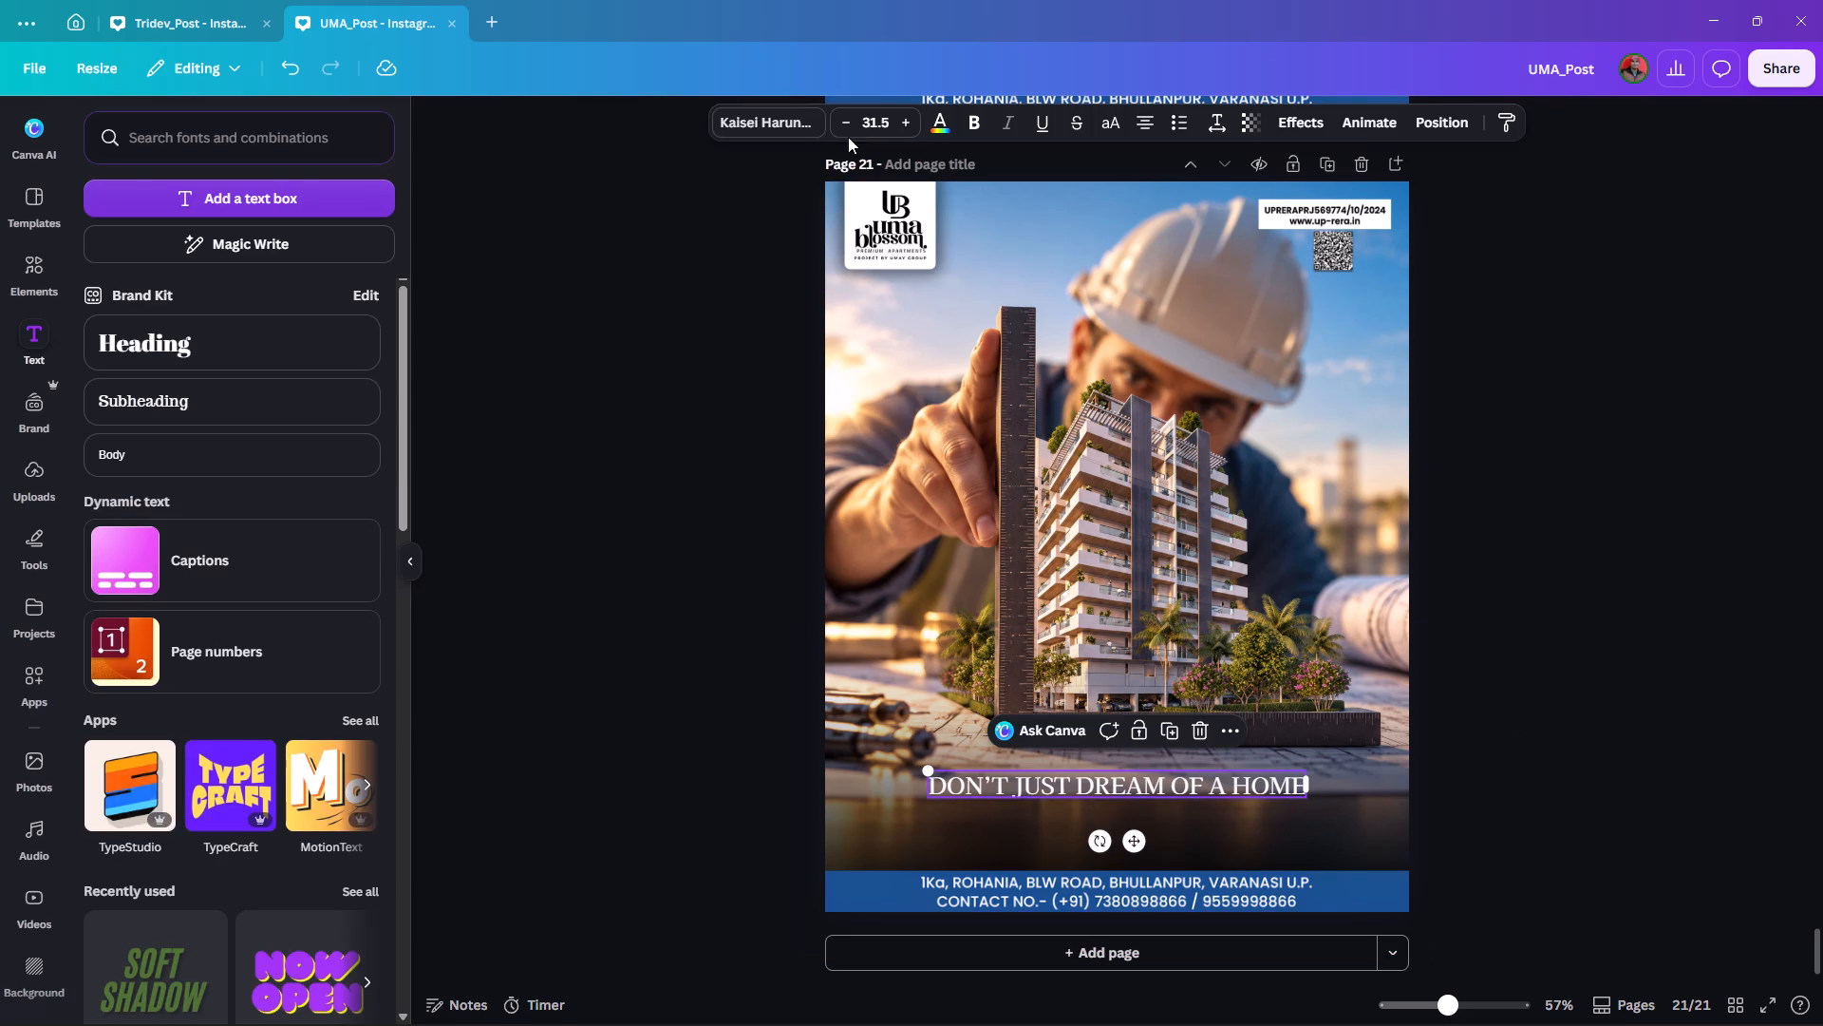
{"action": "left_click", "coordinate": [782, 117]}
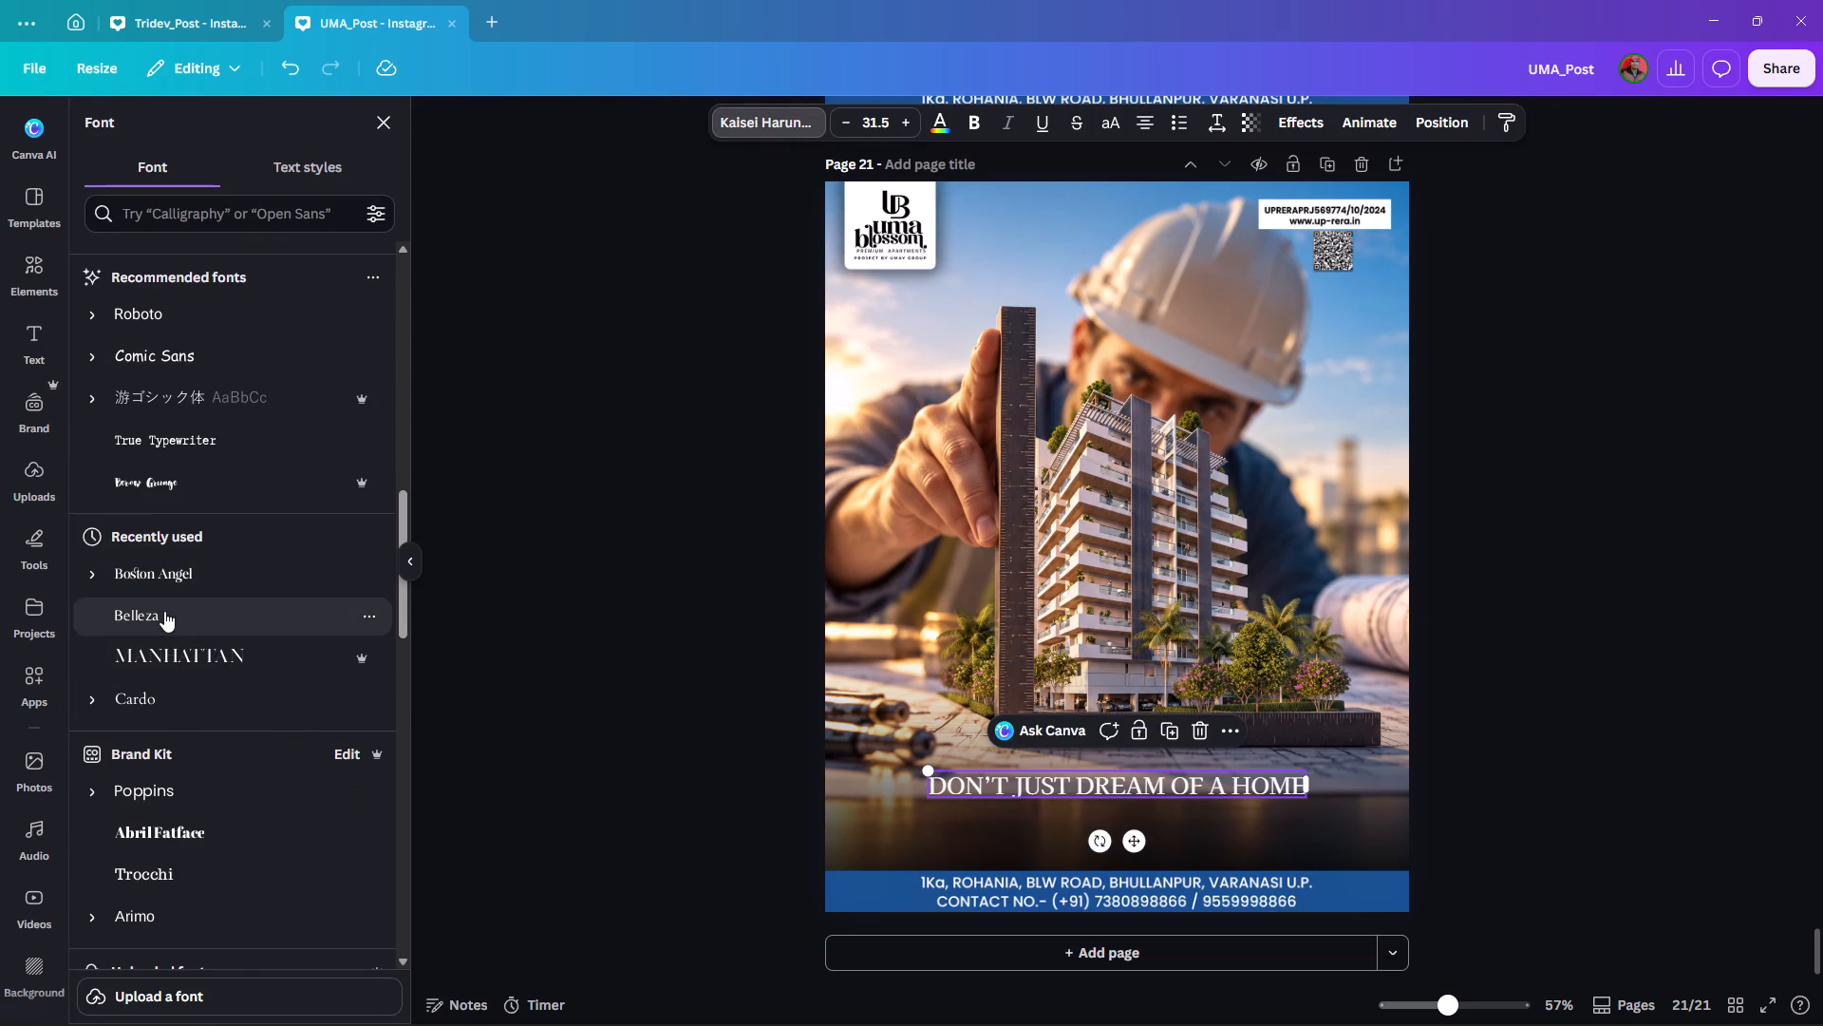
{"action": "left_click", "coordinate": [164, 611]}
{"action": "double_click", "coordinate": [1590, 721]}
Move the heading up slightly, keeping it horizontally centred between the building and the footer.
{"action": "left_click", "coordinate": [1114, 788]}
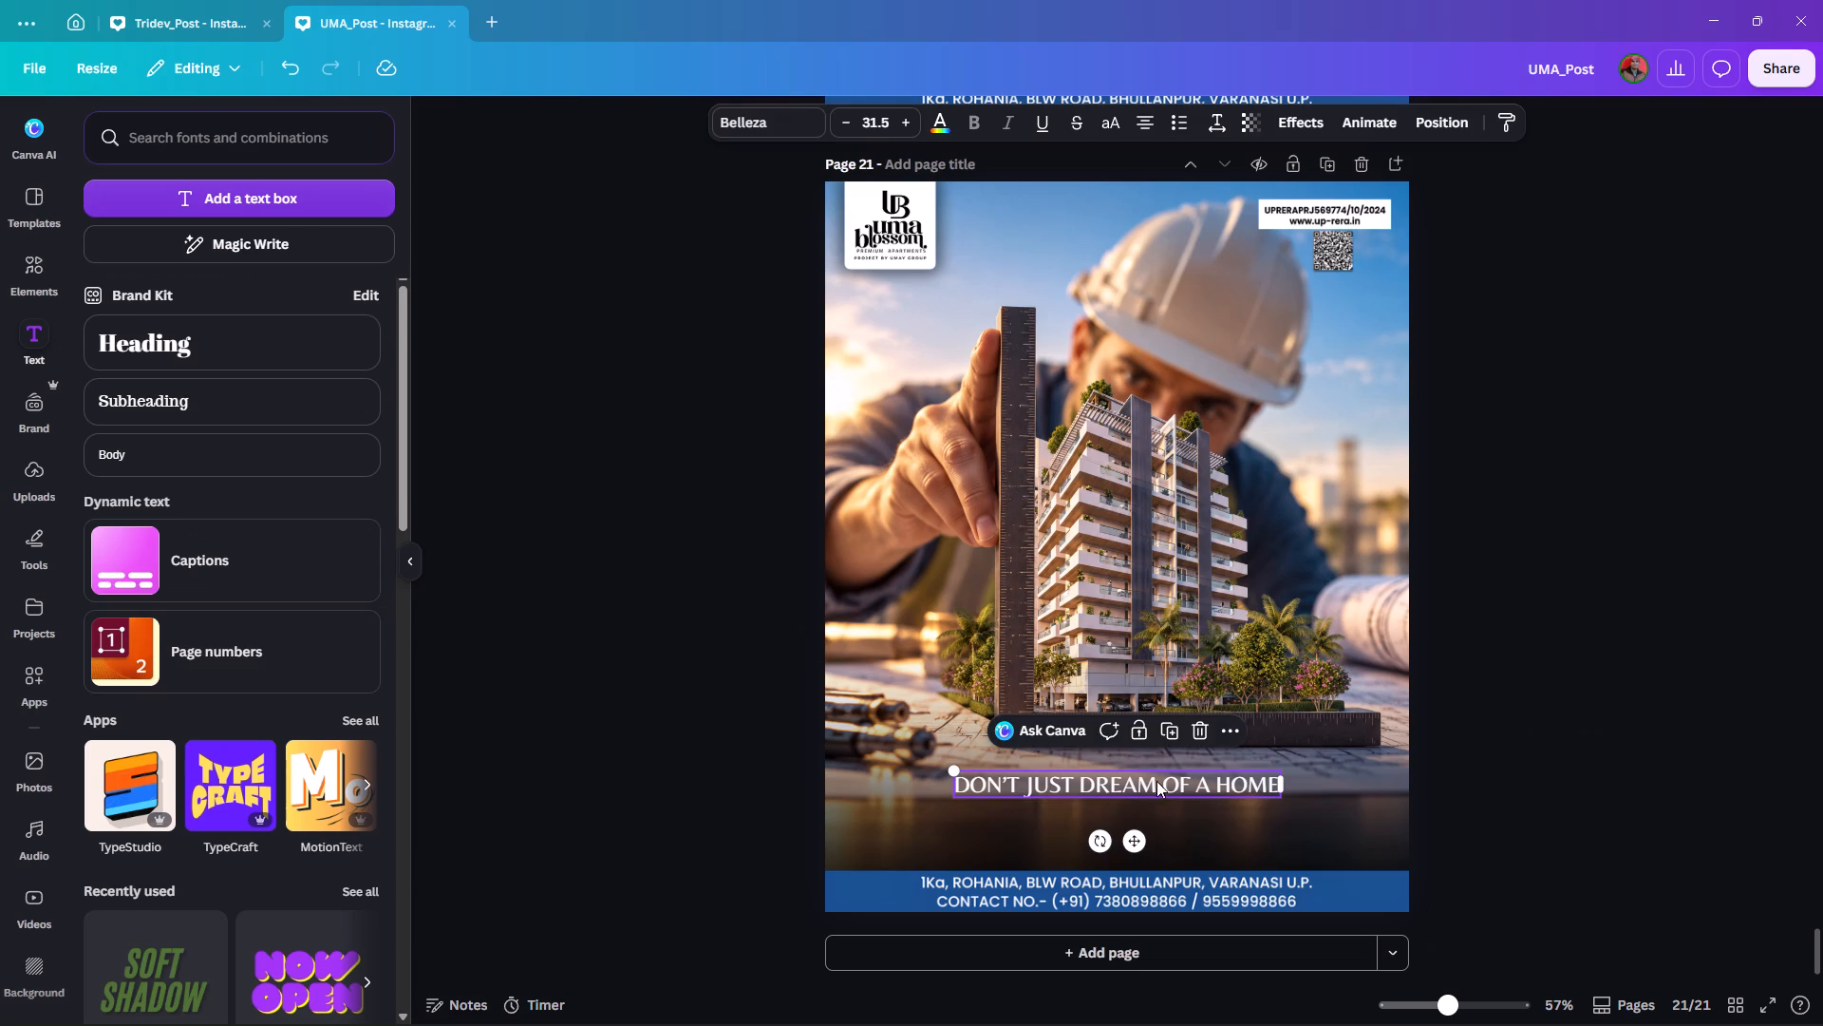
{"action": "left_click_drag", "start_coordinate": [1118, 780], "coordinate": [1116, 765]}
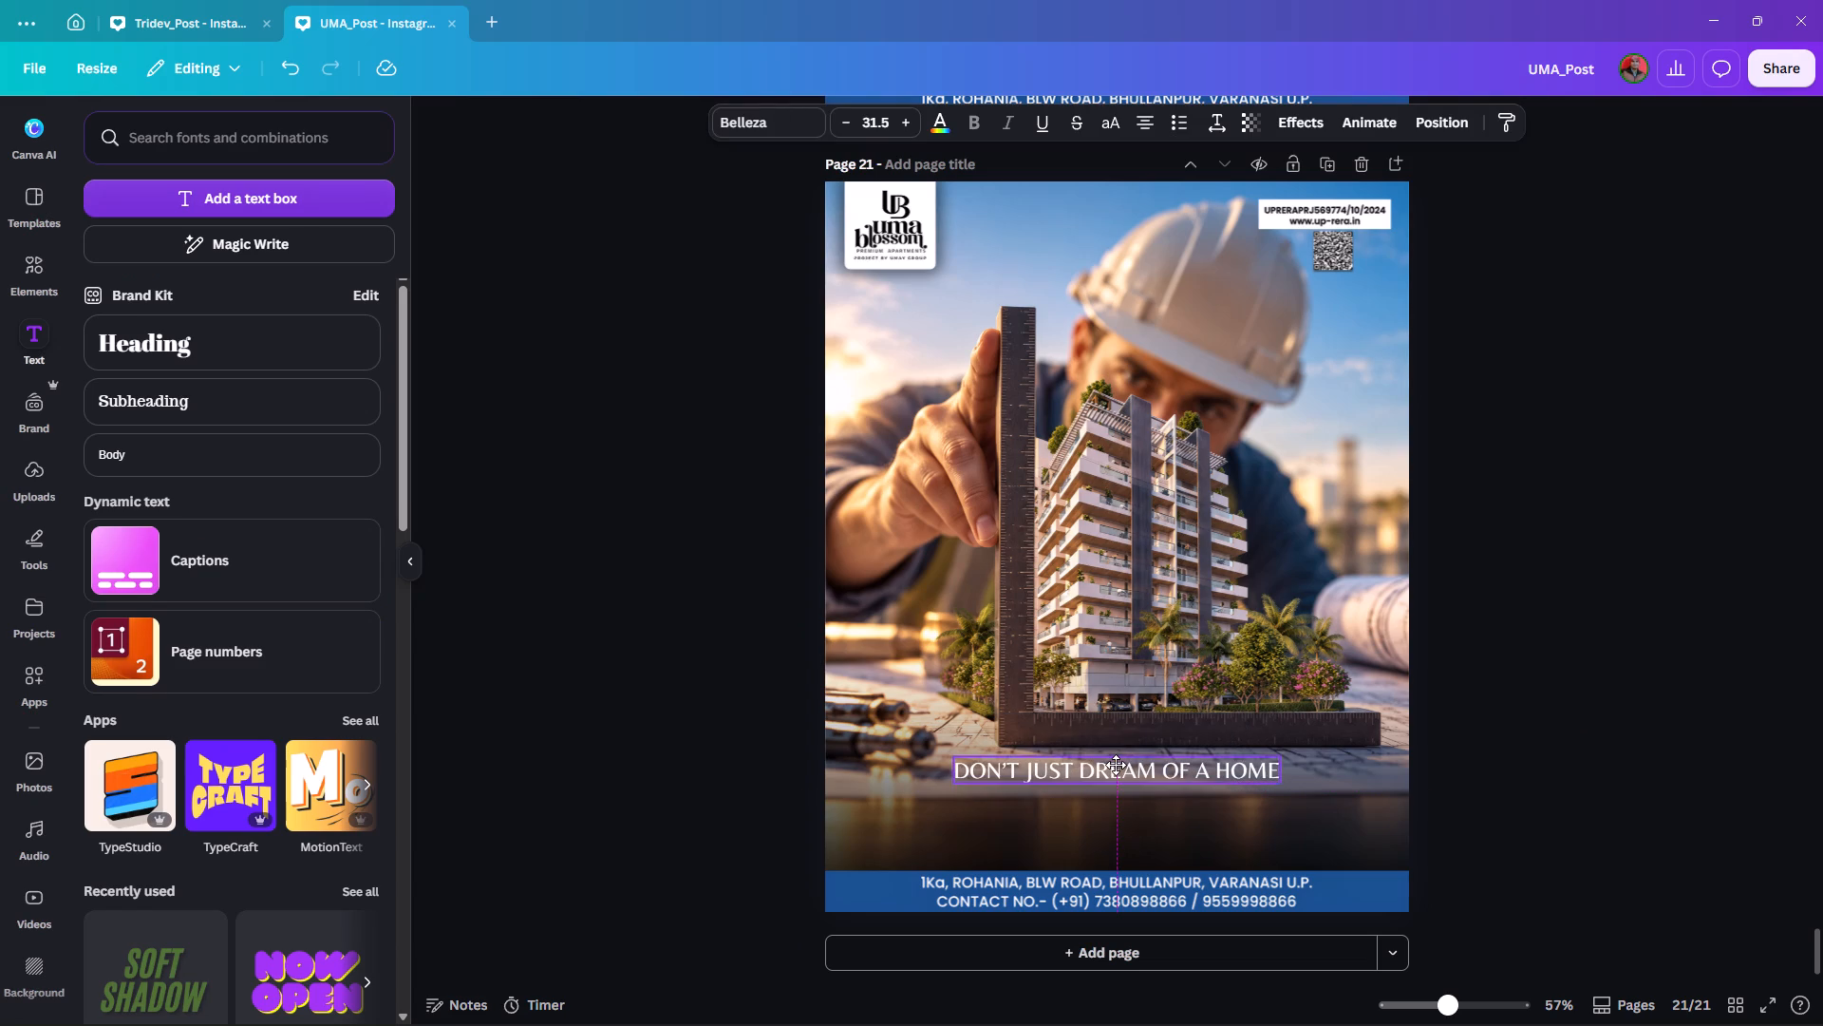
{"action": "left_click_drag", "start_coordinate": [1116, 765], "coordinate": [1118, 771]}
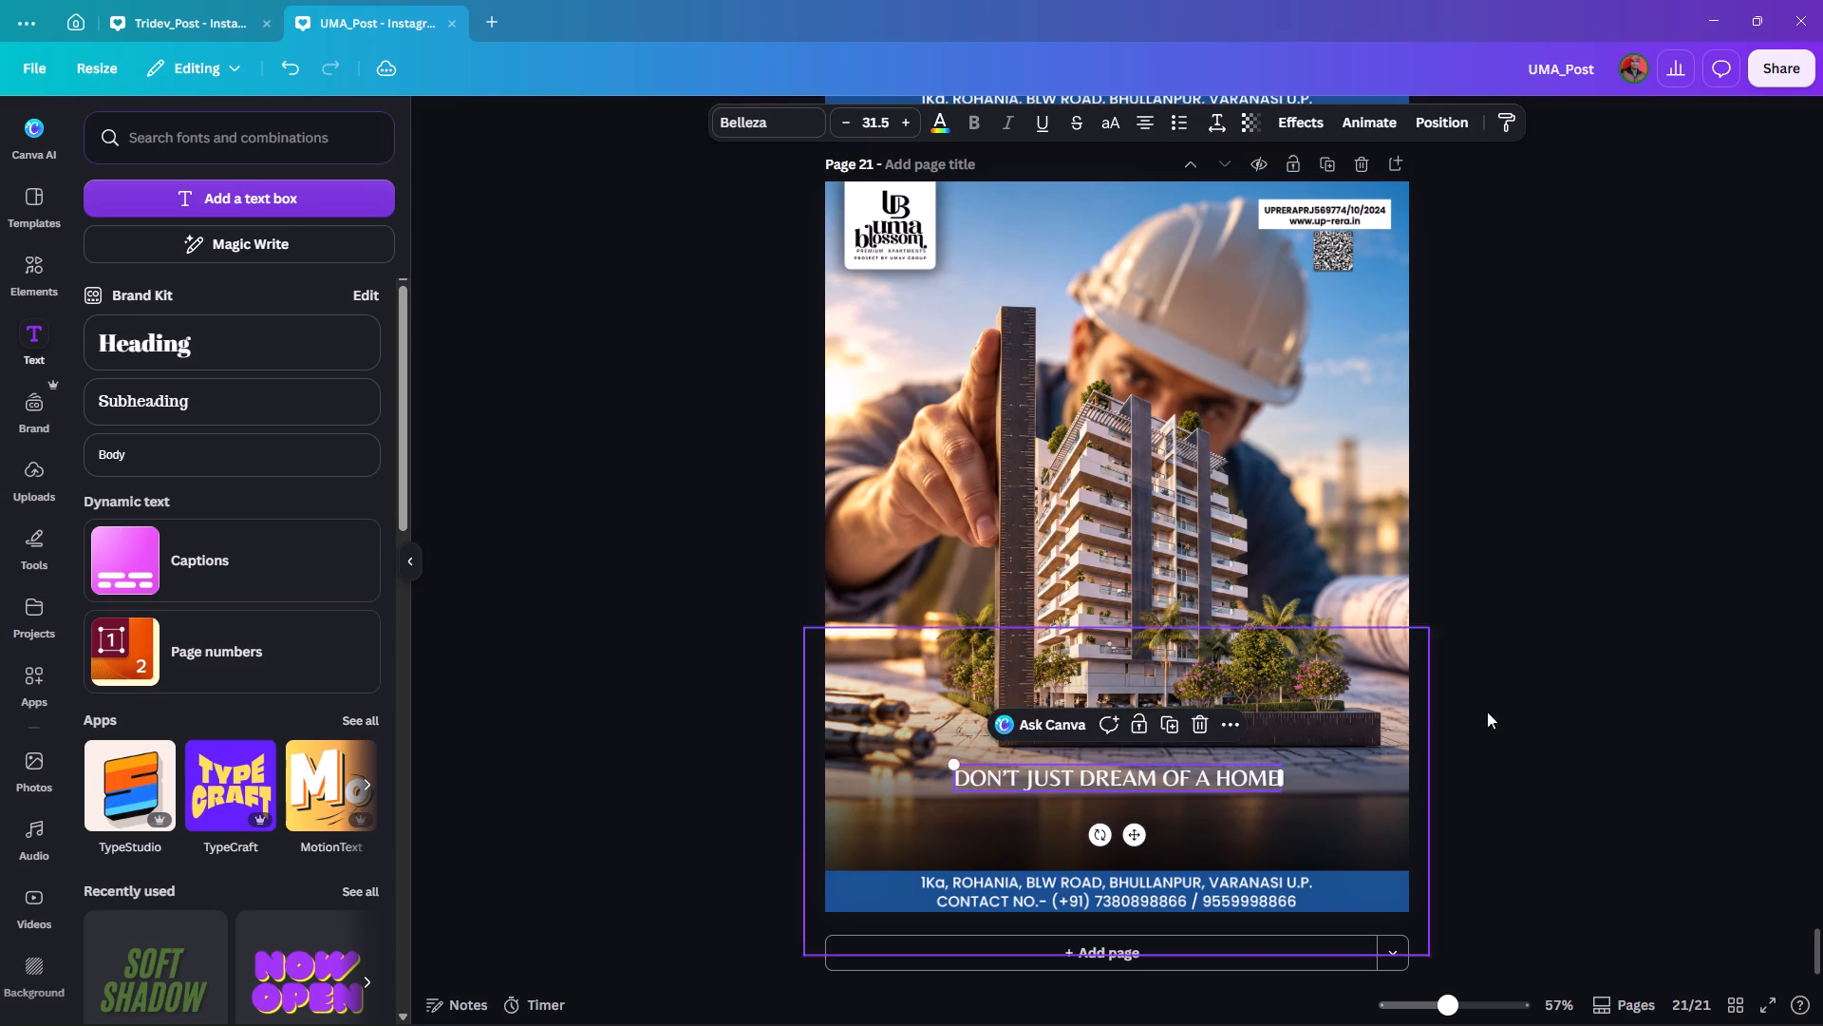
{"action": "left_click", "coordinate": [1627, 674]}
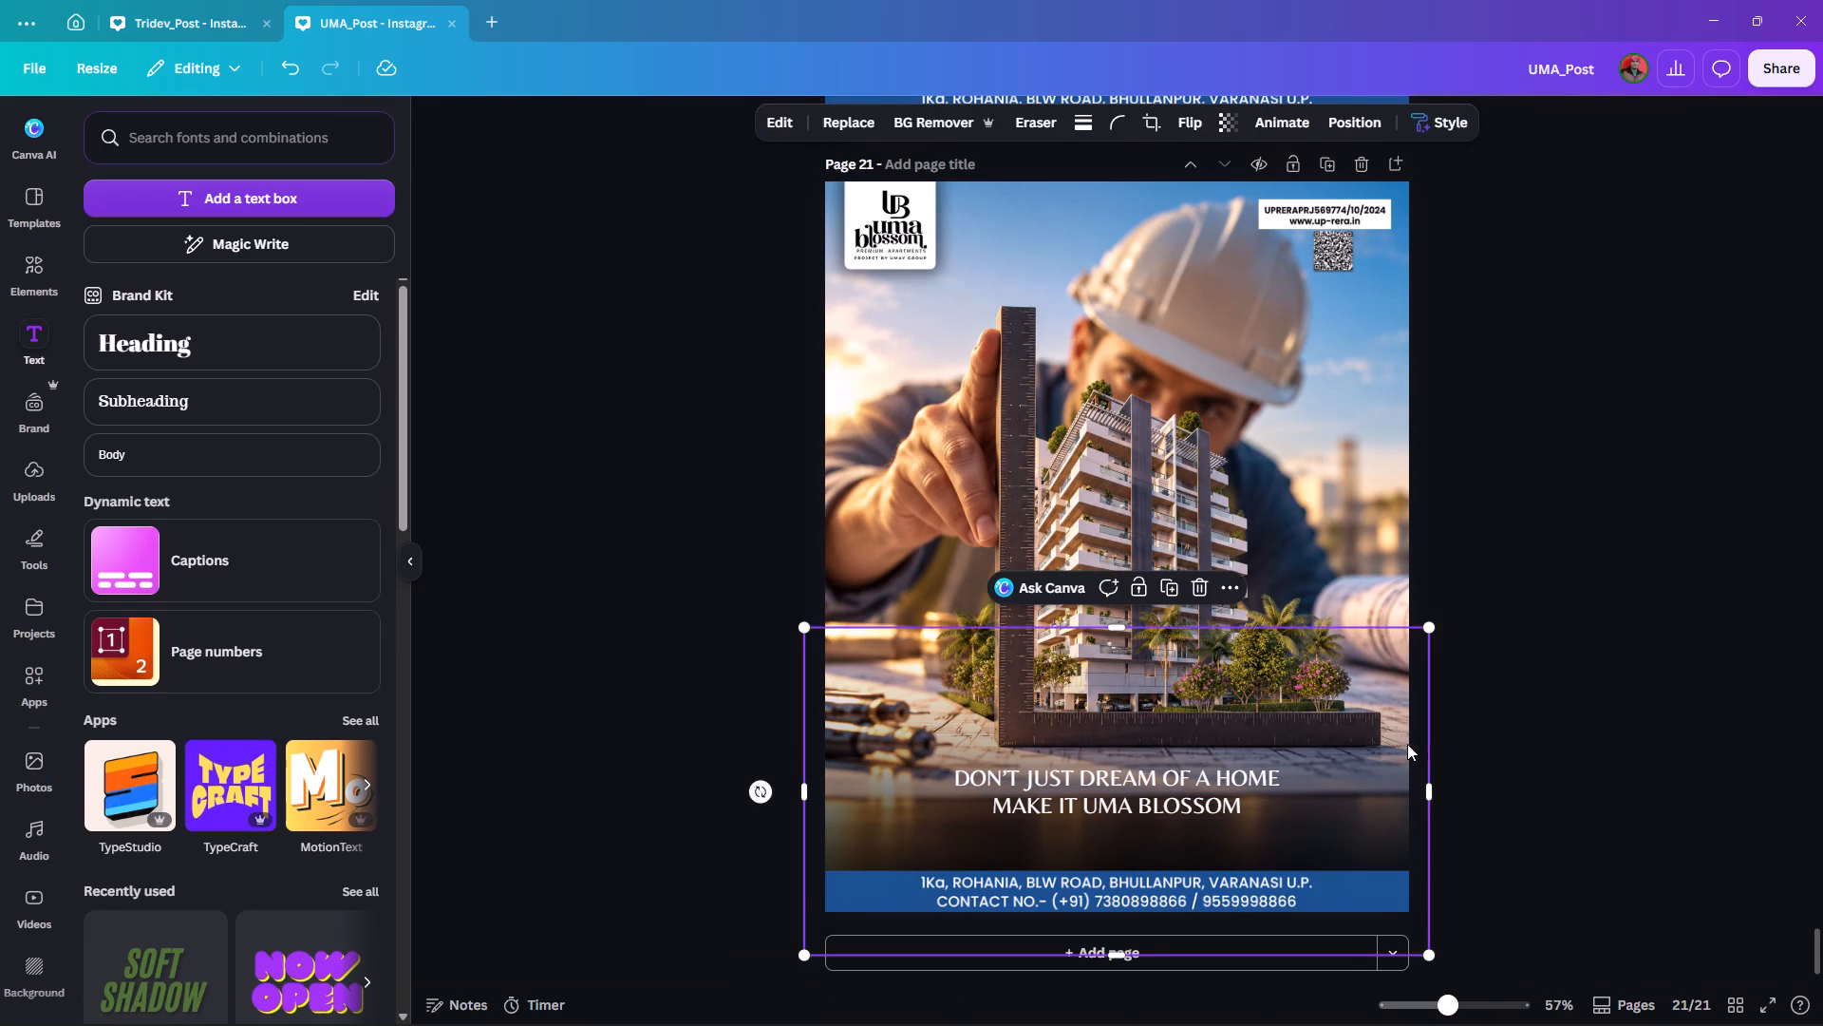
{"action": "left_click", "coordinate": [1536, 709]}
Enlarge the "MAKE IT UMA BLOSSOM" line to font size 52.4, keeping it horizontally centred on the page.
{"action": "left_click", "coordinate": [1107, 799]}
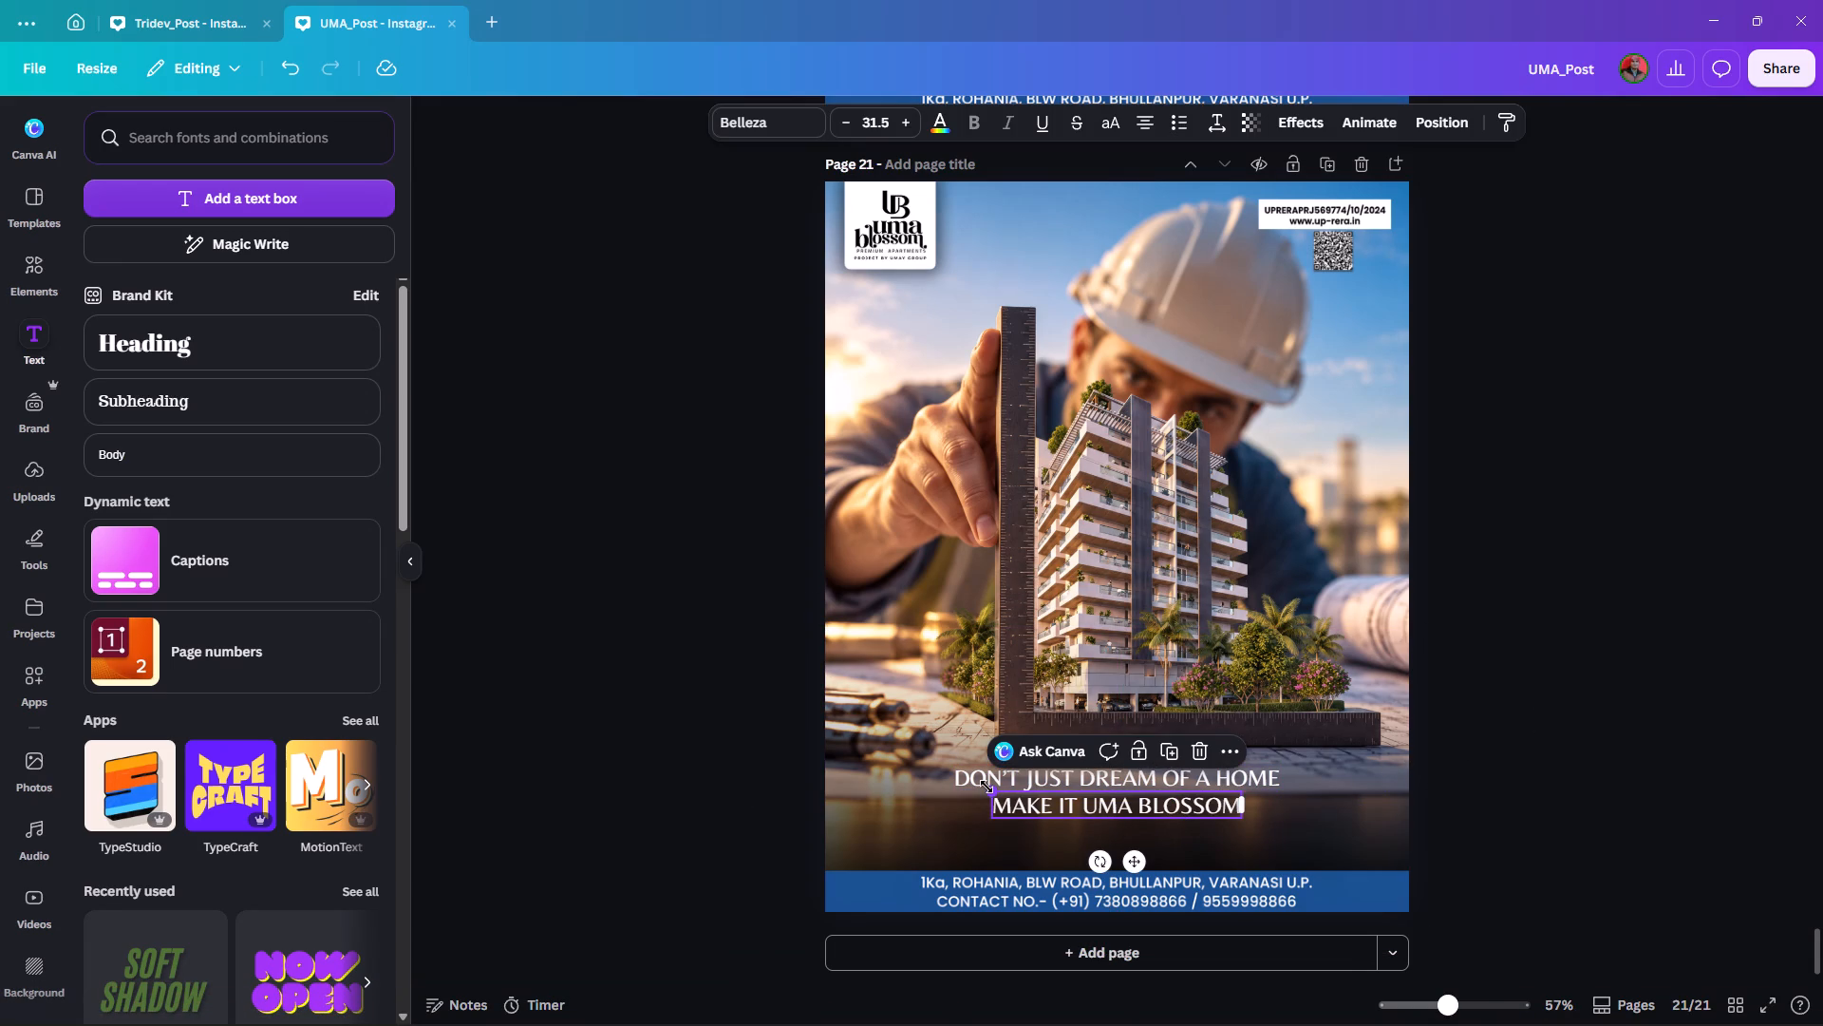
{"action": "left_click_drag", "start_coordinate": [987, 787], "coordinate": [908, 739], "text": "alt"}
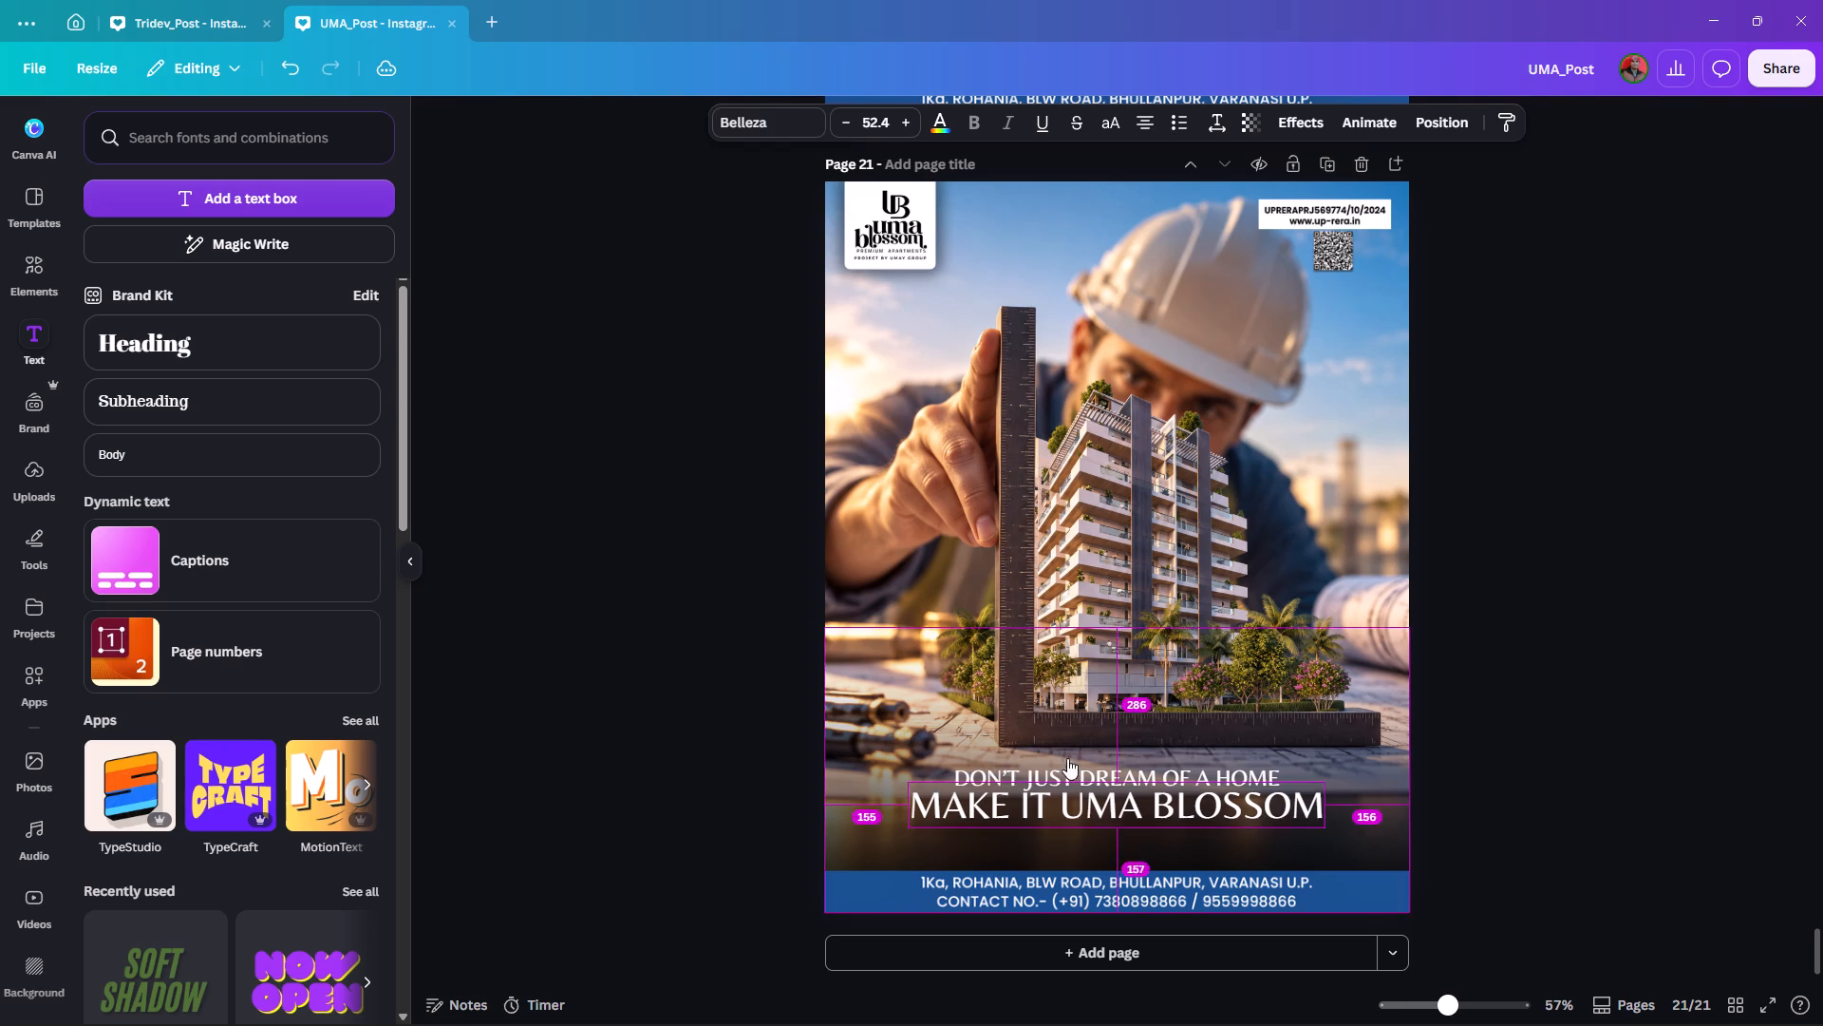
{"action": "left_click", "coordinate": [1571, 746]}
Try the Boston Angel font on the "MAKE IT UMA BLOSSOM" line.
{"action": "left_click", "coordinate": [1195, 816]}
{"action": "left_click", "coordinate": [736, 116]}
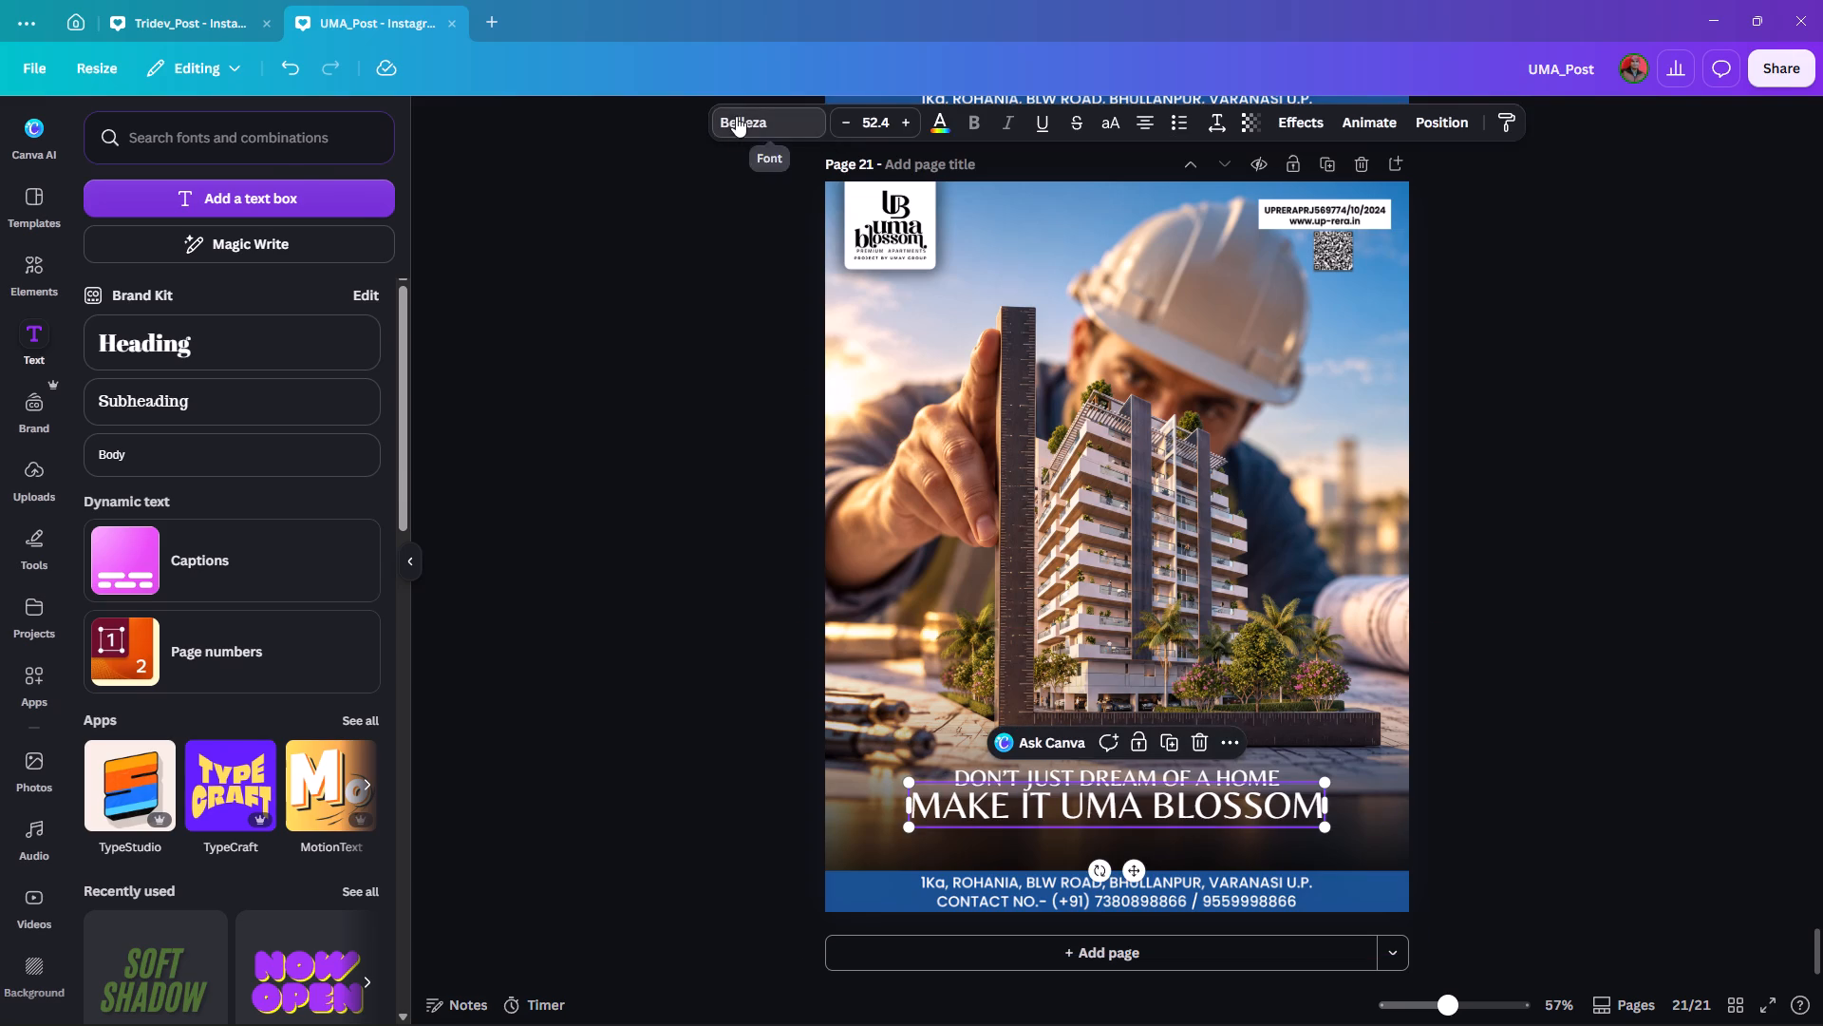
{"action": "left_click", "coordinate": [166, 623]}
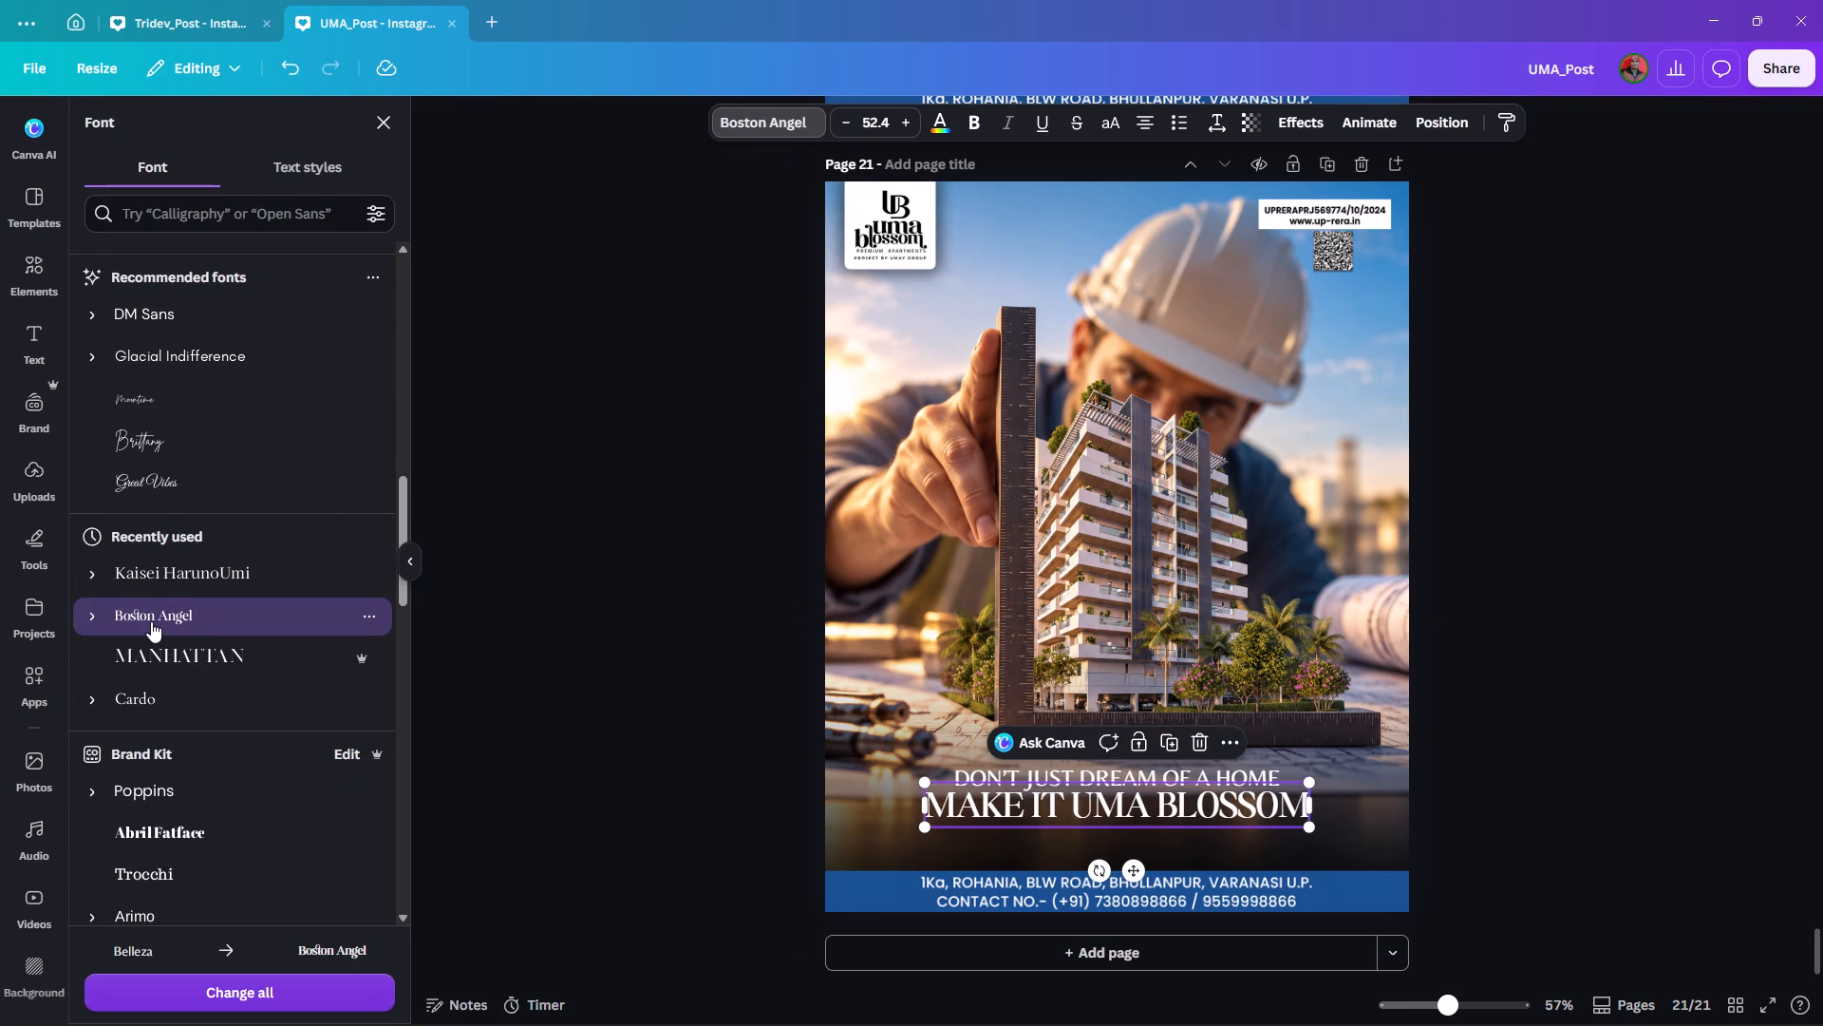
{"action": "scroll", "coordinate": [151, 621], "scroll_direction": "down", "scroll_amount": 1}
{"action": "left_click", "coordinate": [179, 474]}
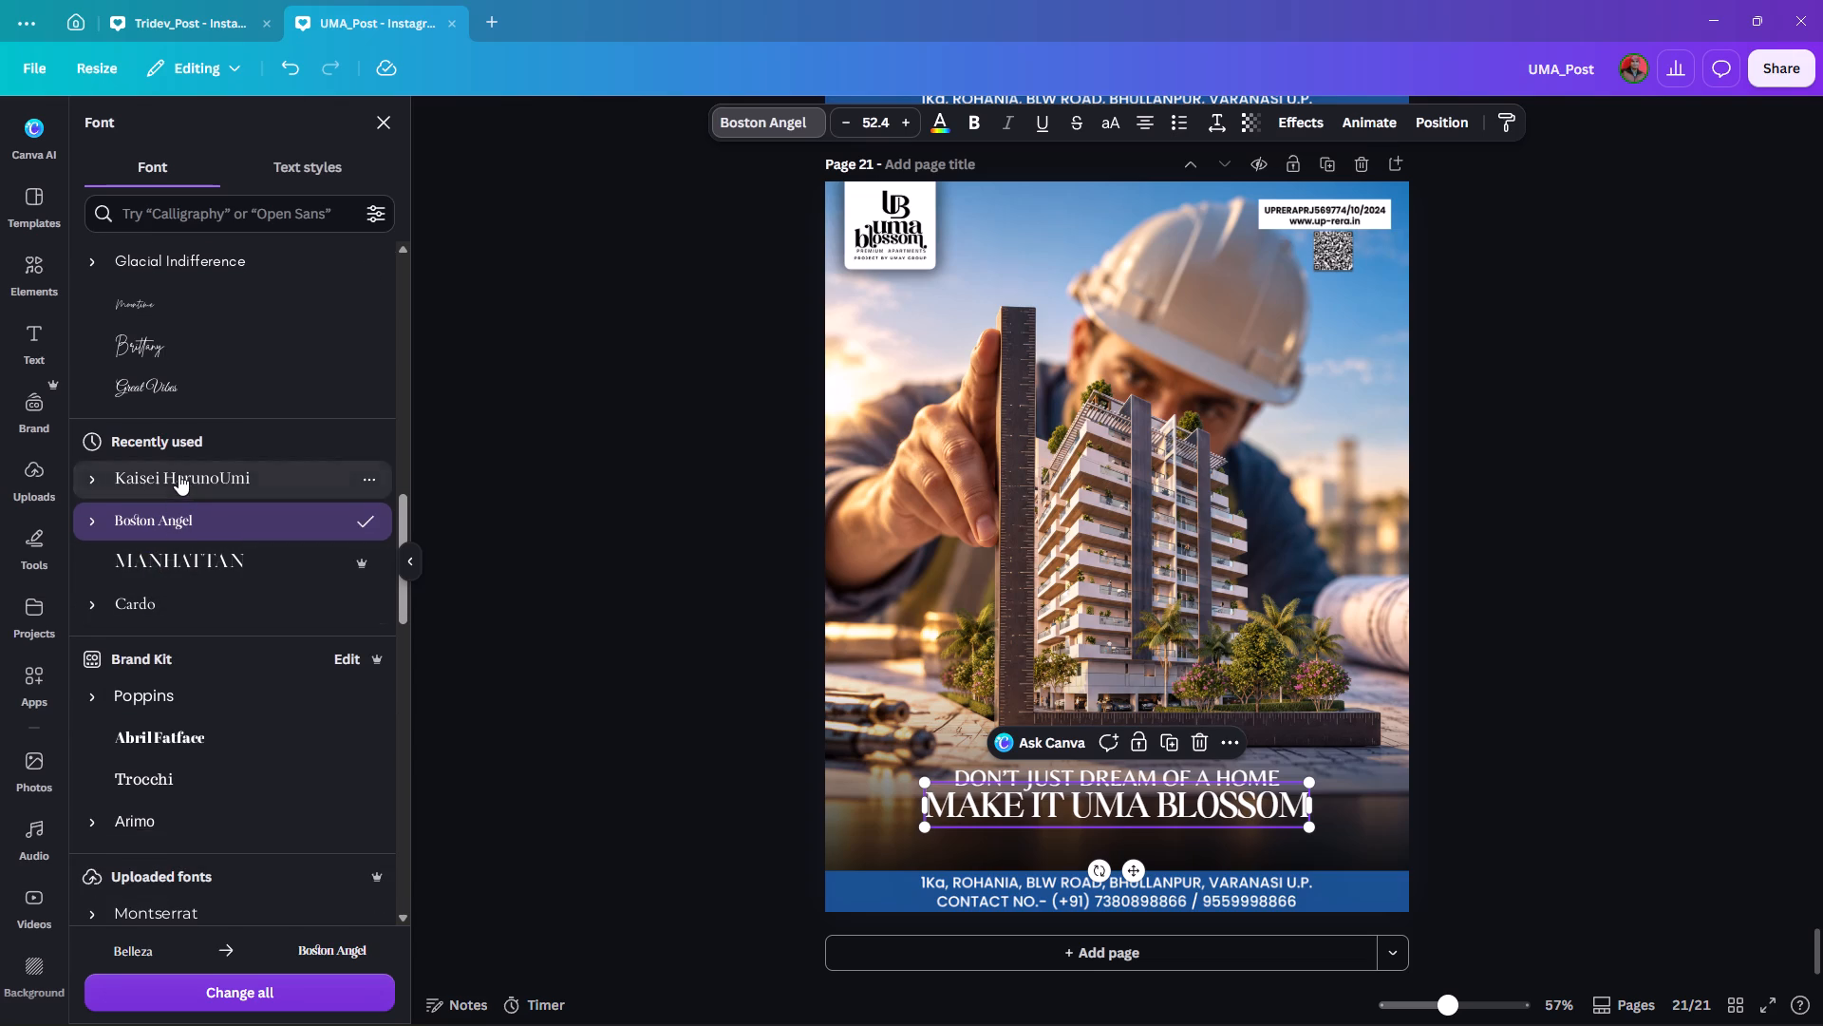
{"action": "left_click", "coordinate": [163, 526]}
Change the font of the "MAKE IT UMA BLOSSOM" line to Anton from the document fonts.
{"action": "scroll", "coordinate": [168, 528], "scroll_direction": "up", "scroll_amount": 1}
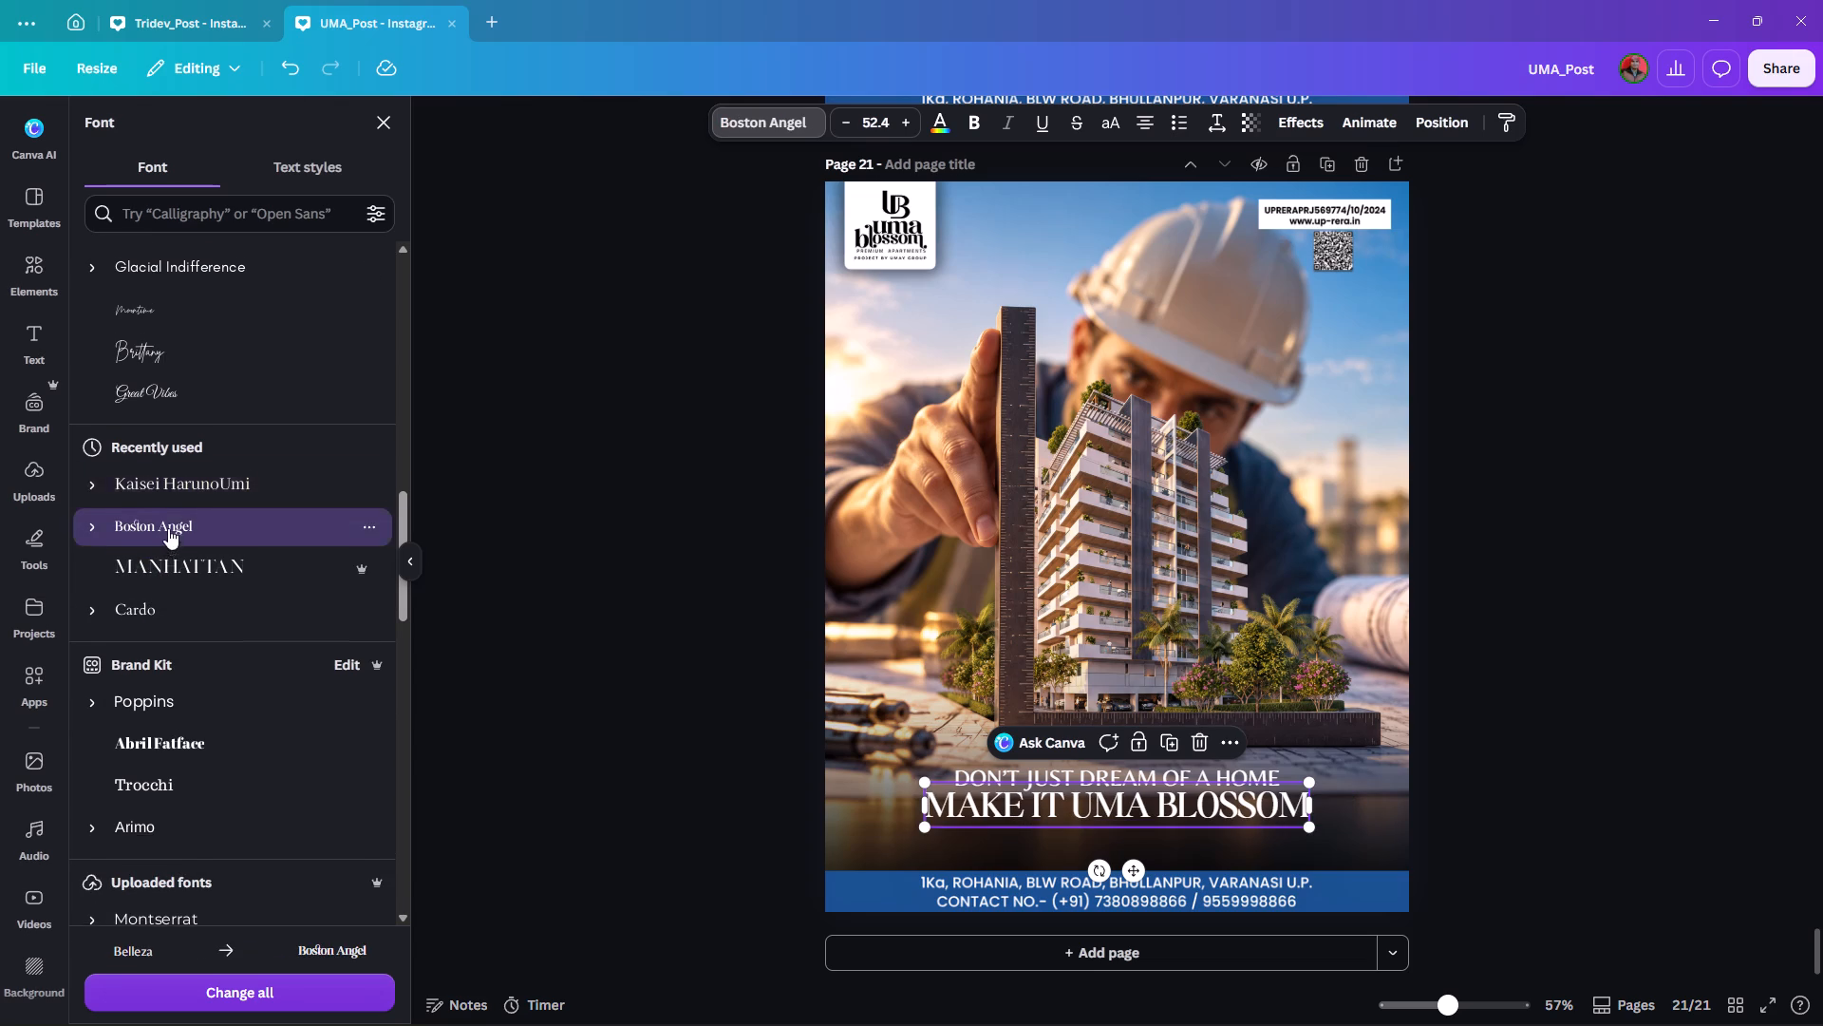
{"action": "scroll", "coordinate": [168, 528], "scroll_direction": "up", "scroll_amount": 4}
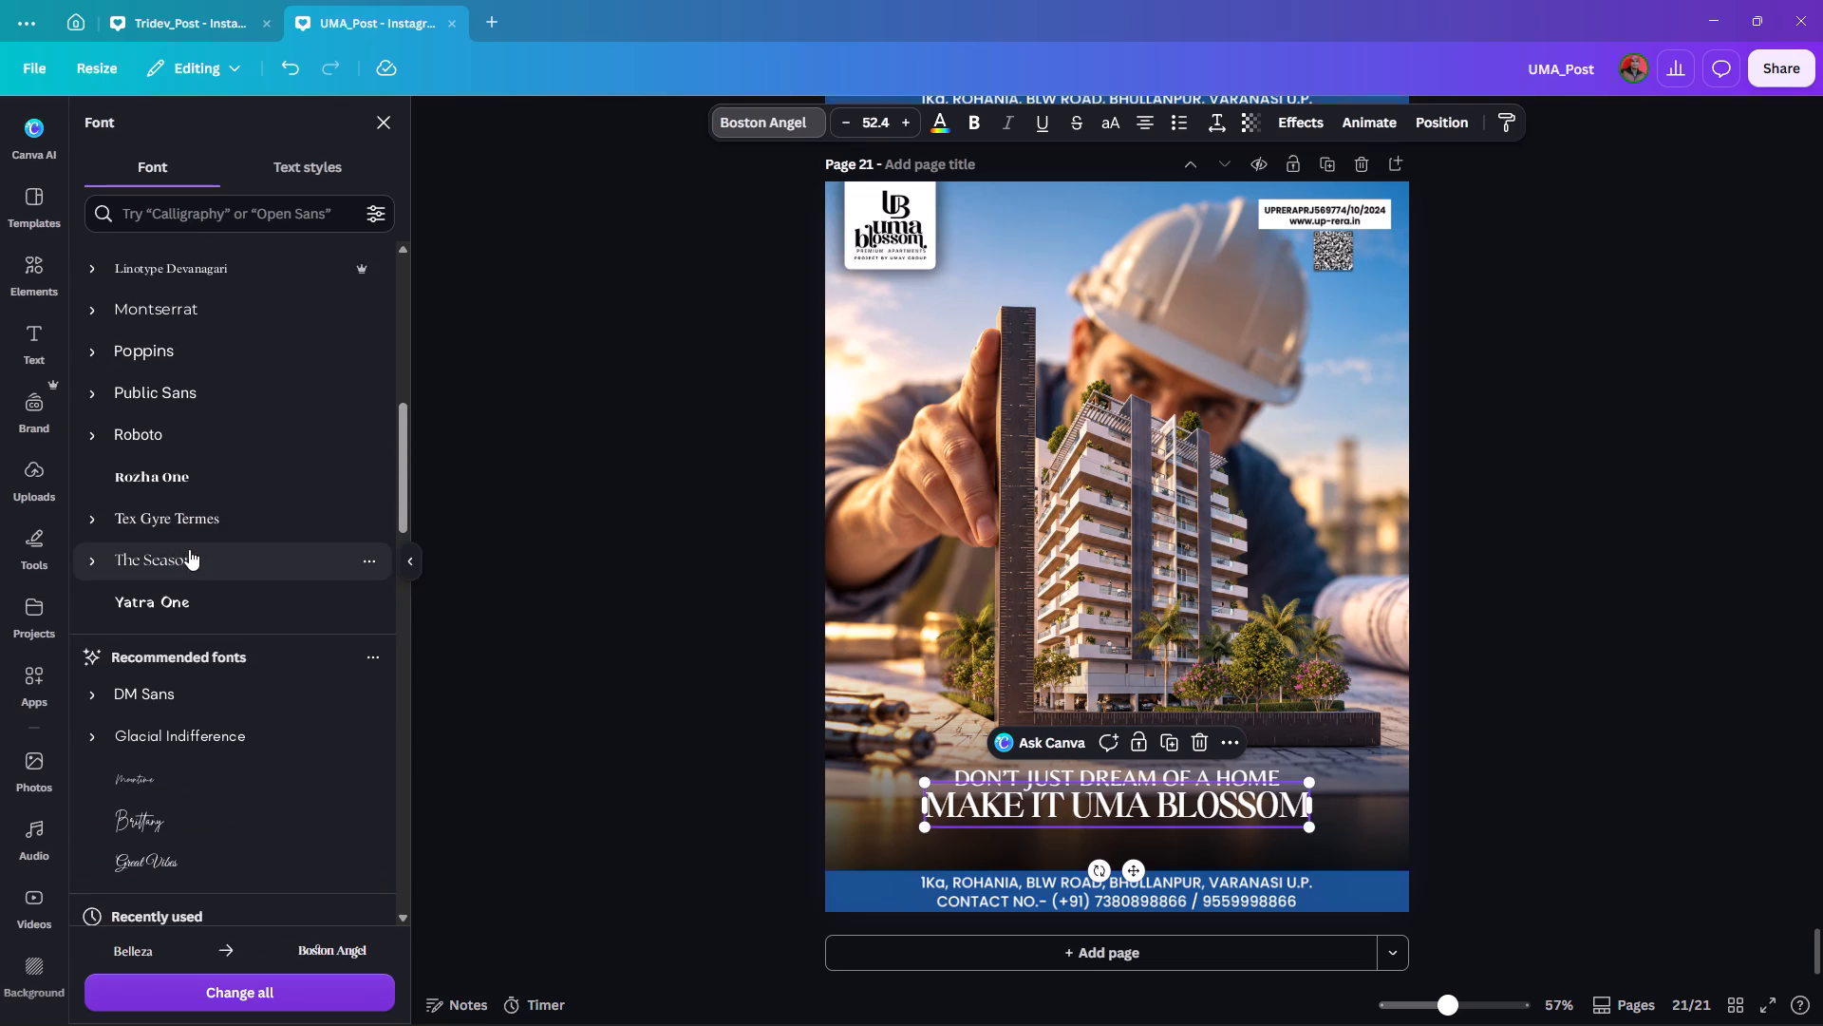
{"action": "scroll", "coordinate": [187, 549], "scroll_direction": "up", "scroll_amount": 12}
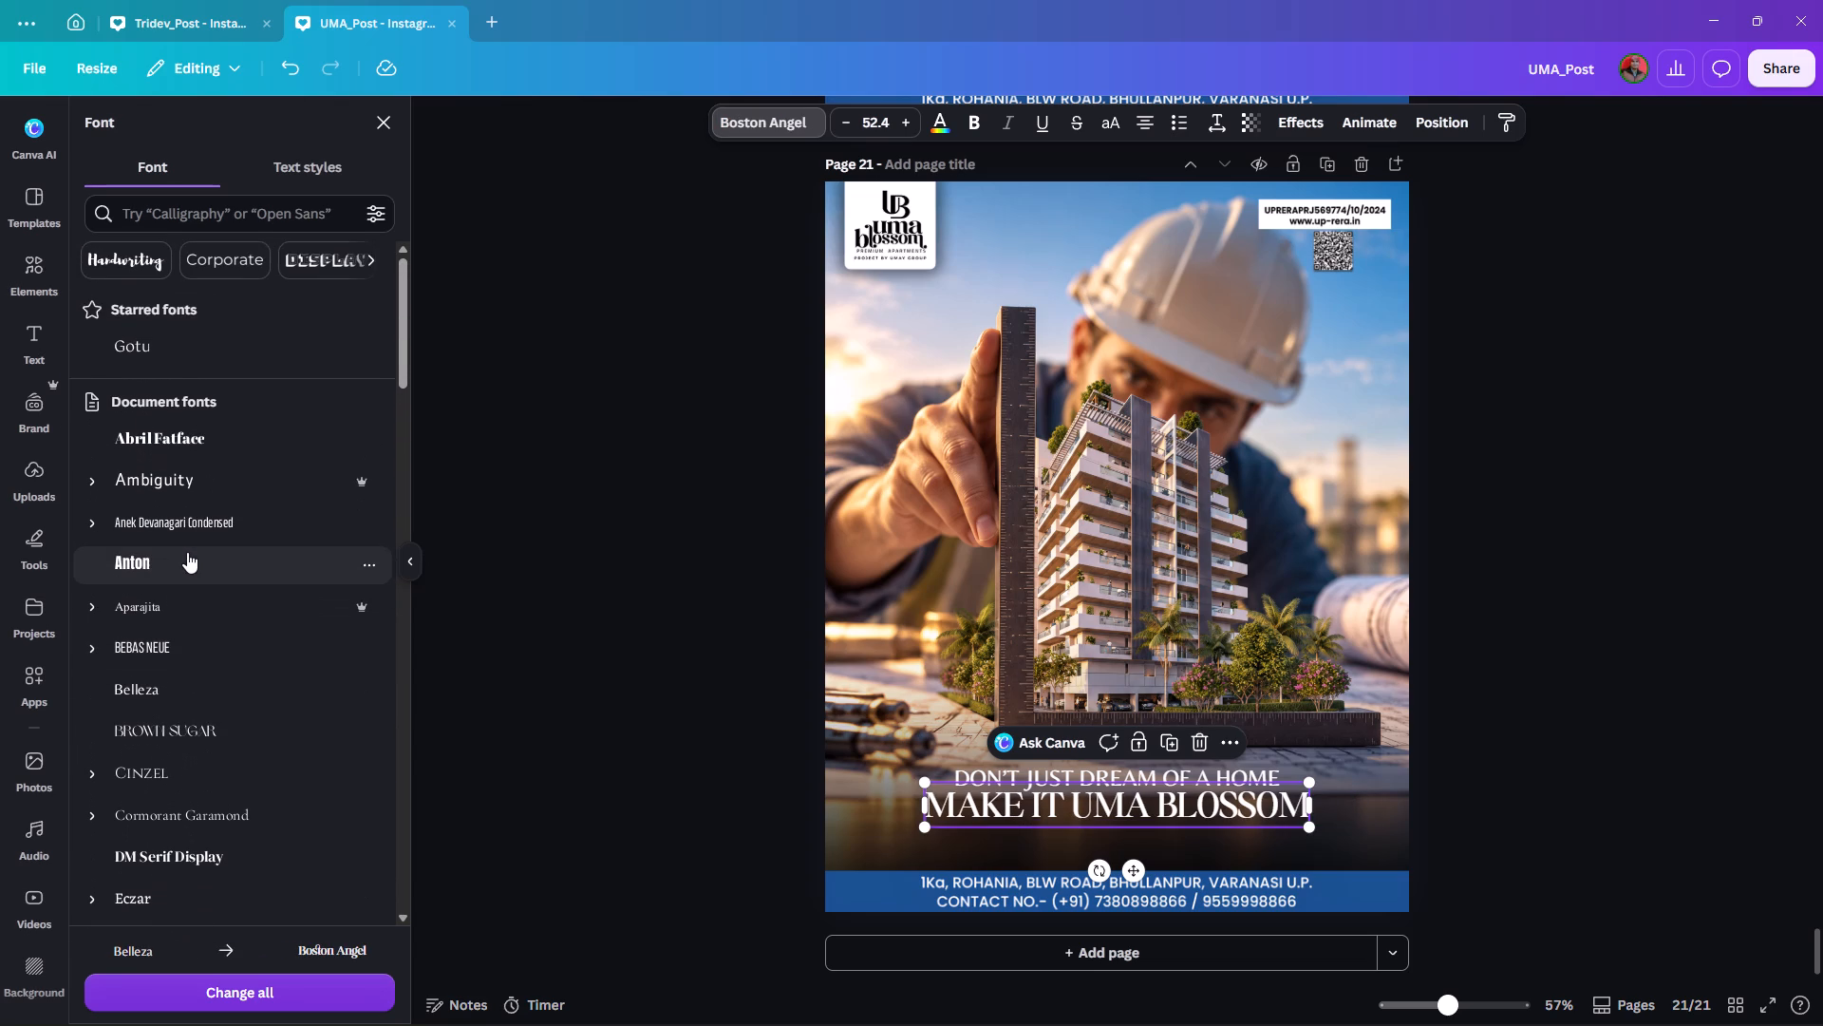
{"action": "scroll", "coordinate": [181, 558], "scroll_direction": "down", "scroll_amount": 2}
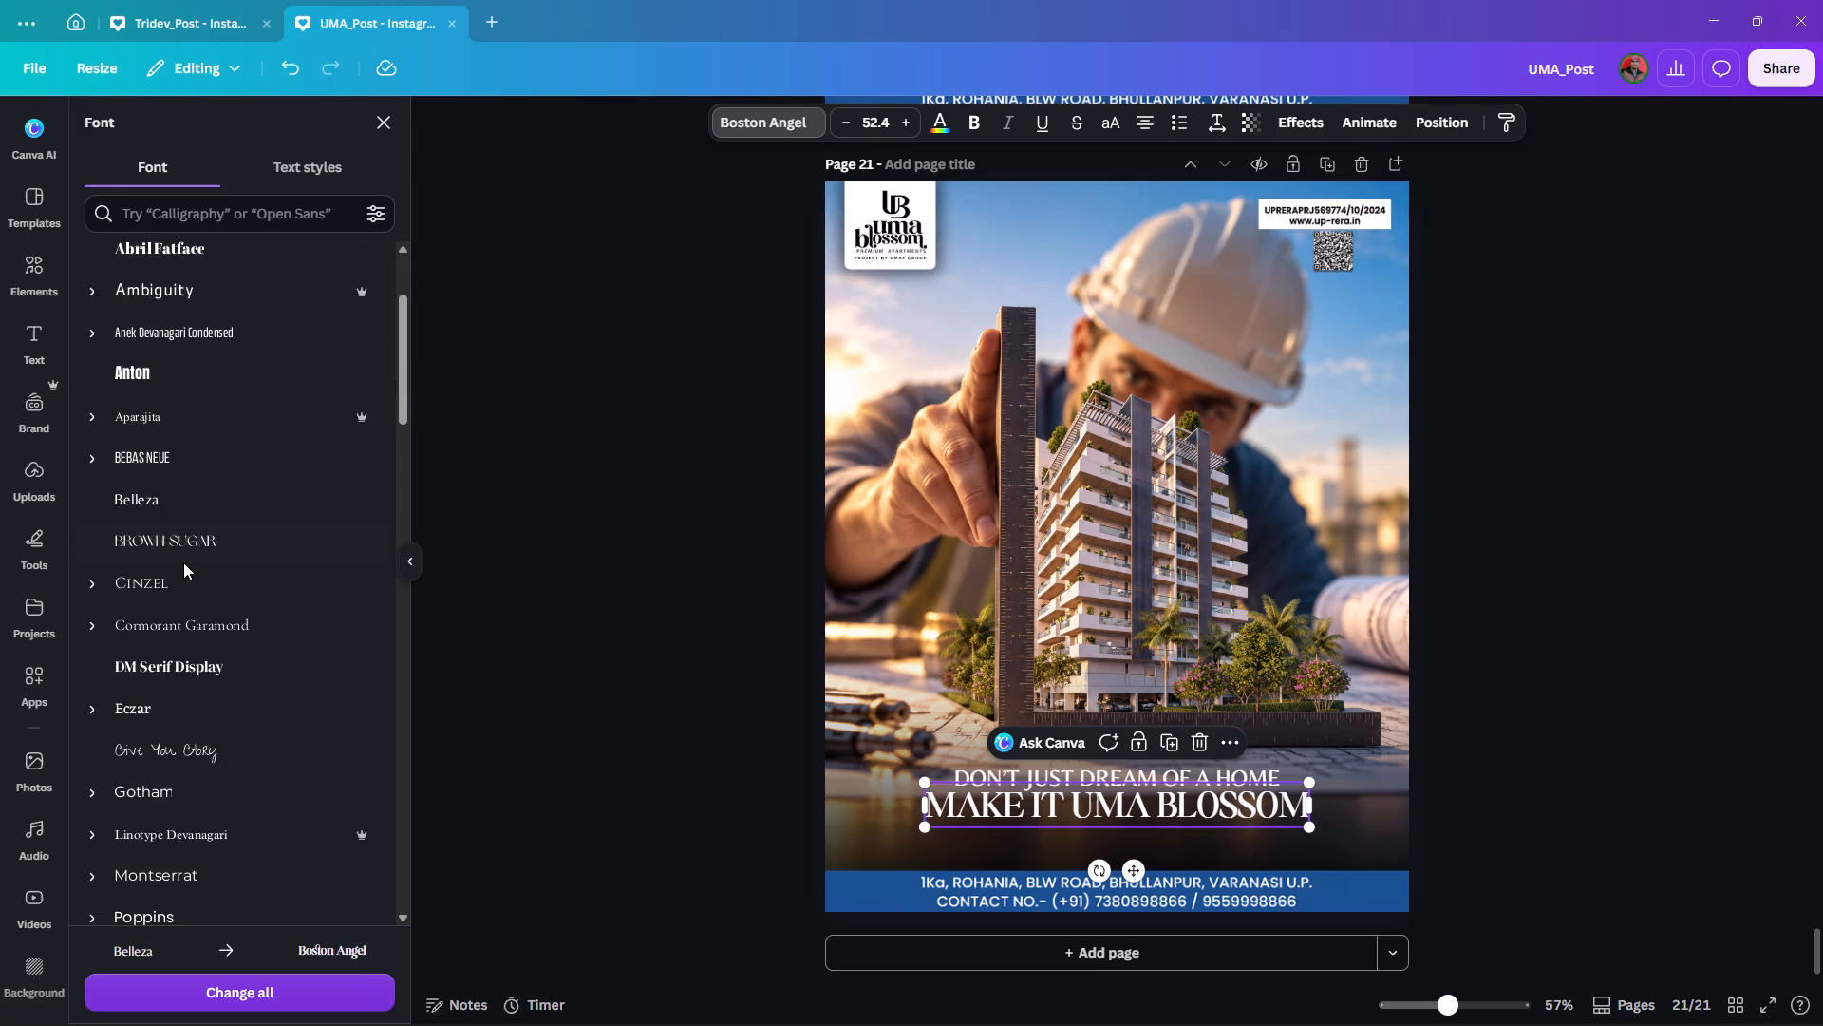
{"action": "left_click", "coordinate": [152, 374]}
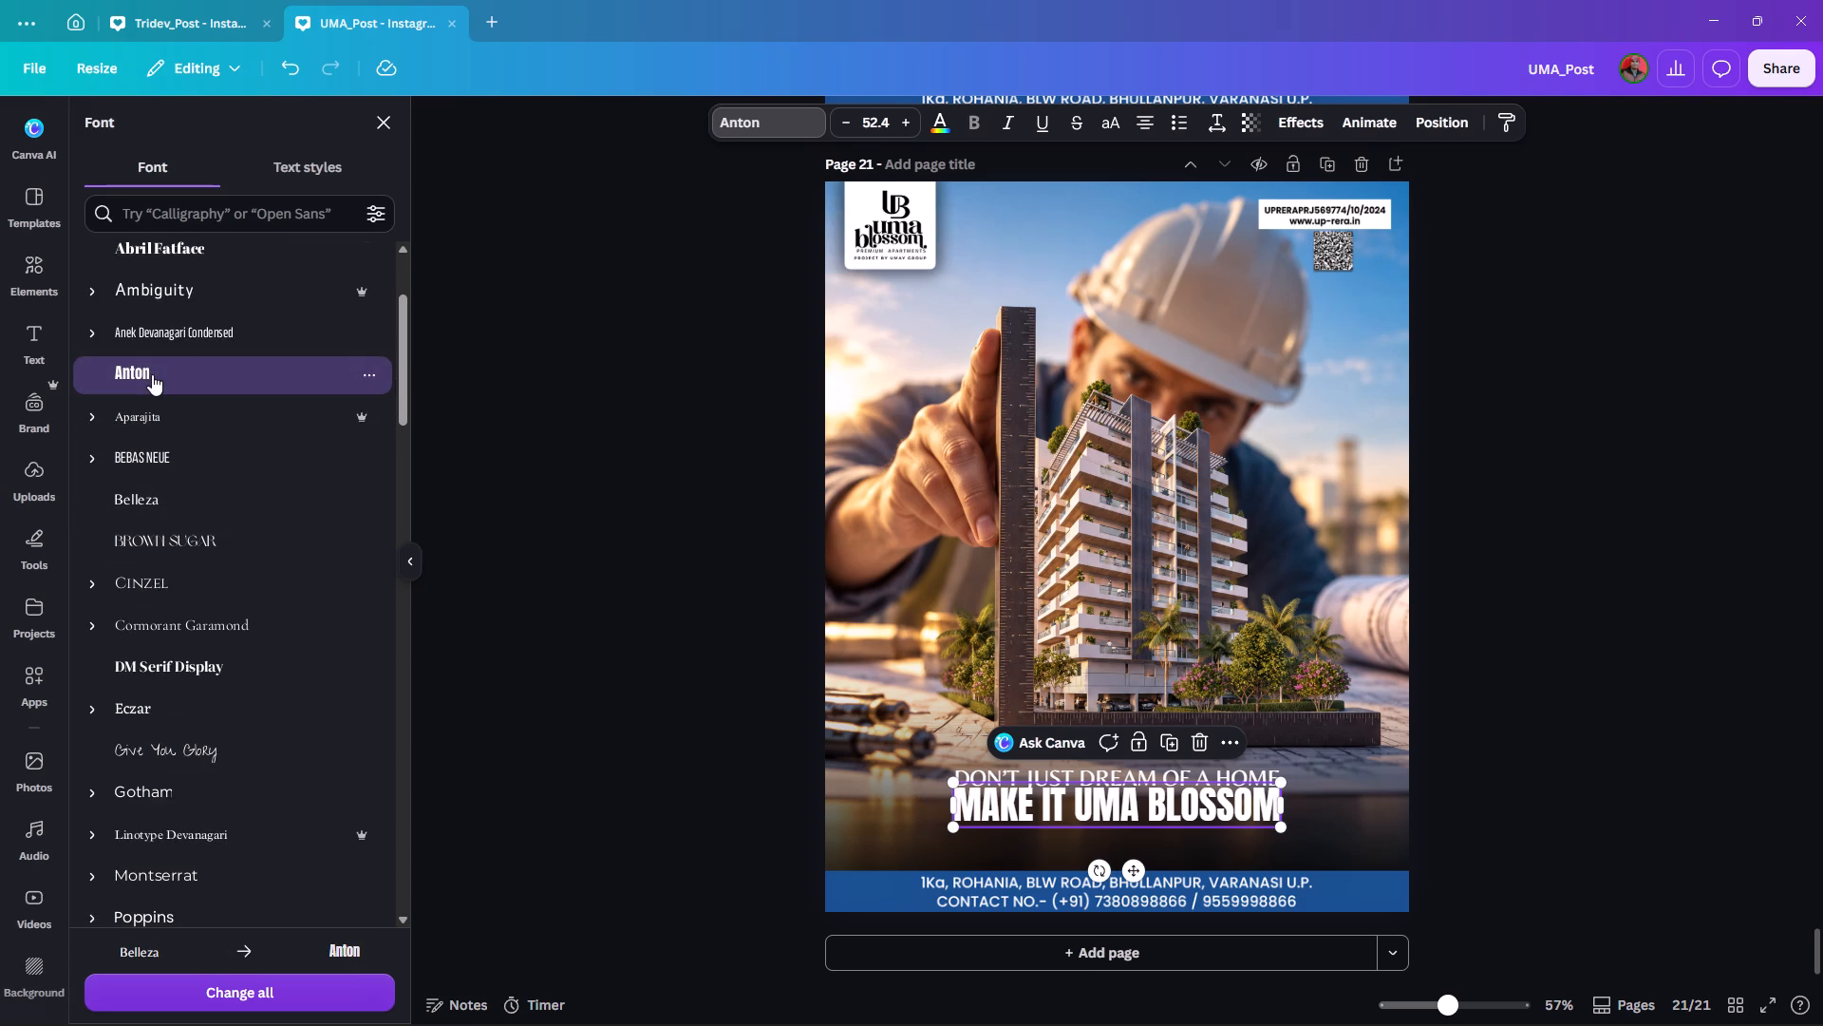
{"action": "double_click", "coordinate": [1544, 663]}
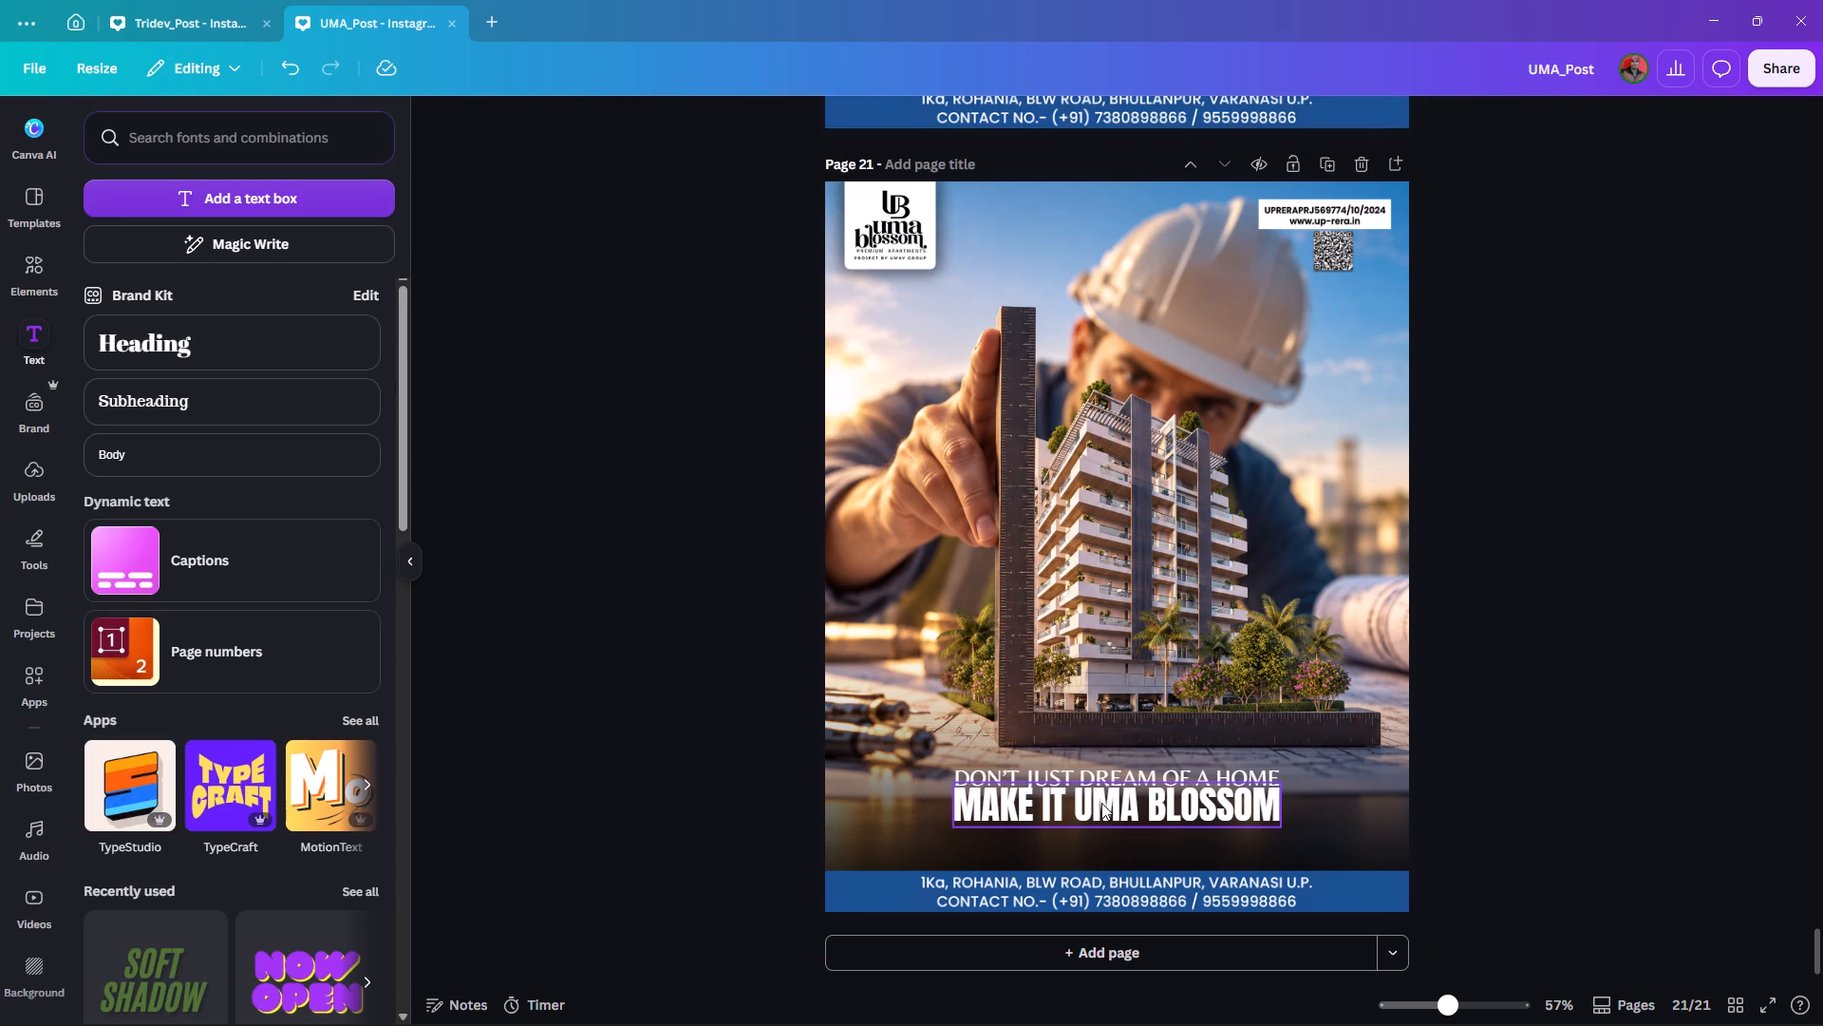
Nudge the "MAKE IT UMA BLOSSOM" line down slightly to leave a small gap below the "DON'T JUST DREAM OF A HOME" heading.
{"action": "left_click", "coordinate": [1111, 803]}
{"action": "key", "text": "Down"}
{"action": "key", "text": "Down"}
{"action": "key", "text": "Down"}
{"action": "key", "text": "Down"}
{"action": "key", "text": "Down"}
{"action": "key", "text": "Down"}
{"action": "key", "text": "Down"}
{"action": "key", "text": "Down"}
{"action": "key", "text": "Up"}
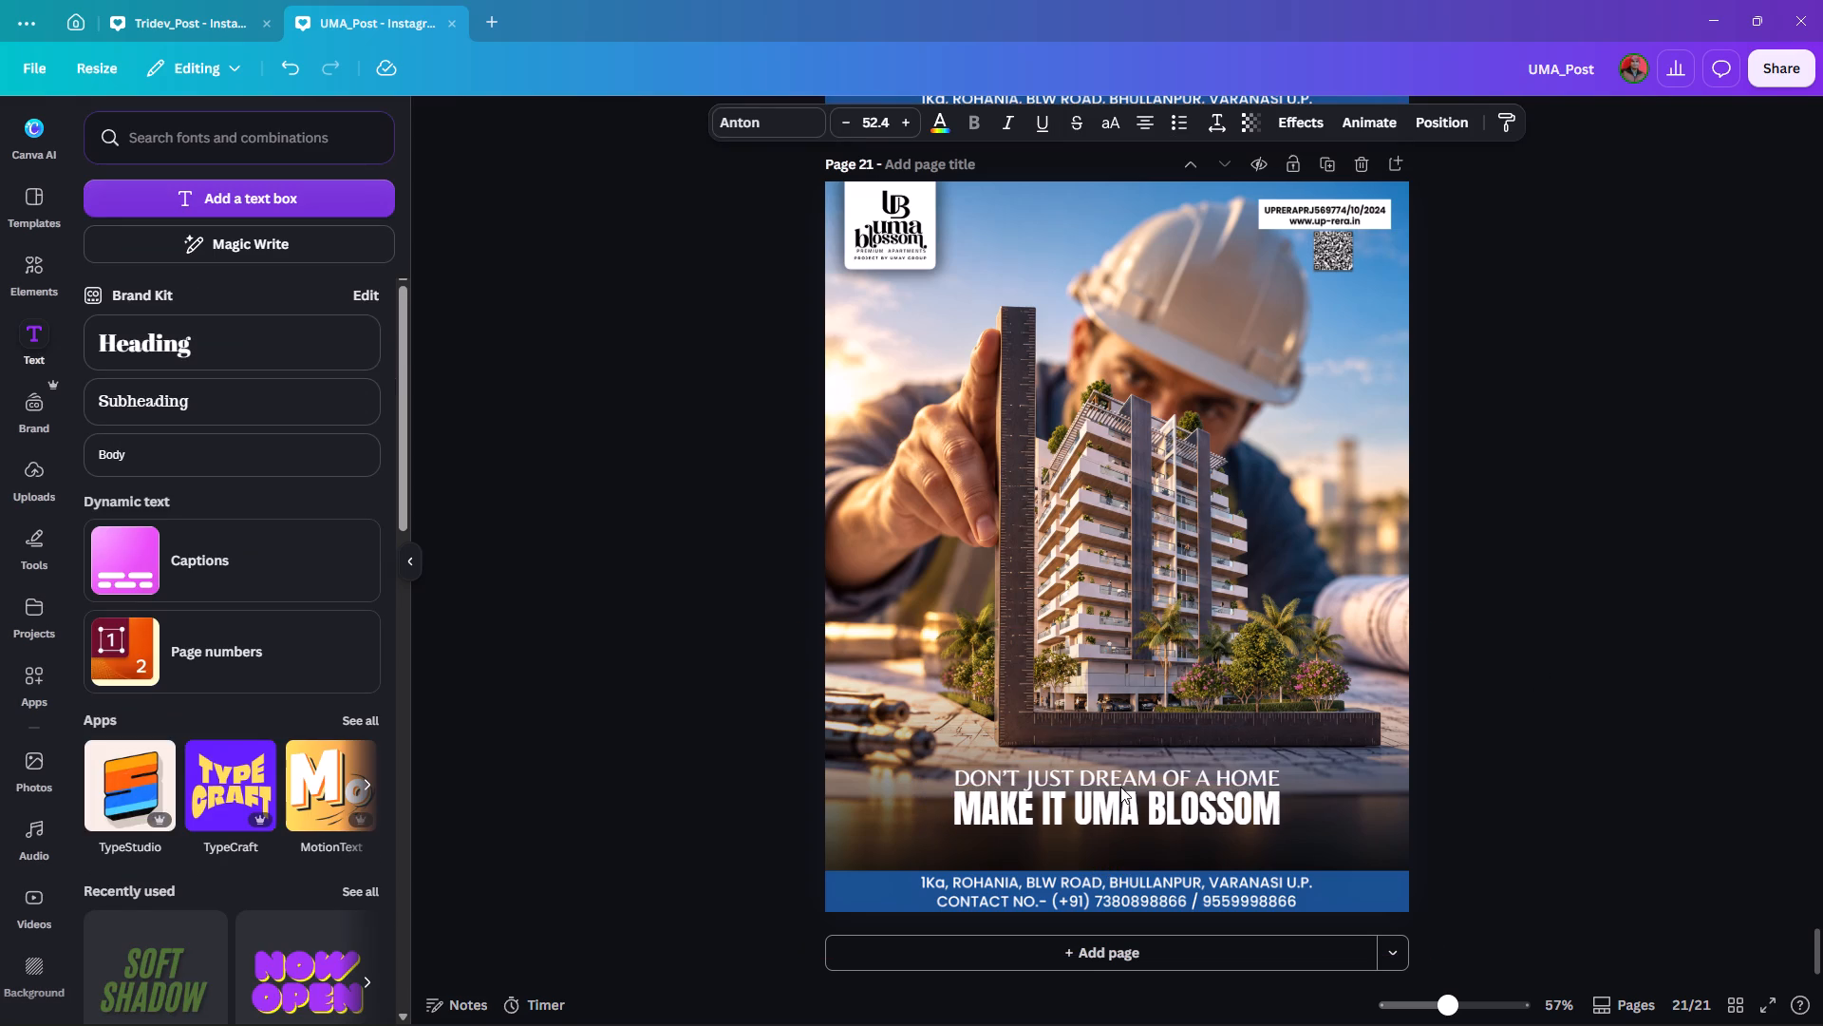
{"action": "key", "text": "Up"}
{"action": "key", "text": "Up"}
{"action": "key", "text": "Down"}
{"action": "key", "text": "Down"}
{"action": "left_click", "coordinate": [1588, 691]}
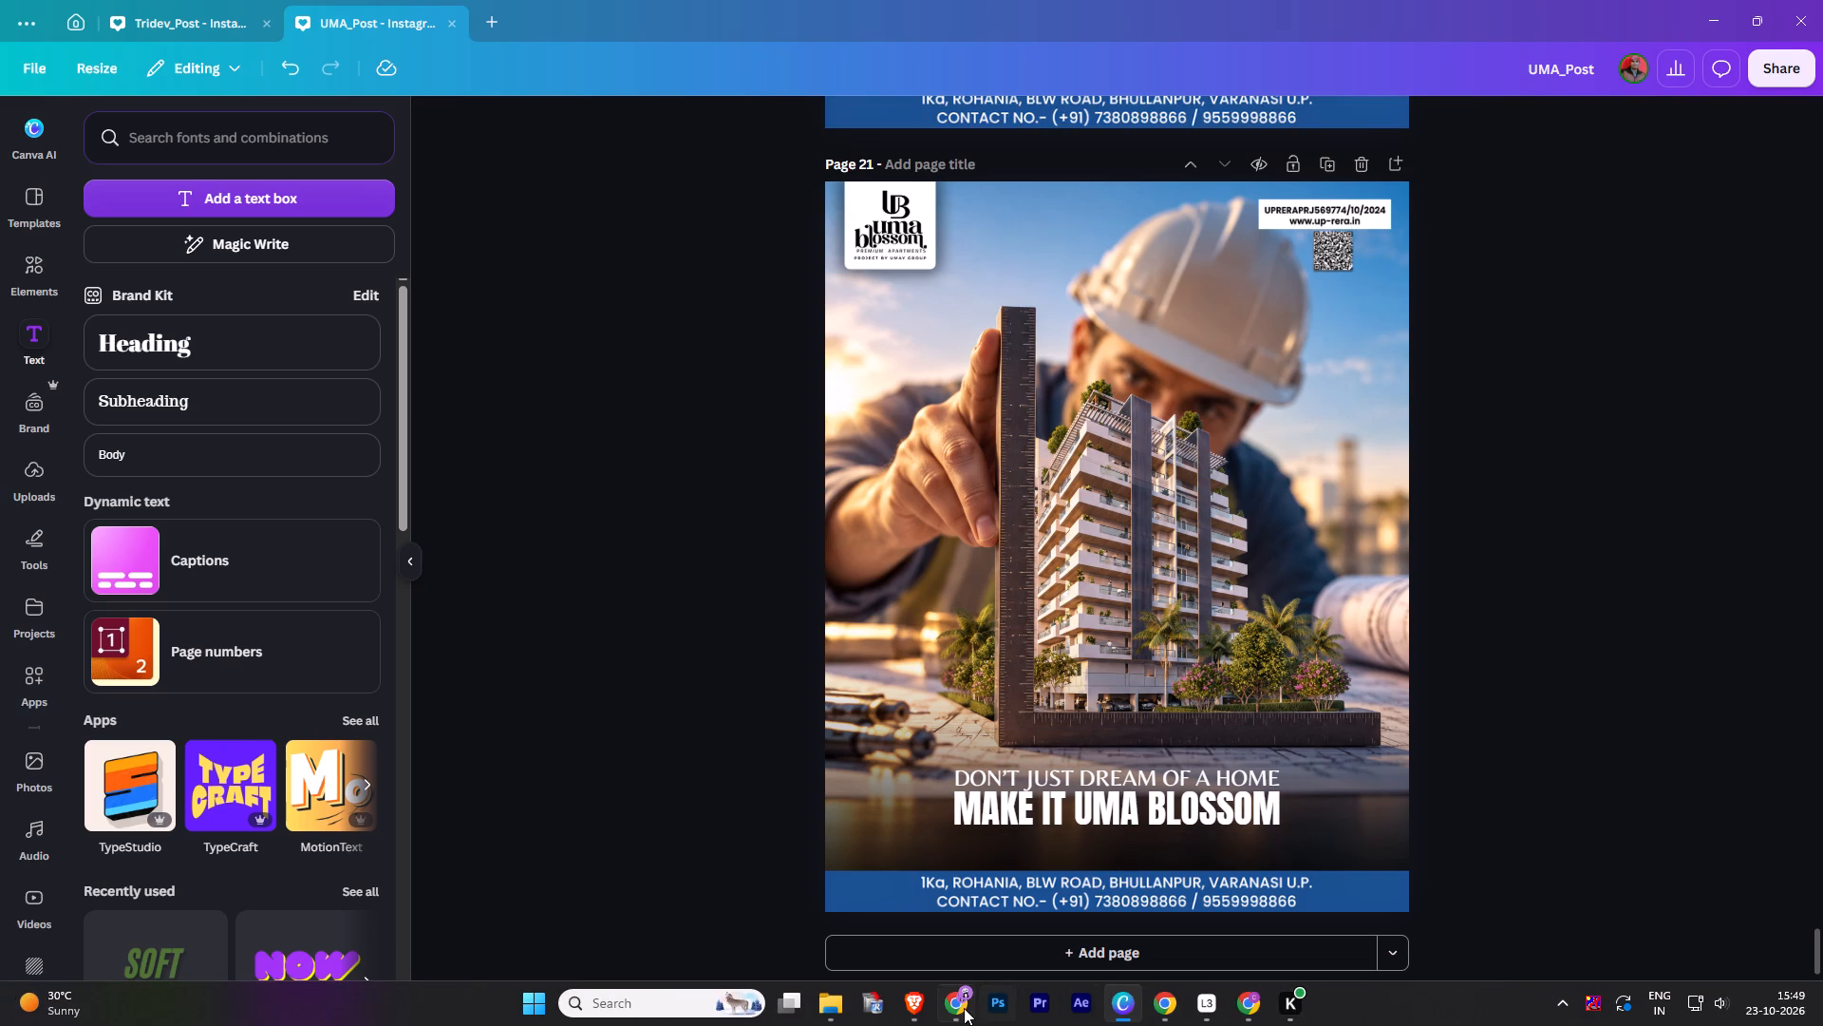
Switch to Chrome to examine the tagline styling of the Pinterest "DON'T JUST BUILD, BUILD IT RIGHT" reference, and return to Canva.
{"action": "left_click", "coordinate": [1175, 1008]}
{"action": "left_click", "coordinate": [937, 998]}
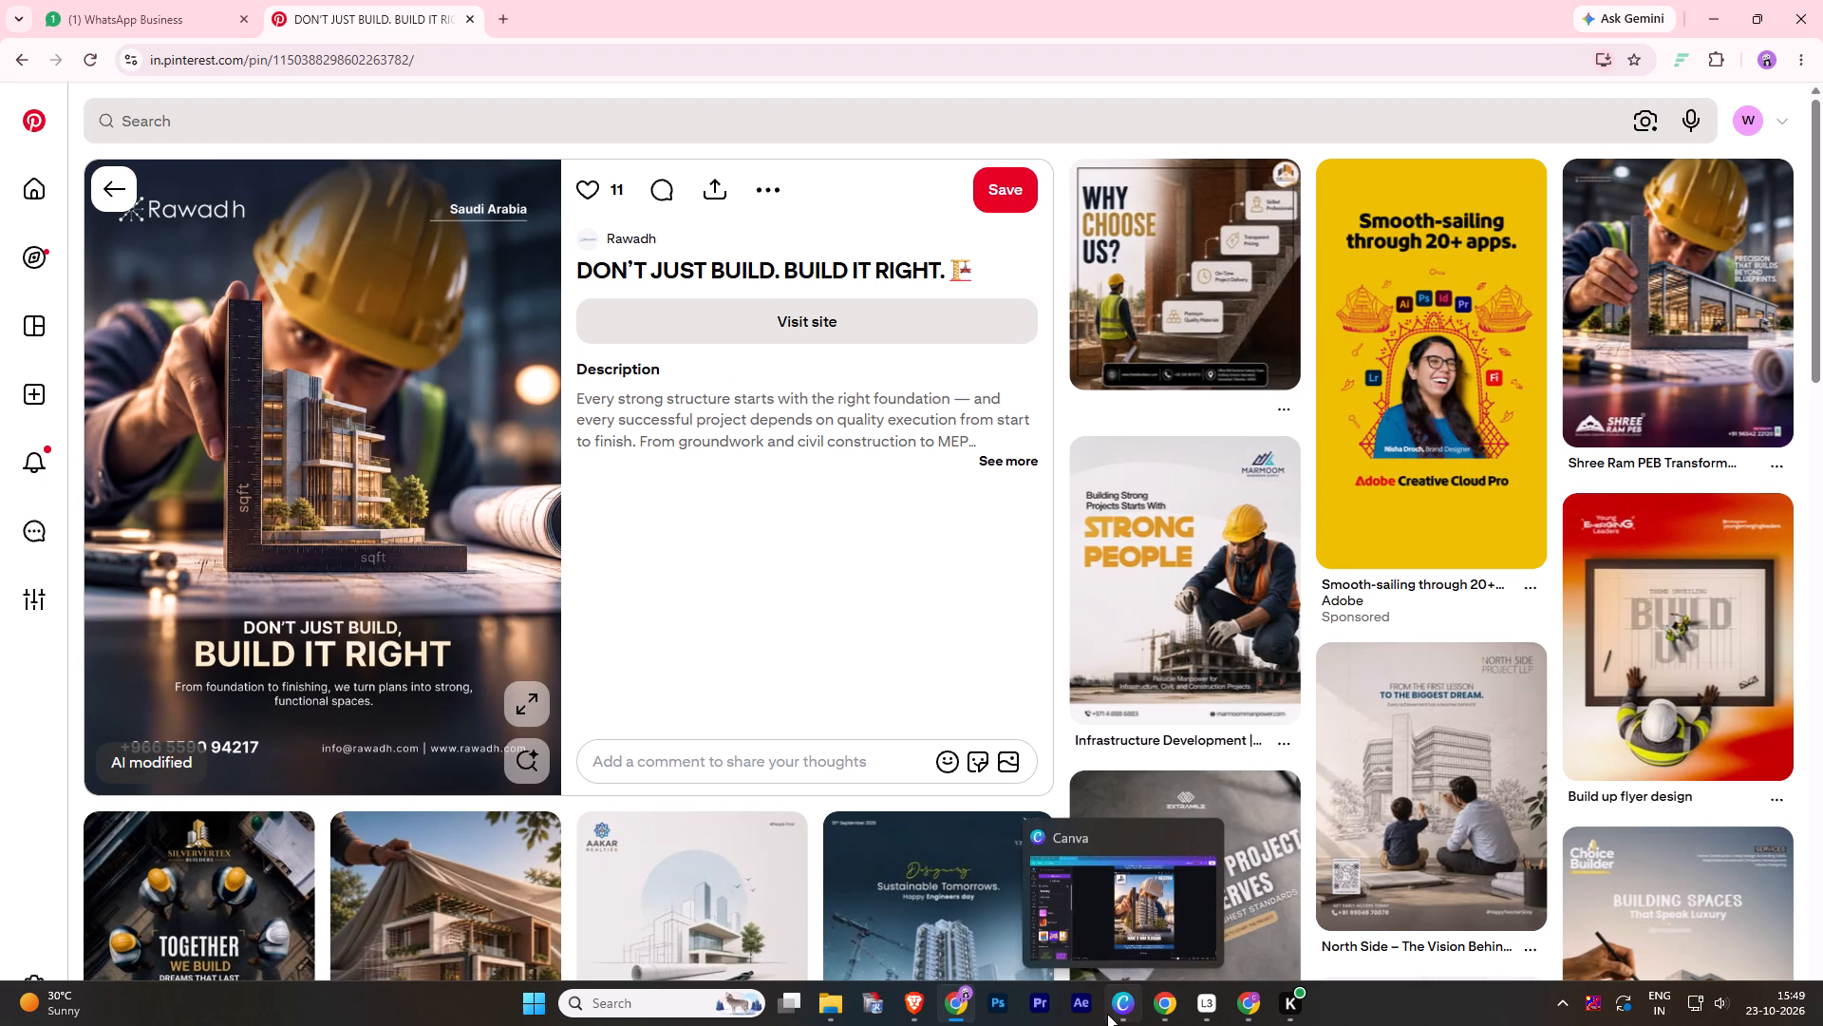
{"action": "left_click", "coordinate": [1131, 1012]}
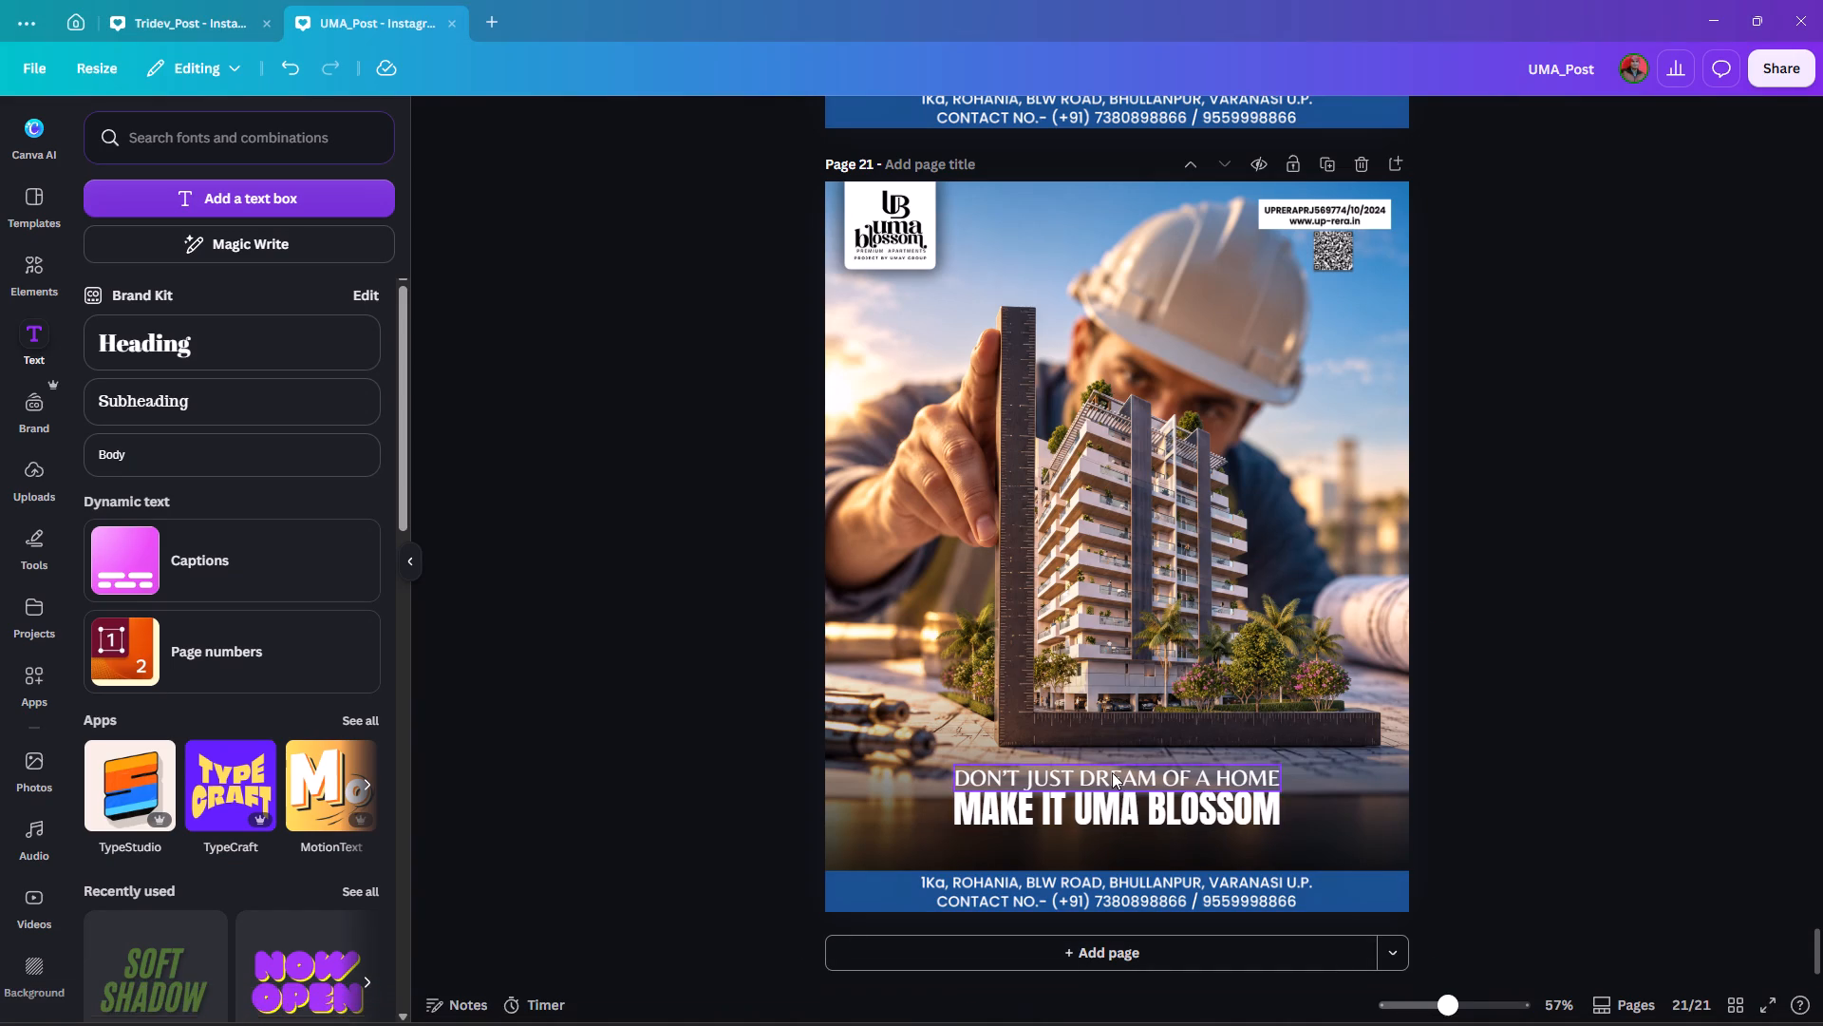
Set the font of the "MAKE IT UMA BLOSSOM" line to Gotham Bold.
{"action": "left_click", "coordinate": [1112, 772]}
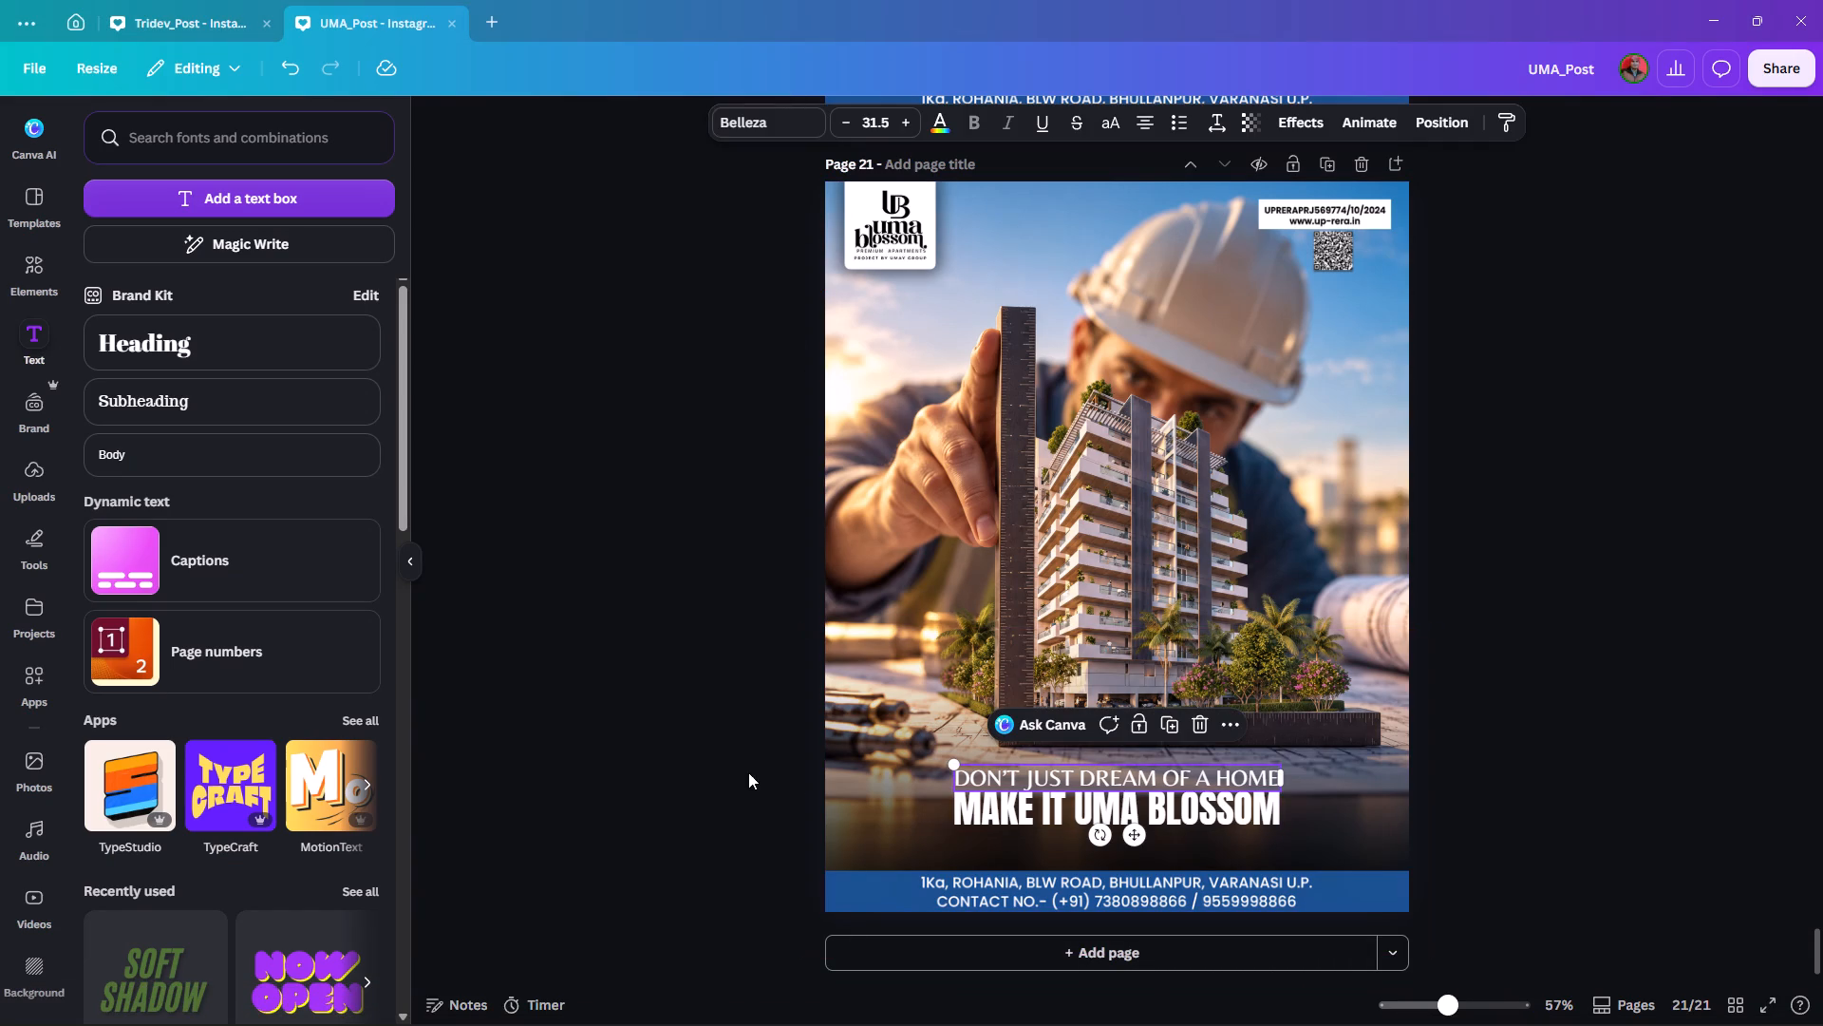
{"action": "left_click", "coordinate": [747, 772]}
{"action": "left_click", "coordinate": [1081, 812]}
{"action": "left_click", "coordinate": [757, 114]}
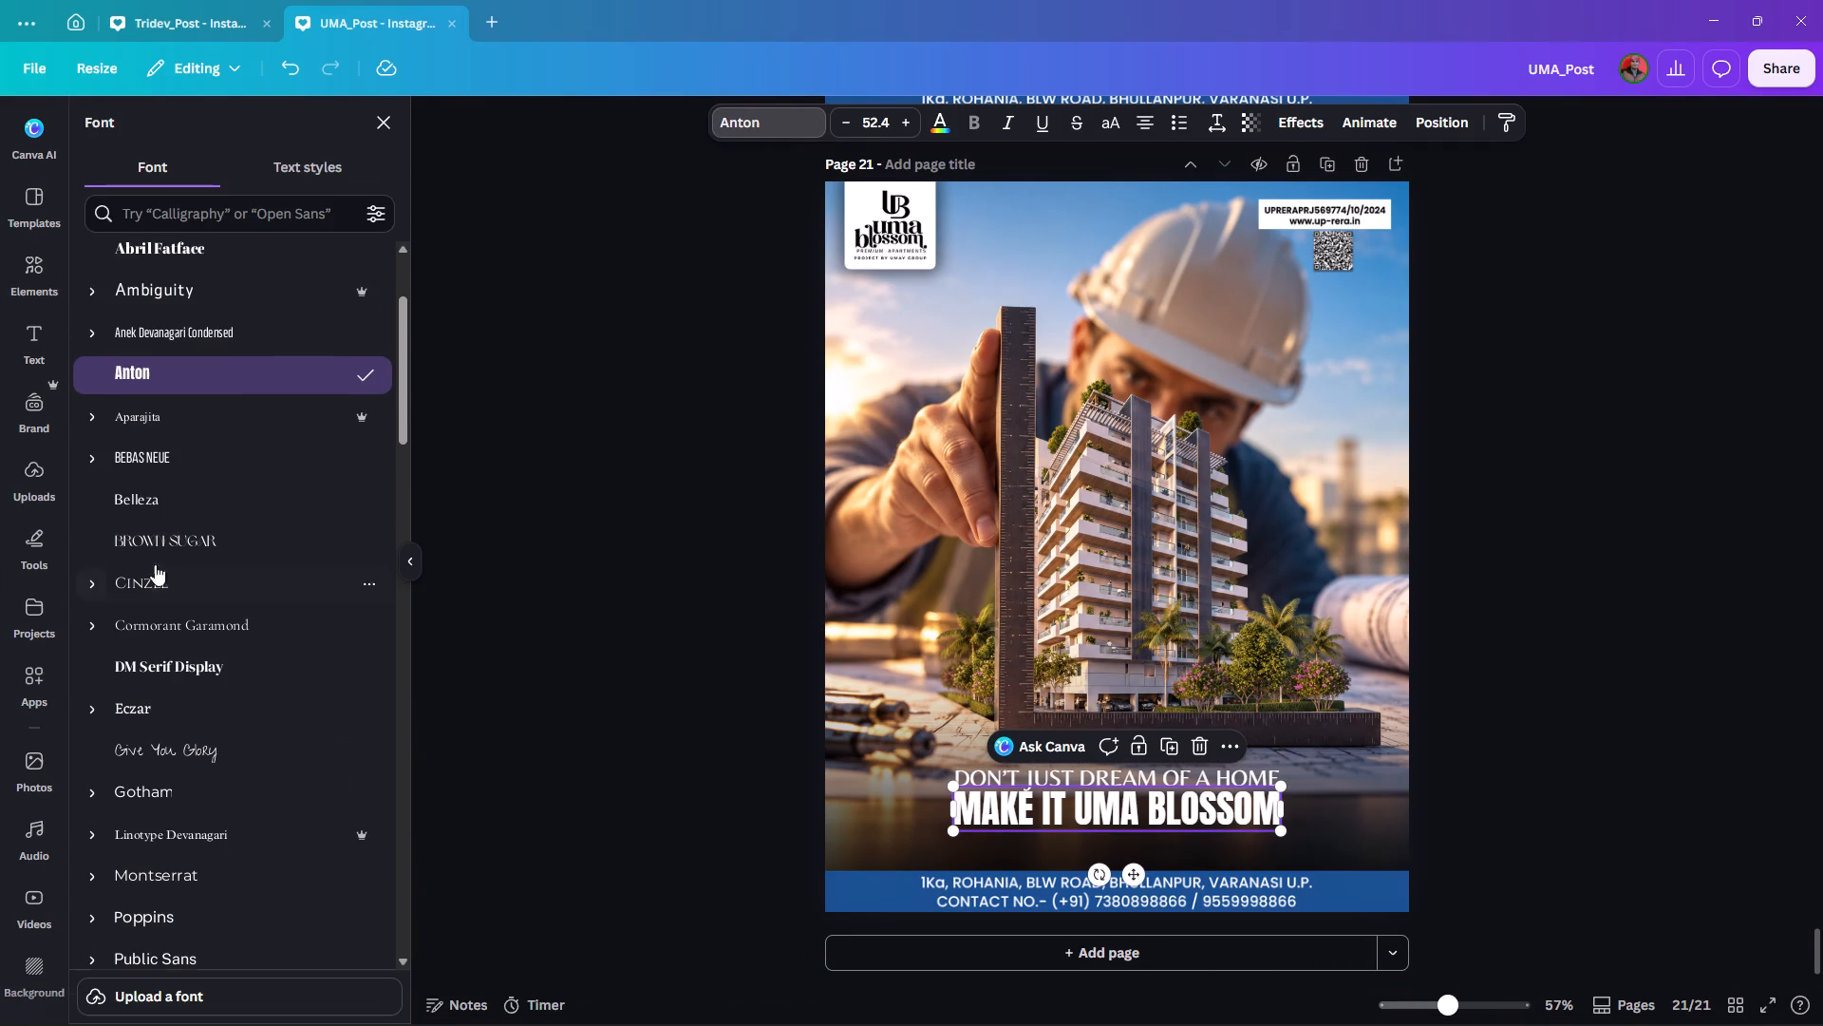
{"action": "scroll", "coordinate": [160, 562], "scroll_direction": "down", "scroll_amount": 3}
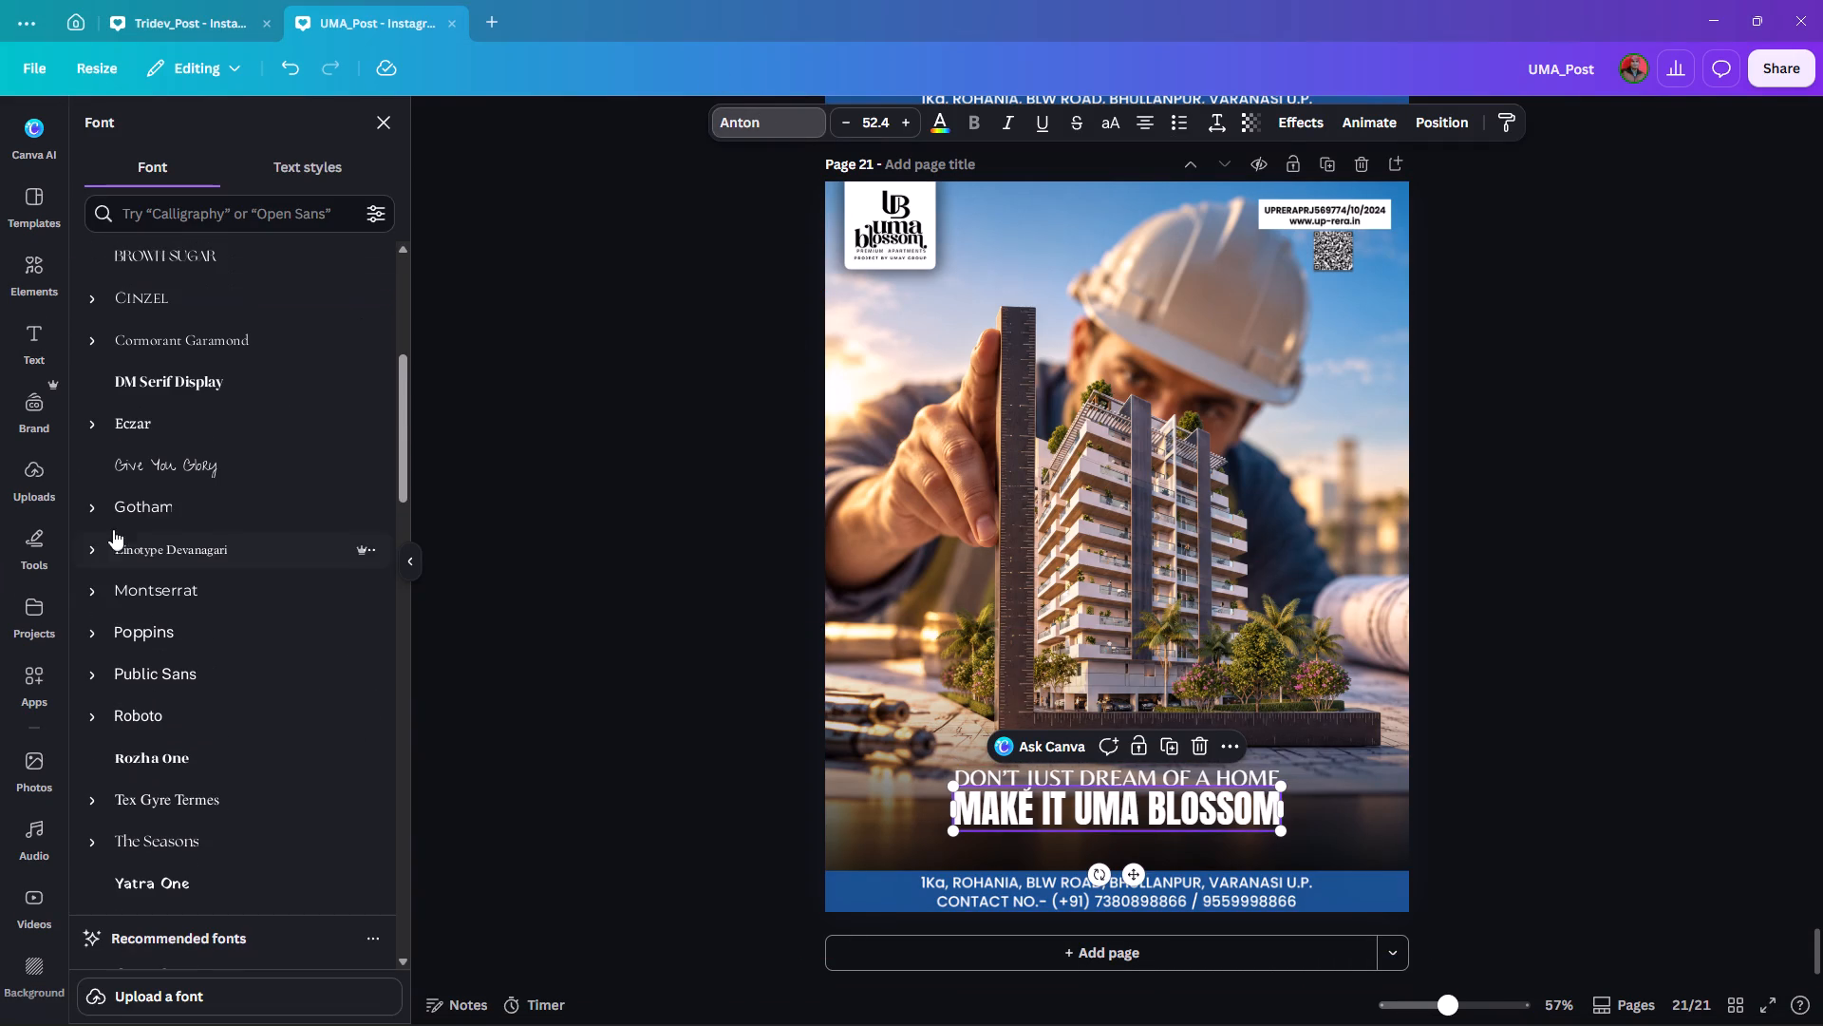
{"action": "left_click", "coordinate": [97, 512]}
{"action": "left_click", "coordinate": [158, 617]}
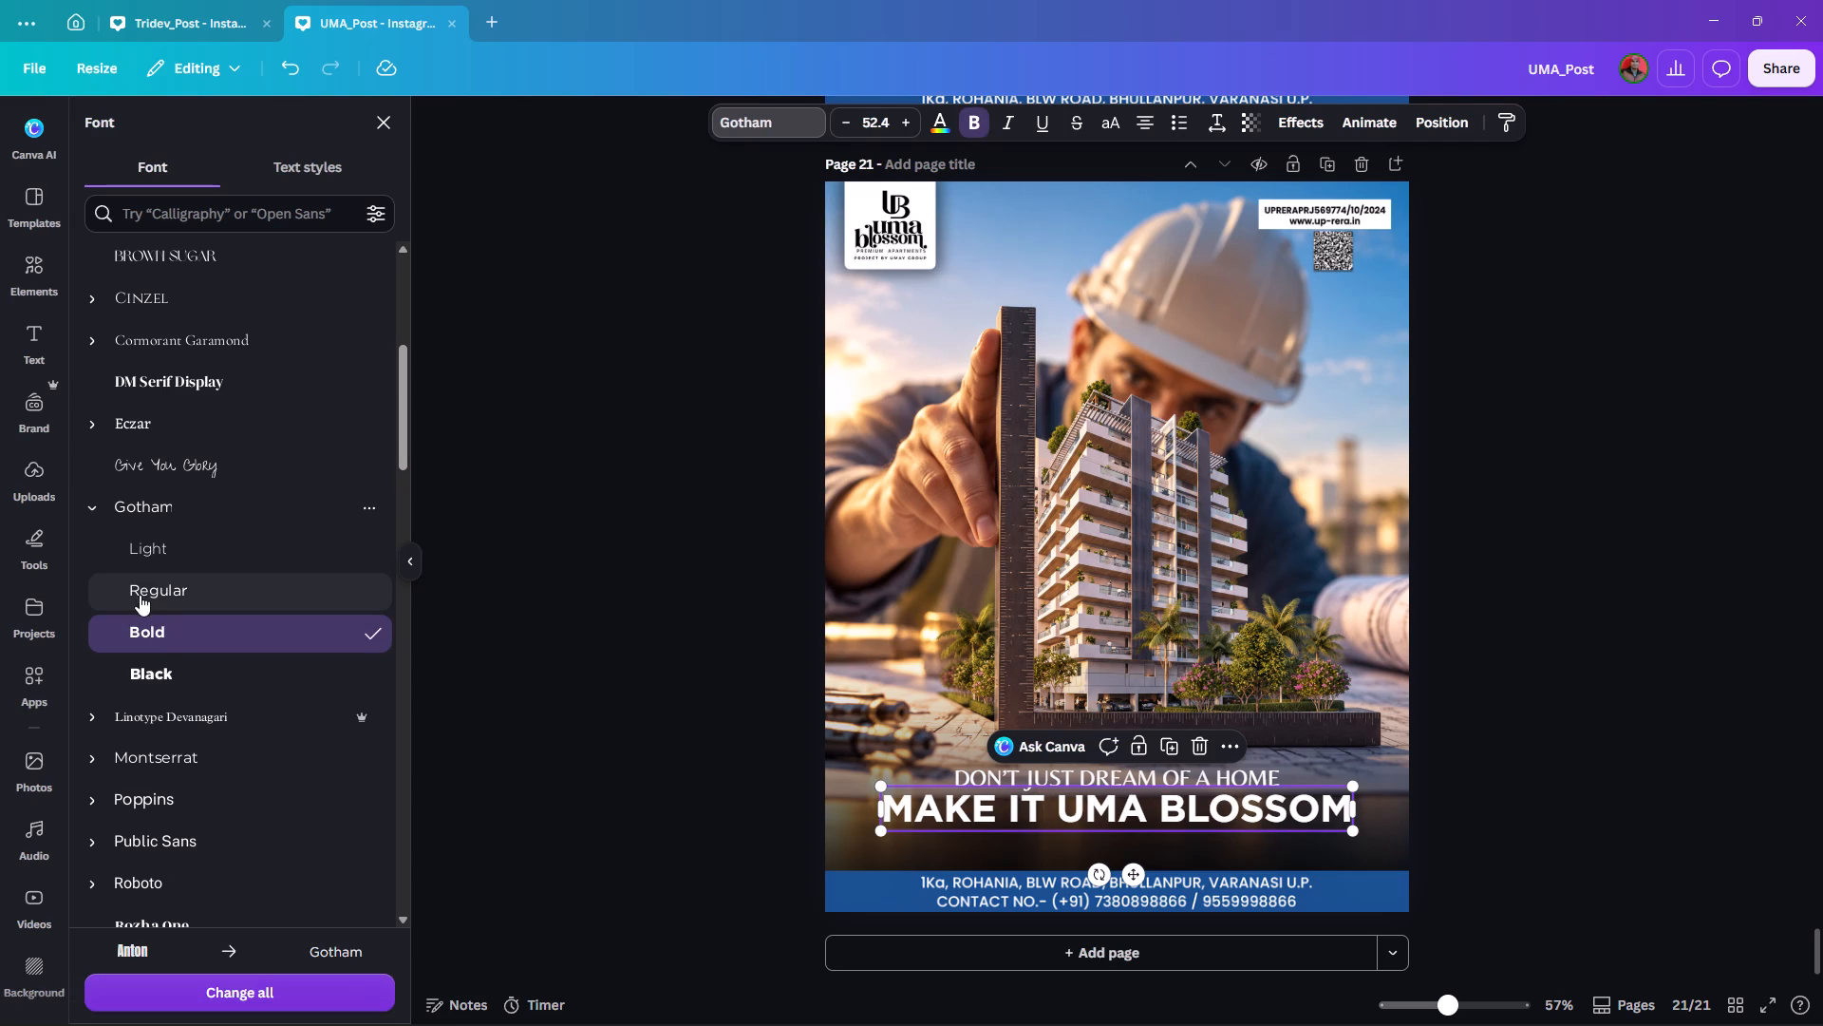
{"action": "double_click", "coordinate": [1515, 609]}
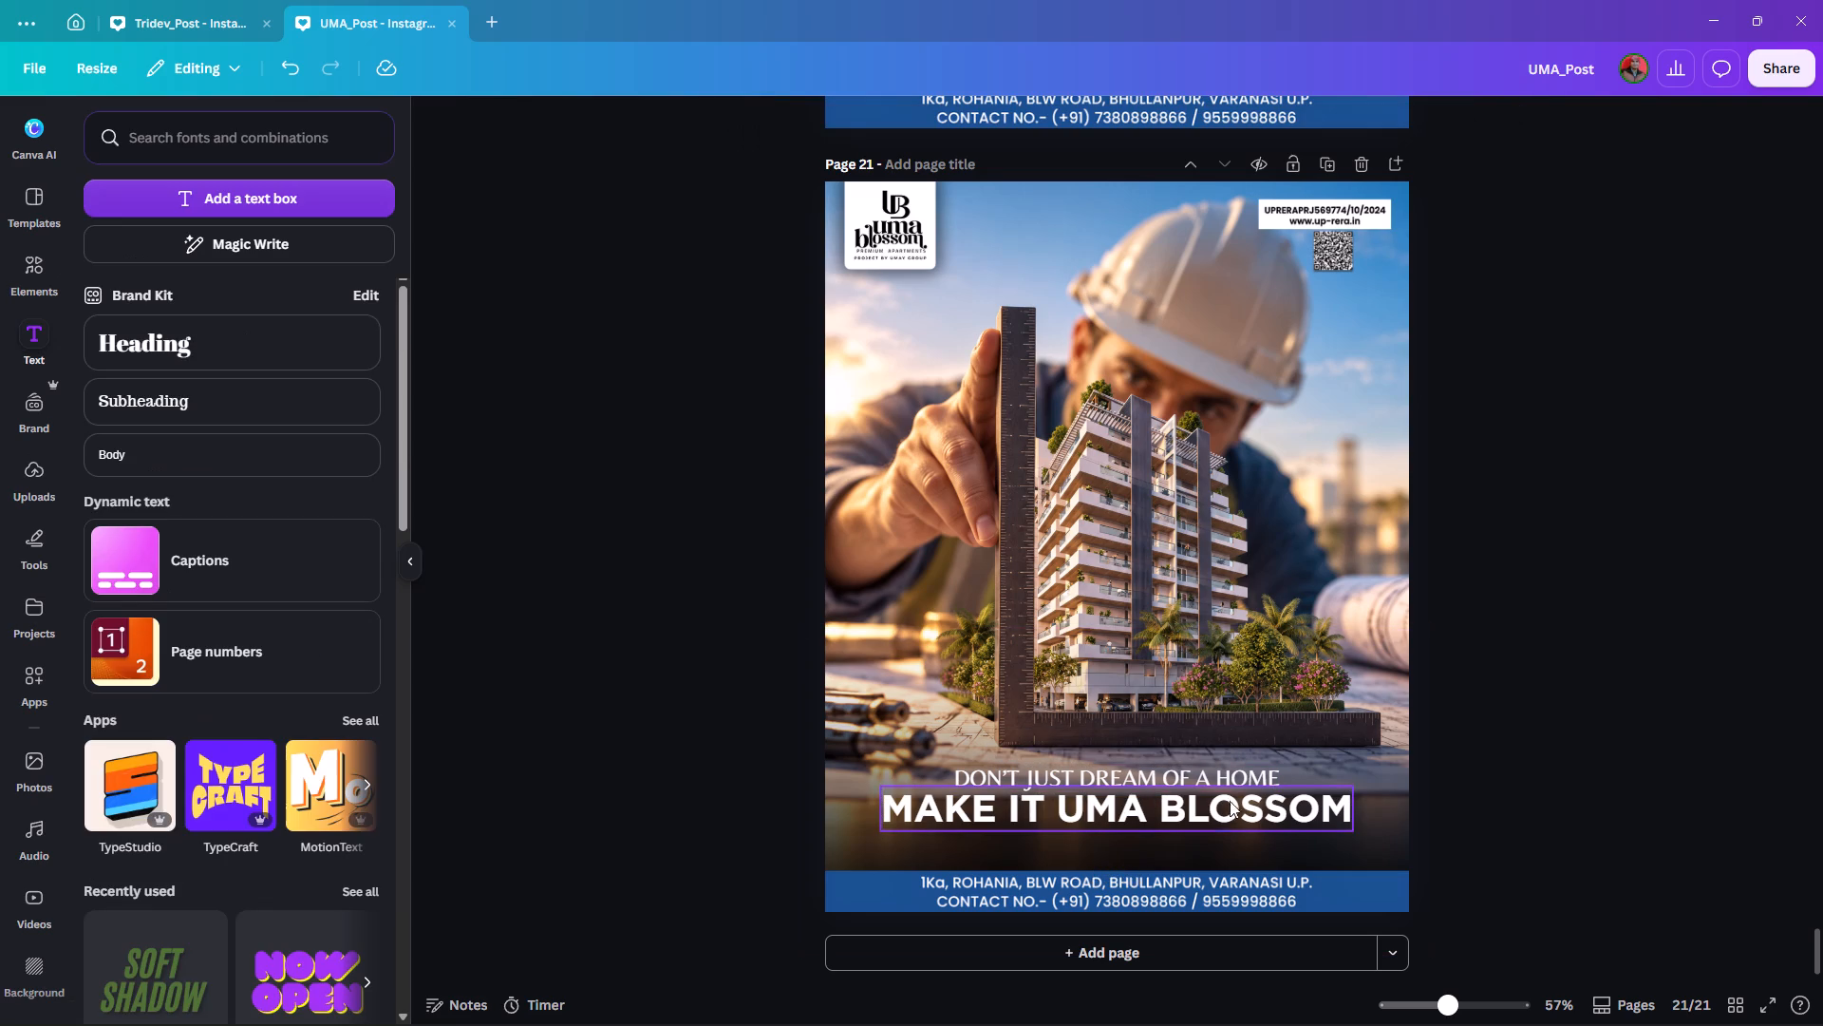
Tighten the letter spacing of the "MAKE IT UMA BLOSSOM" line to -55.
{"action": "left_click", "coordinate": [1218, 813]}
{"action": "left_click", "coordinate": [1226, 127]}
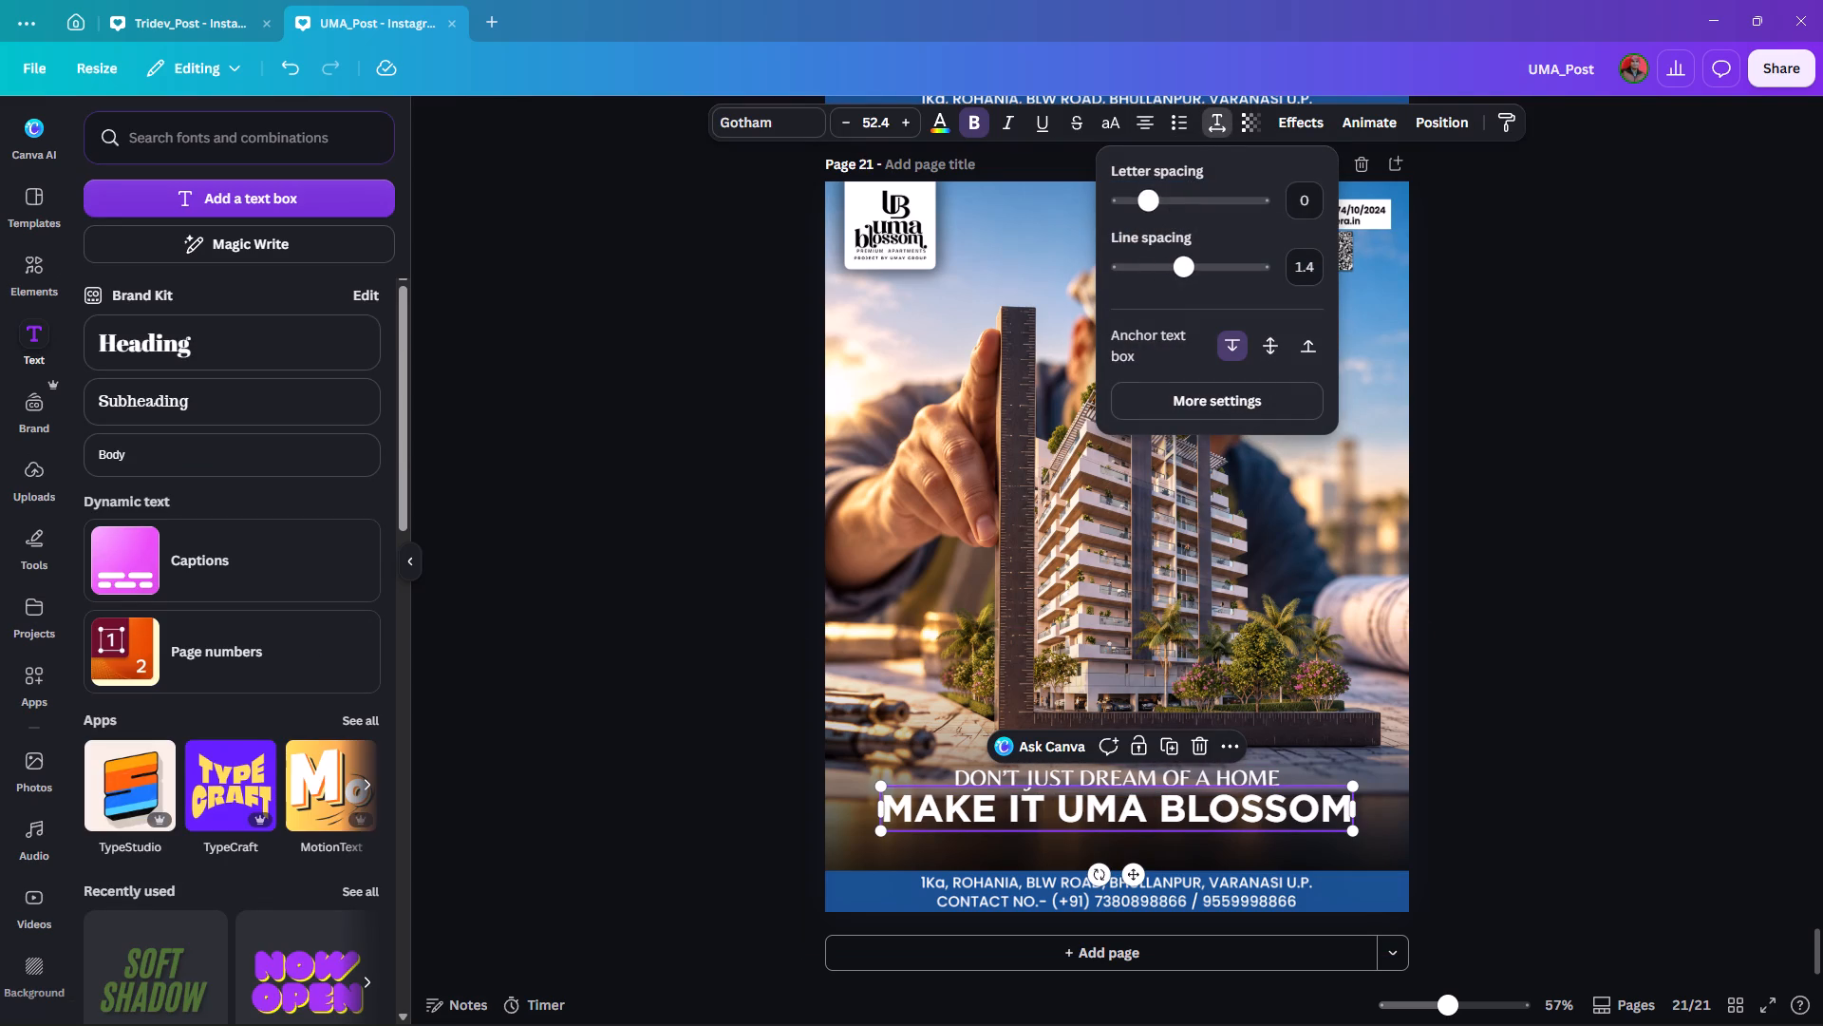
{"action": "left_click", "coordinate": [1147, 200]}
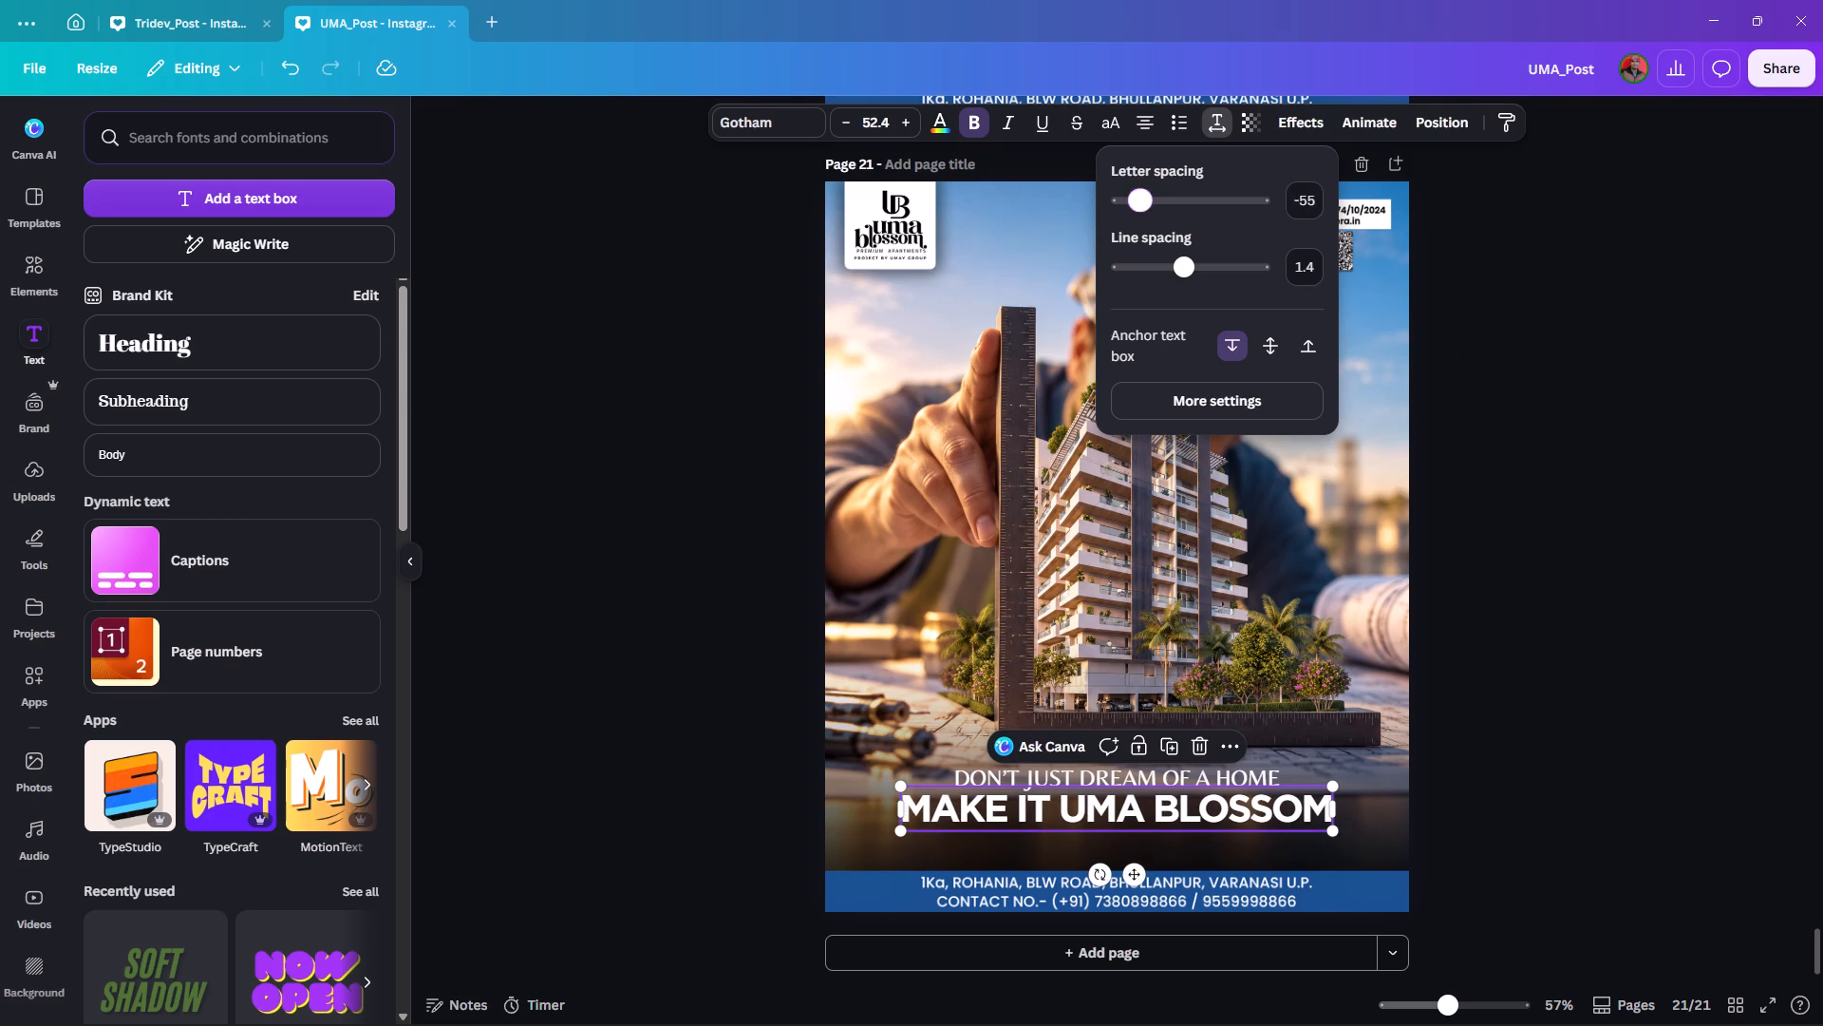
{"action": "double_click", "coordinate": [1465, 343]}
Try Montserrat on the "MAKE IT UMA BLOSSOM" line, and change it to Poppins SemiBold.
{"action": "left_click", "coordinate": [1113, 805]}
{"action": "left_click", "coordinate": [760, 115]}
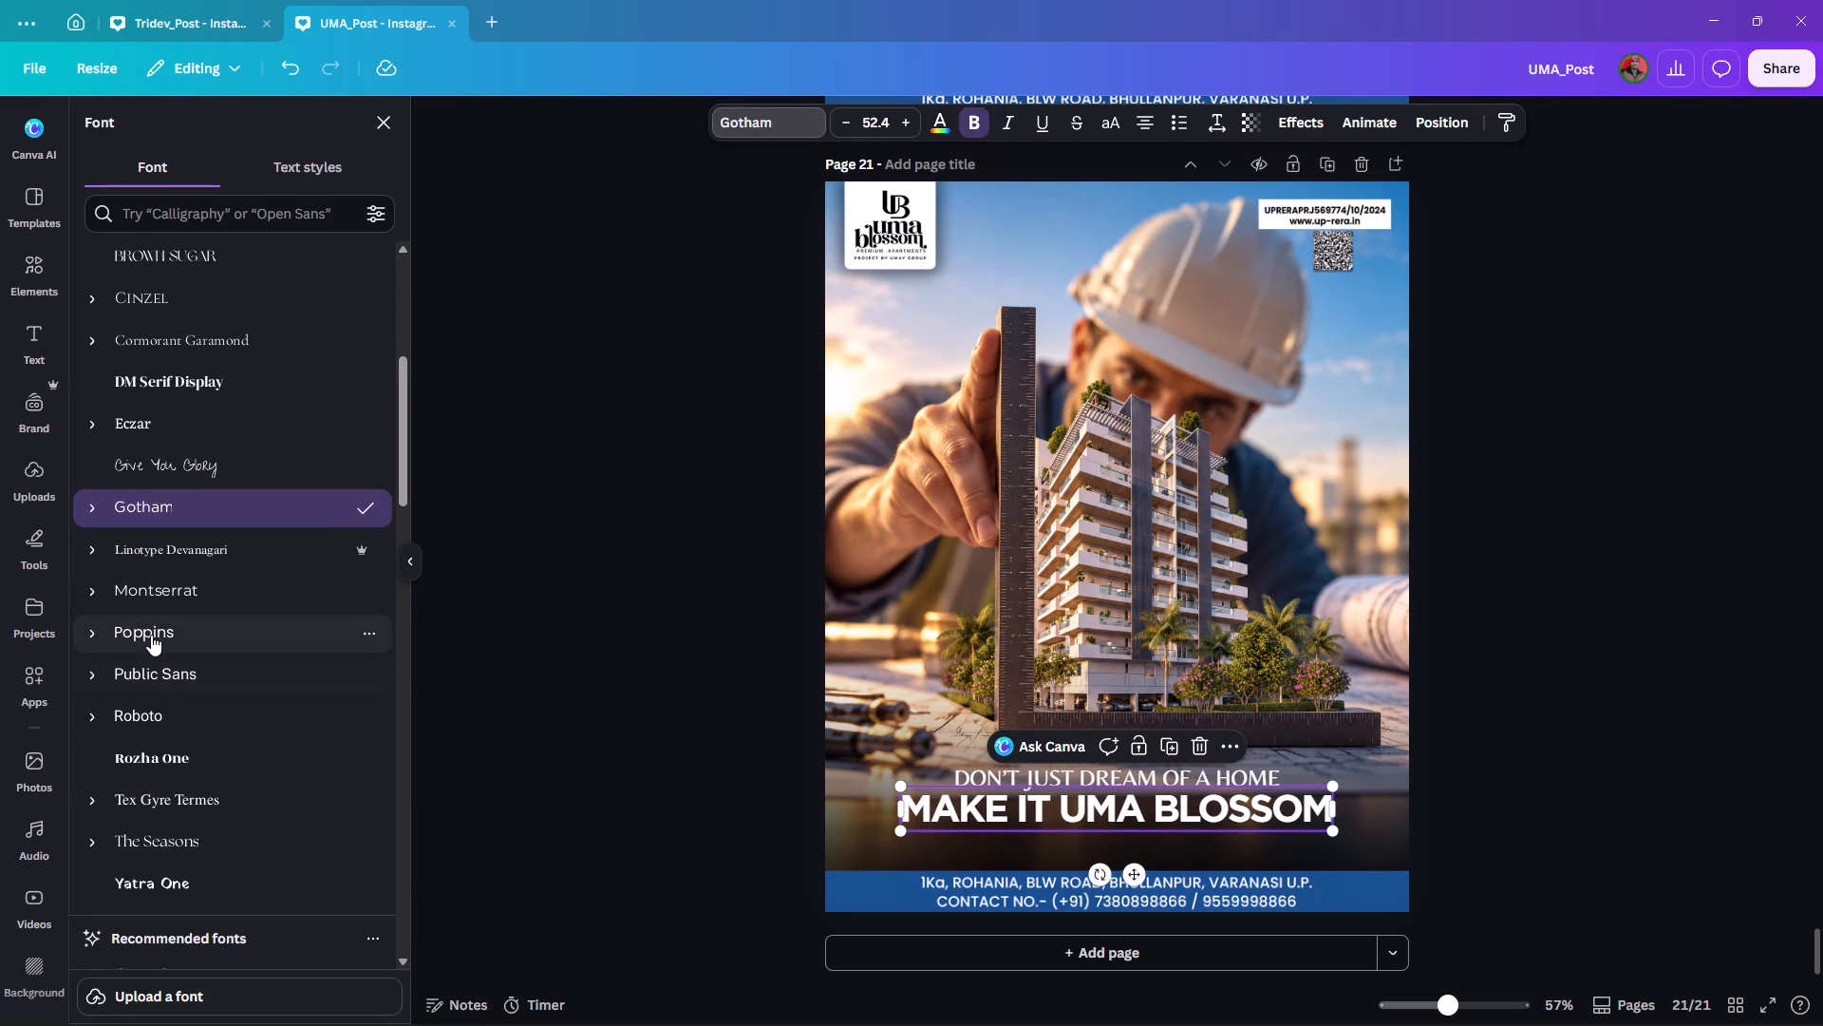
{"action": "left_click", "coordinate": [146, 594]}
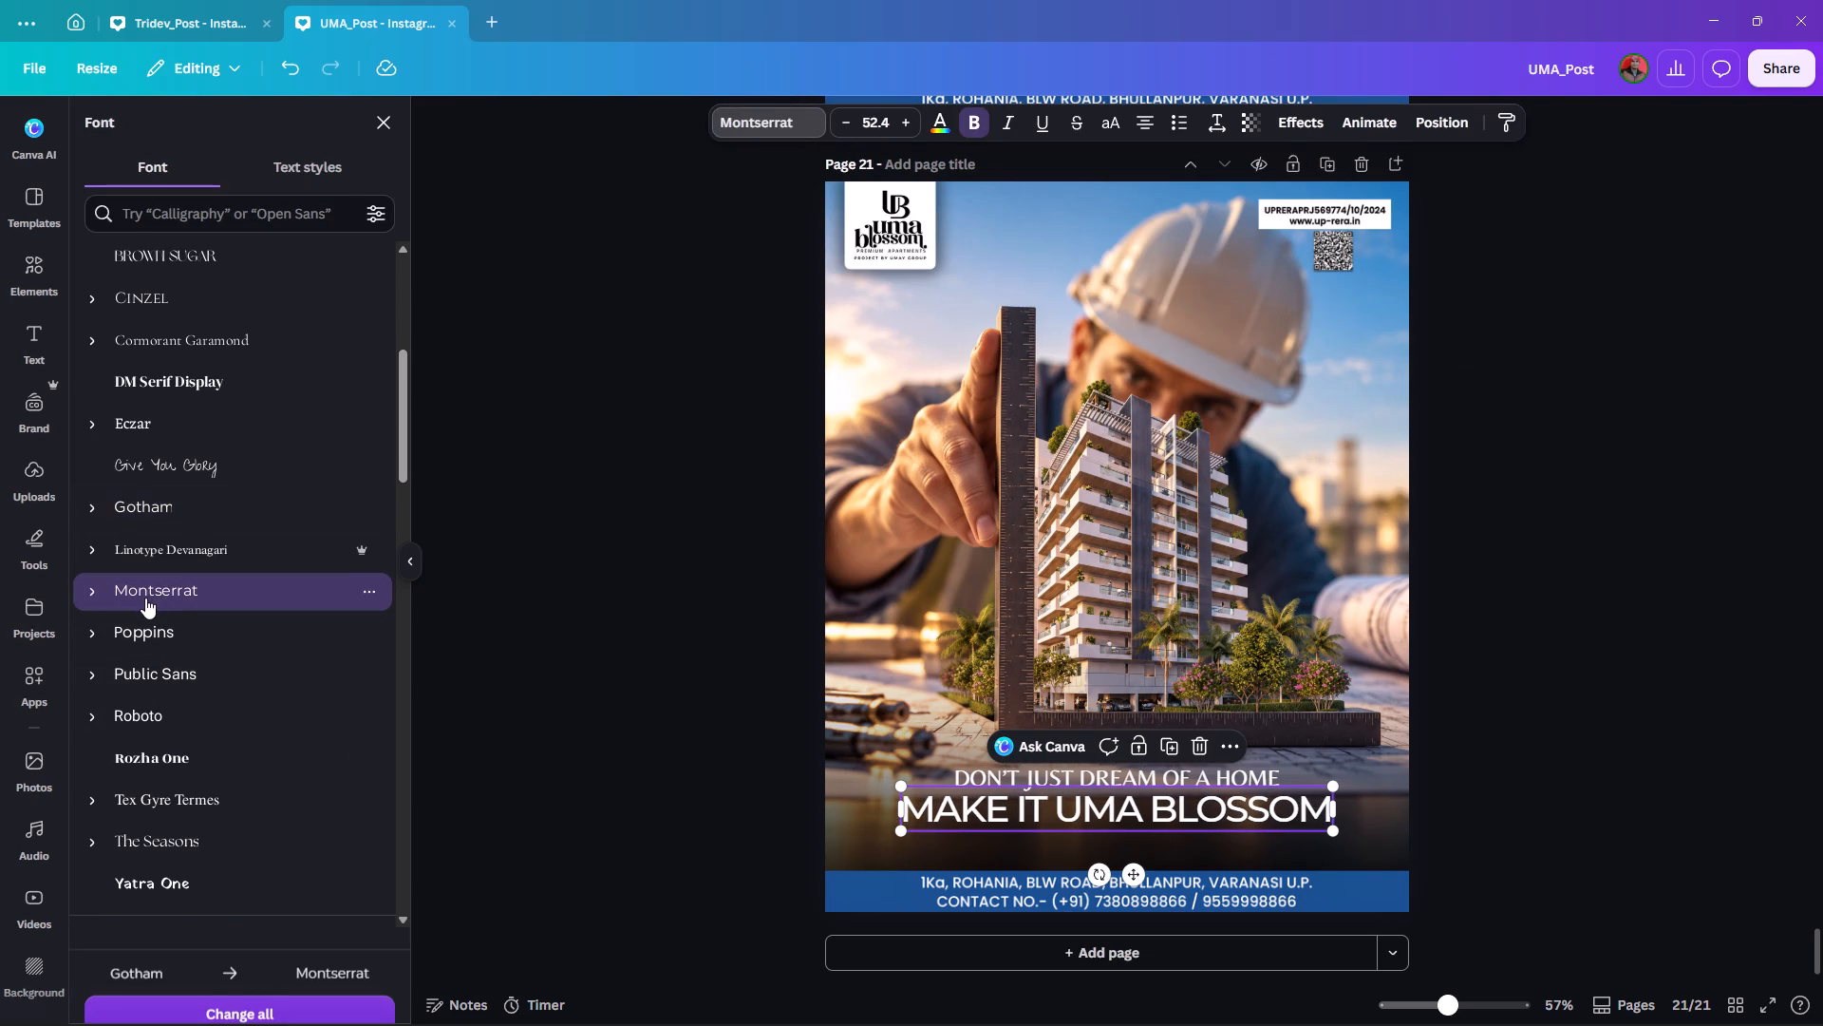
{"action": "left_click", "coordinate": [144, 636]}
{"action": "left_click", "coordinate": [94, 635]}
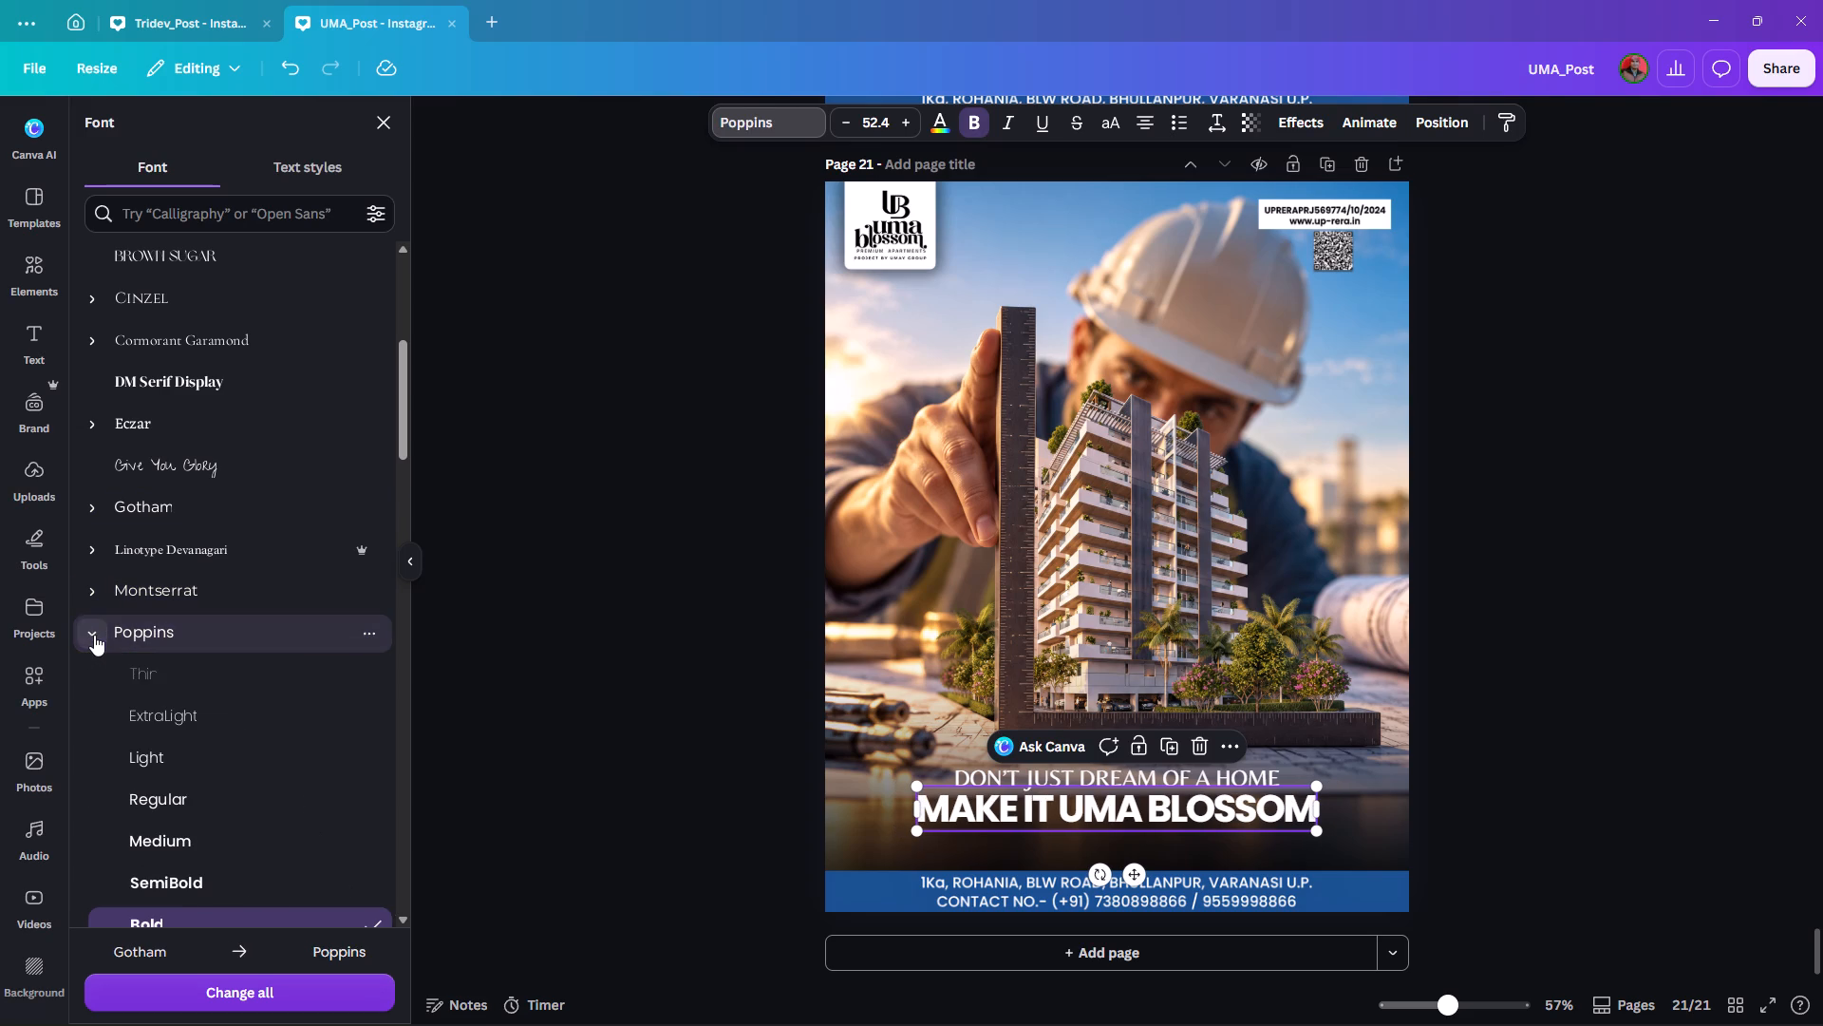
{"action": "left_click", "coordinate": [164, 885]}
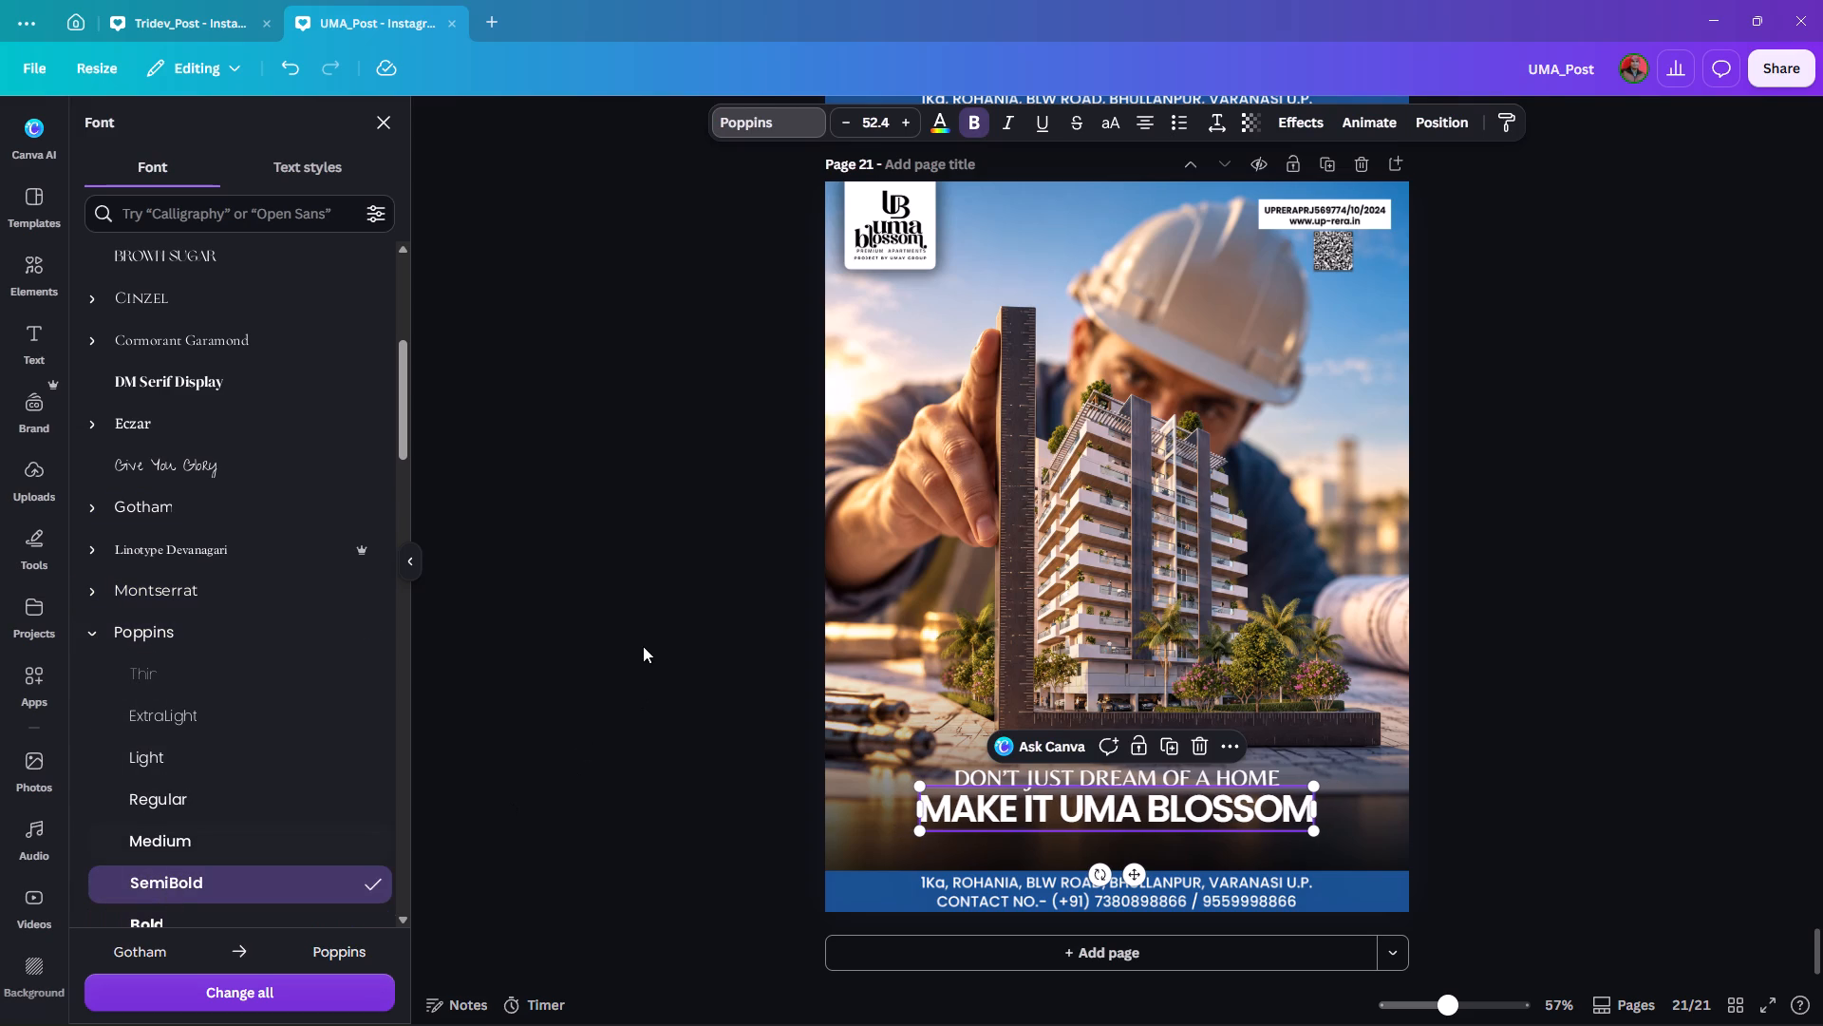
Loosen the letter spacing of the "MAKE IT UMA BLOSSOM" line slightly.
{"action": "left_click", "coordinate": [1197, 113]}
{"action": "left_click", "coordinate": [1211, 115]}
{"action": "left_click", "coordinate": [1140, 201]}
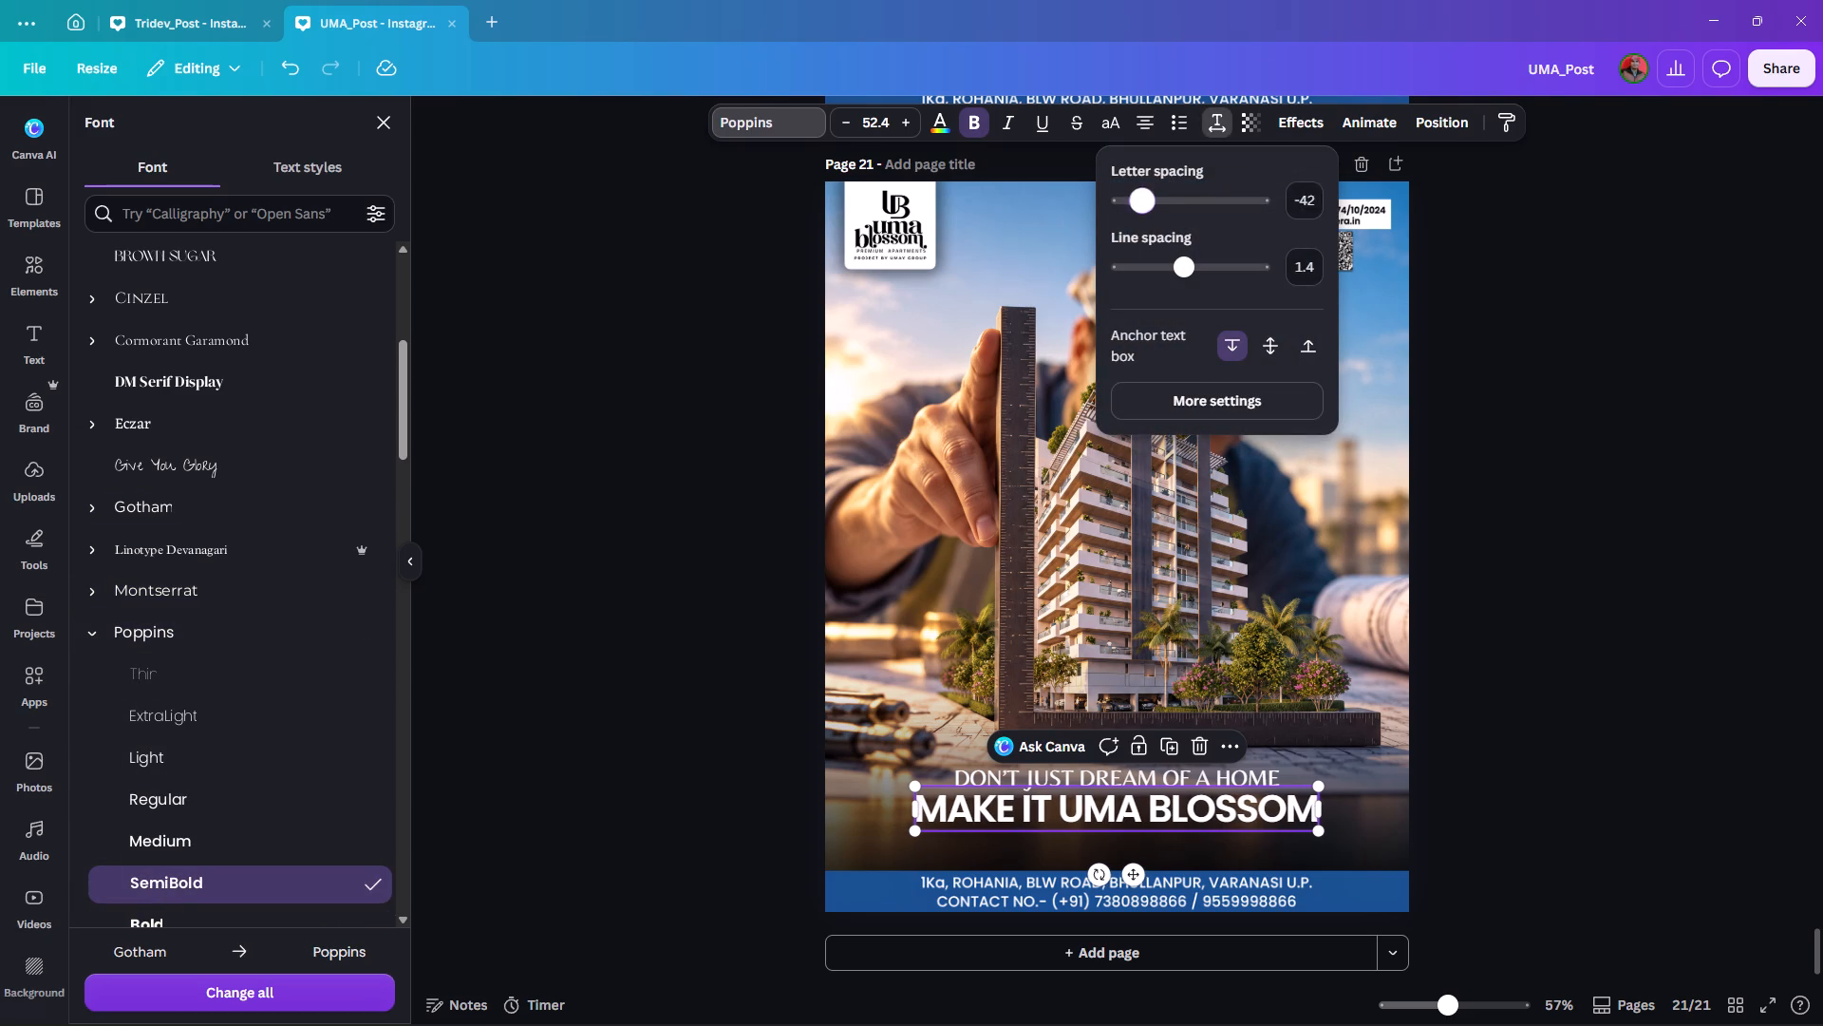
{"action": "double_click", "coordinate": [1640, 500]}
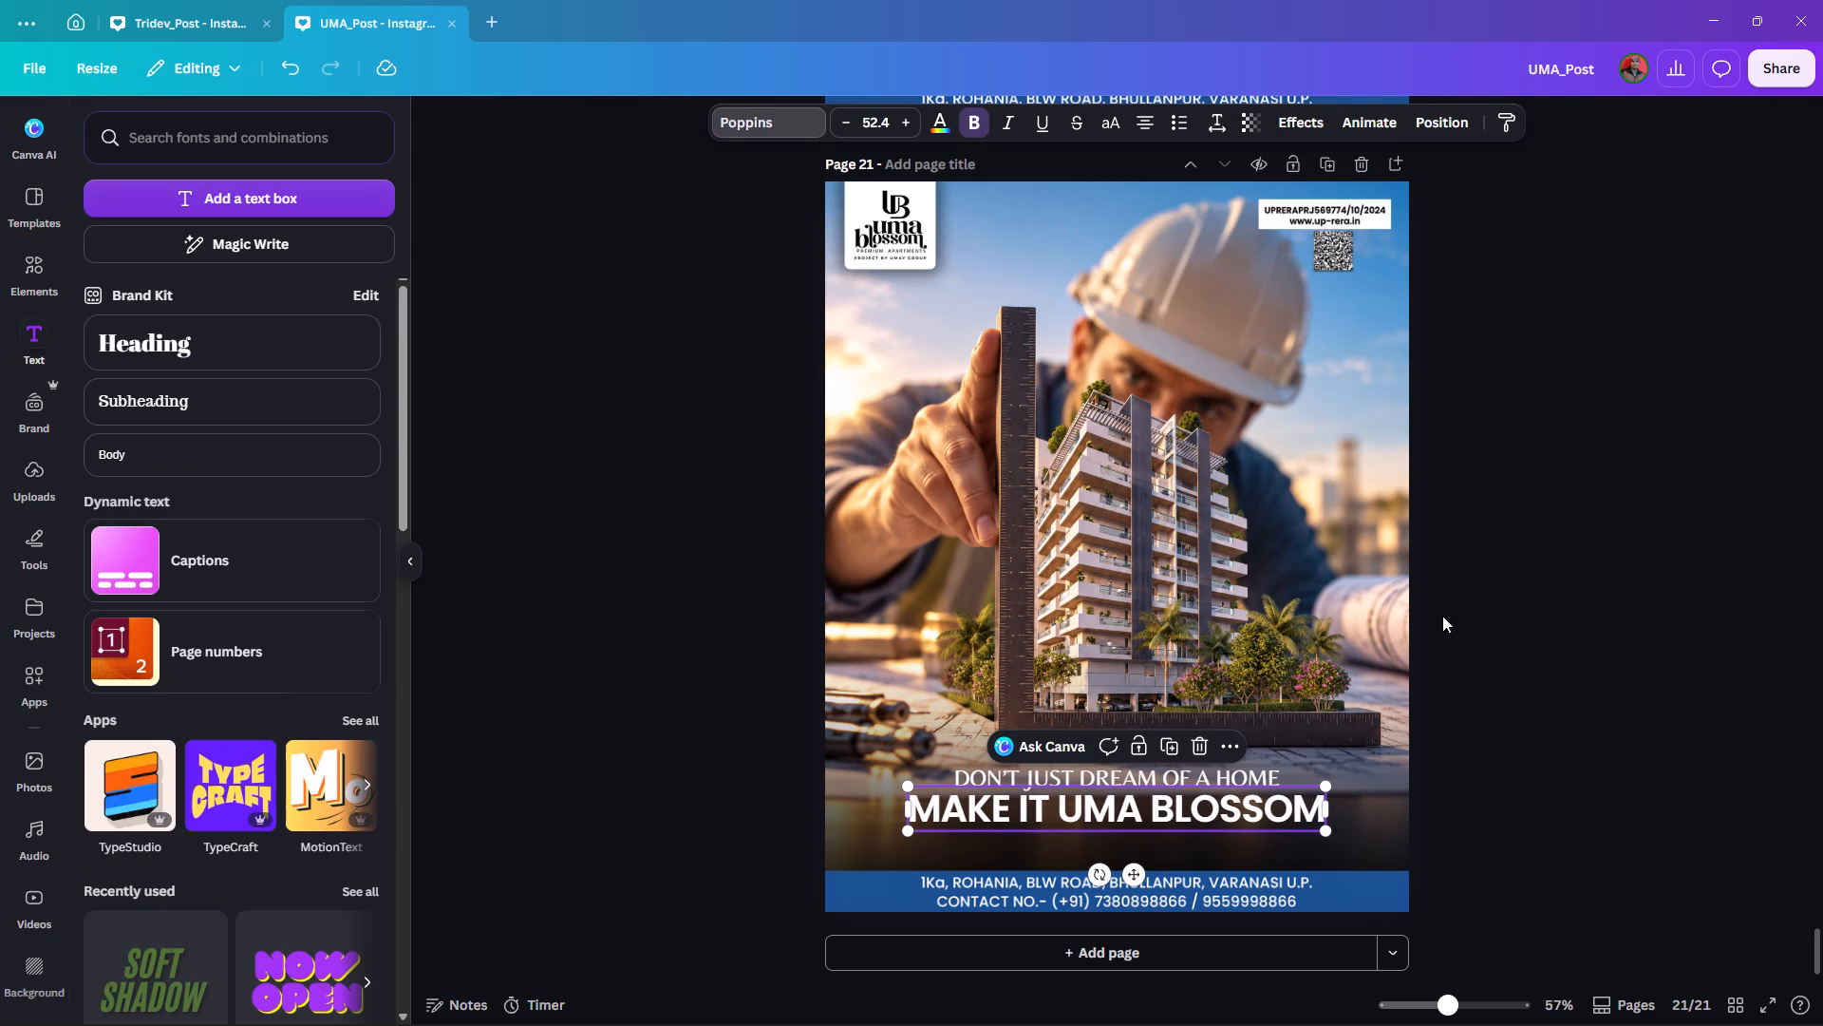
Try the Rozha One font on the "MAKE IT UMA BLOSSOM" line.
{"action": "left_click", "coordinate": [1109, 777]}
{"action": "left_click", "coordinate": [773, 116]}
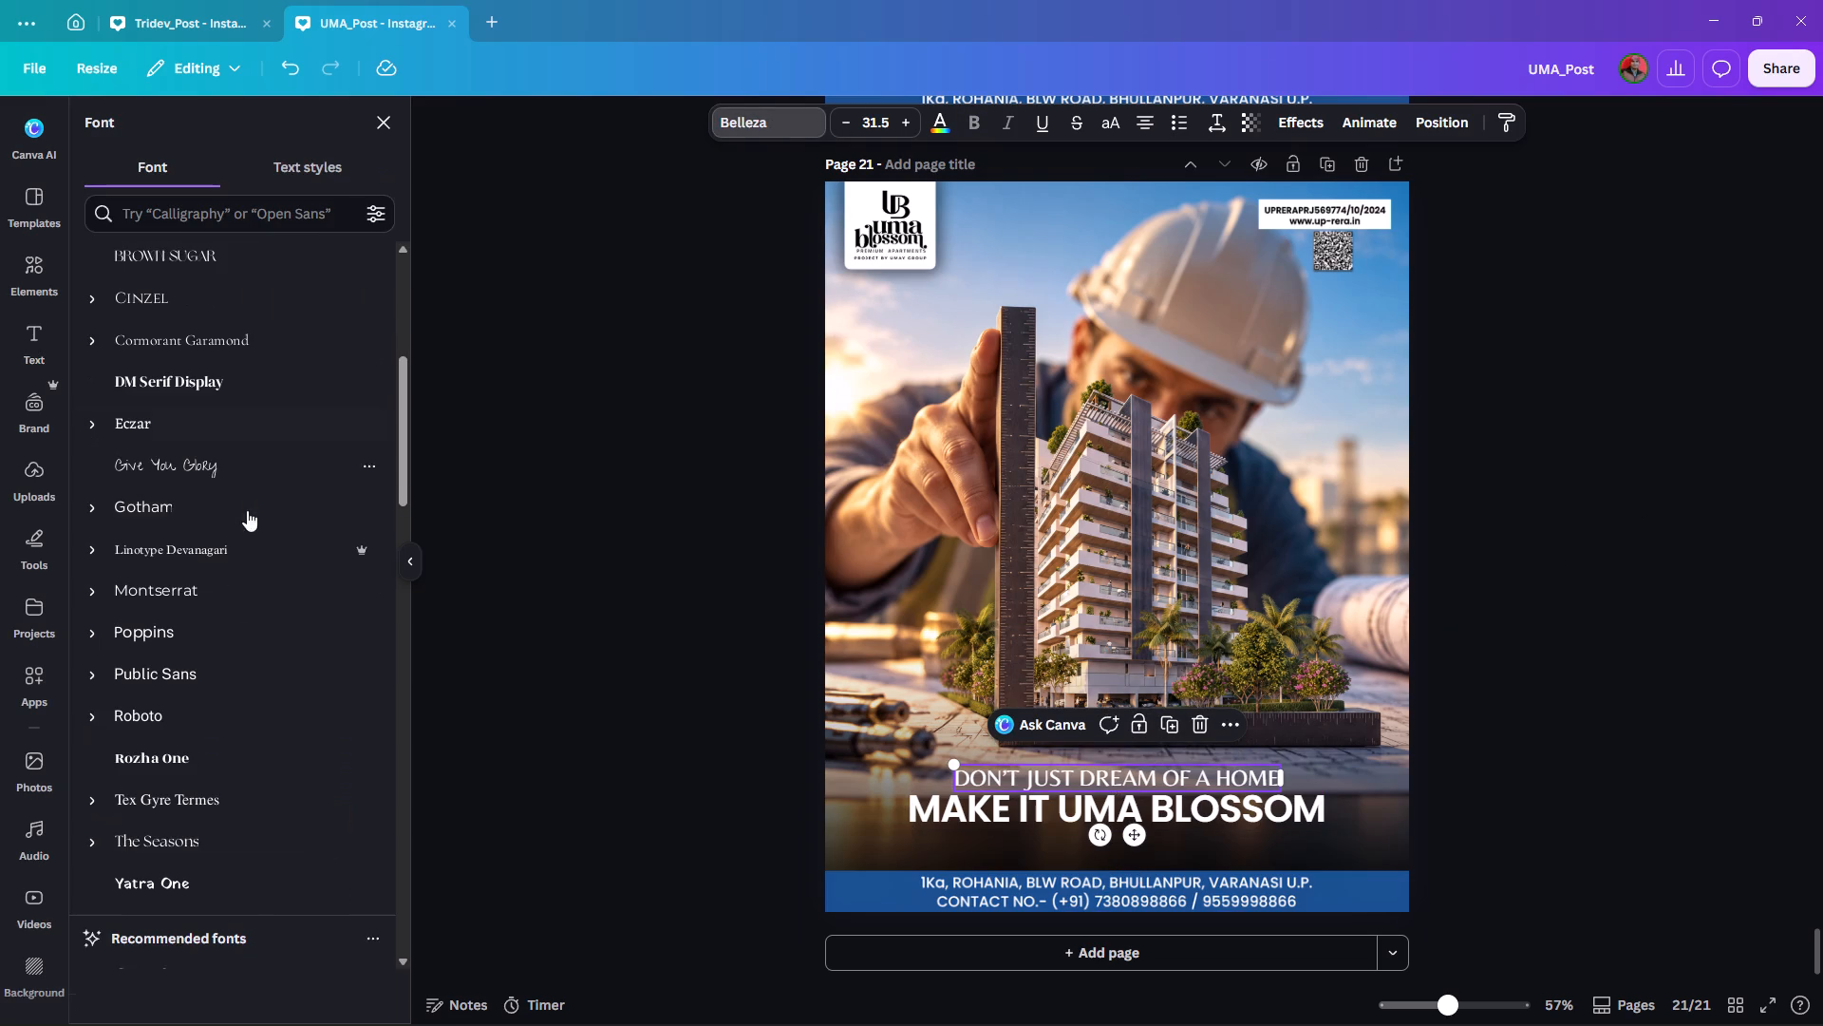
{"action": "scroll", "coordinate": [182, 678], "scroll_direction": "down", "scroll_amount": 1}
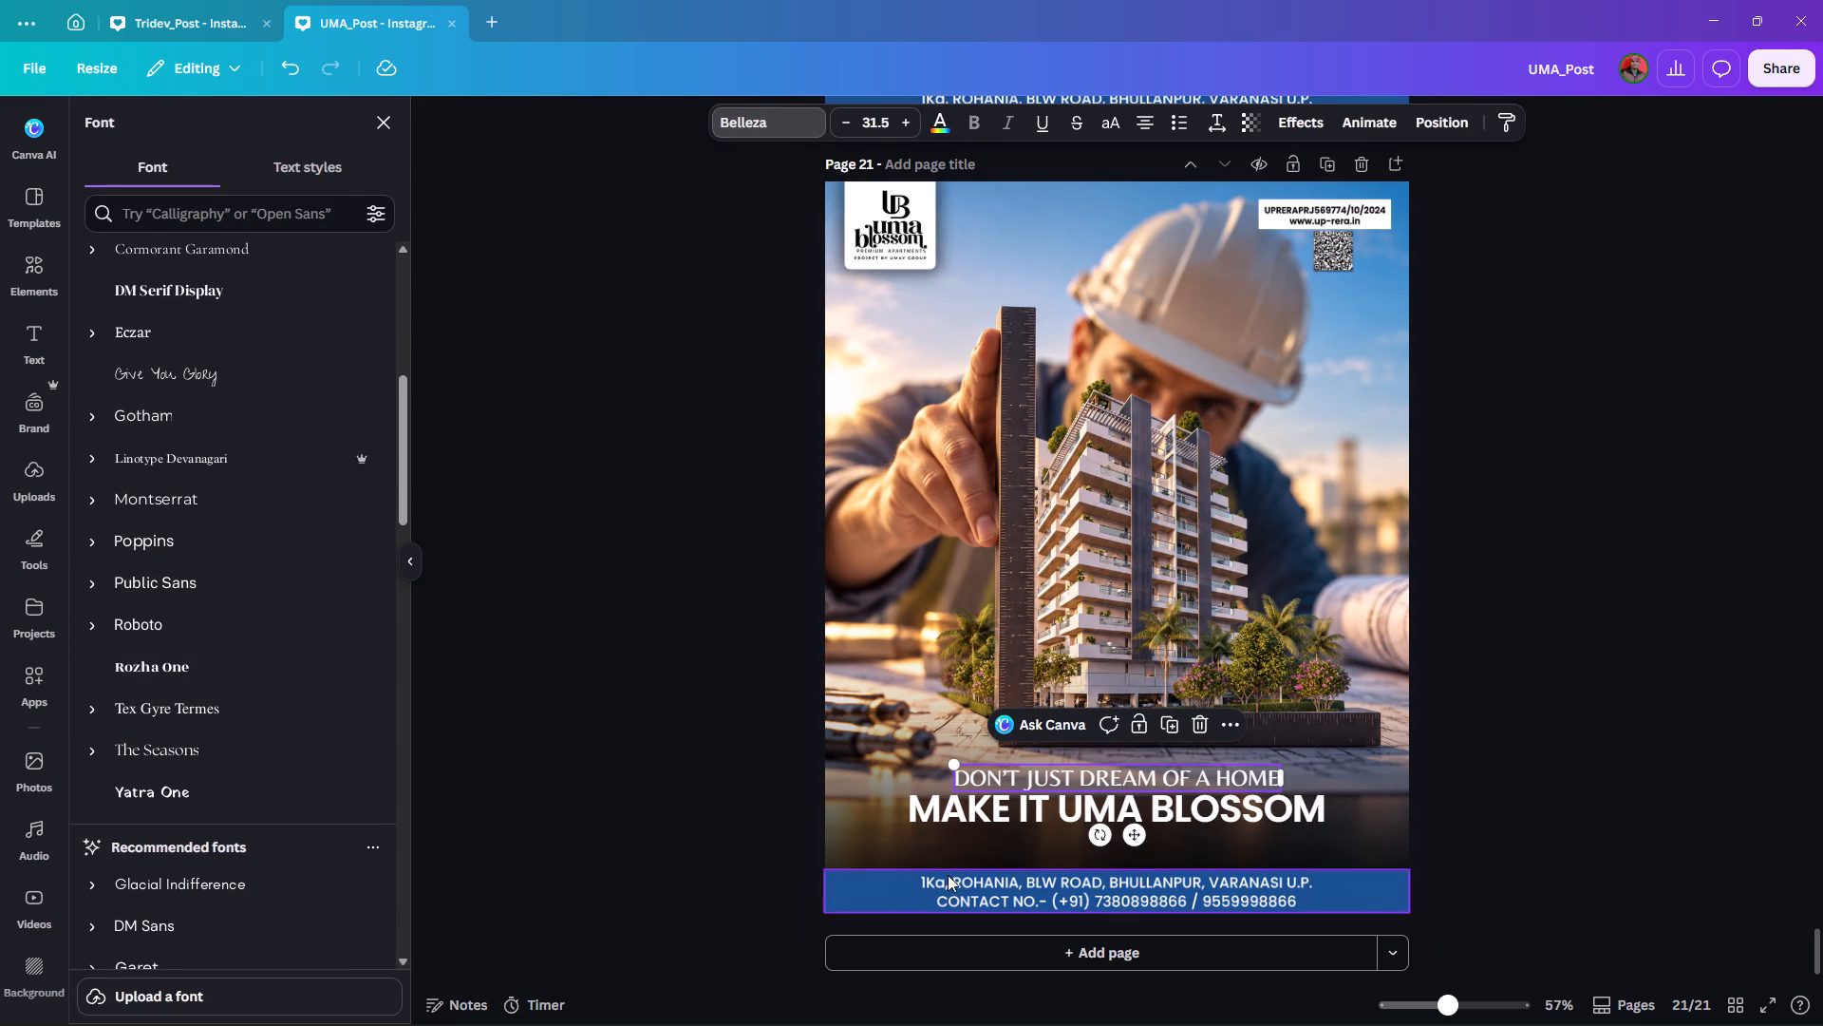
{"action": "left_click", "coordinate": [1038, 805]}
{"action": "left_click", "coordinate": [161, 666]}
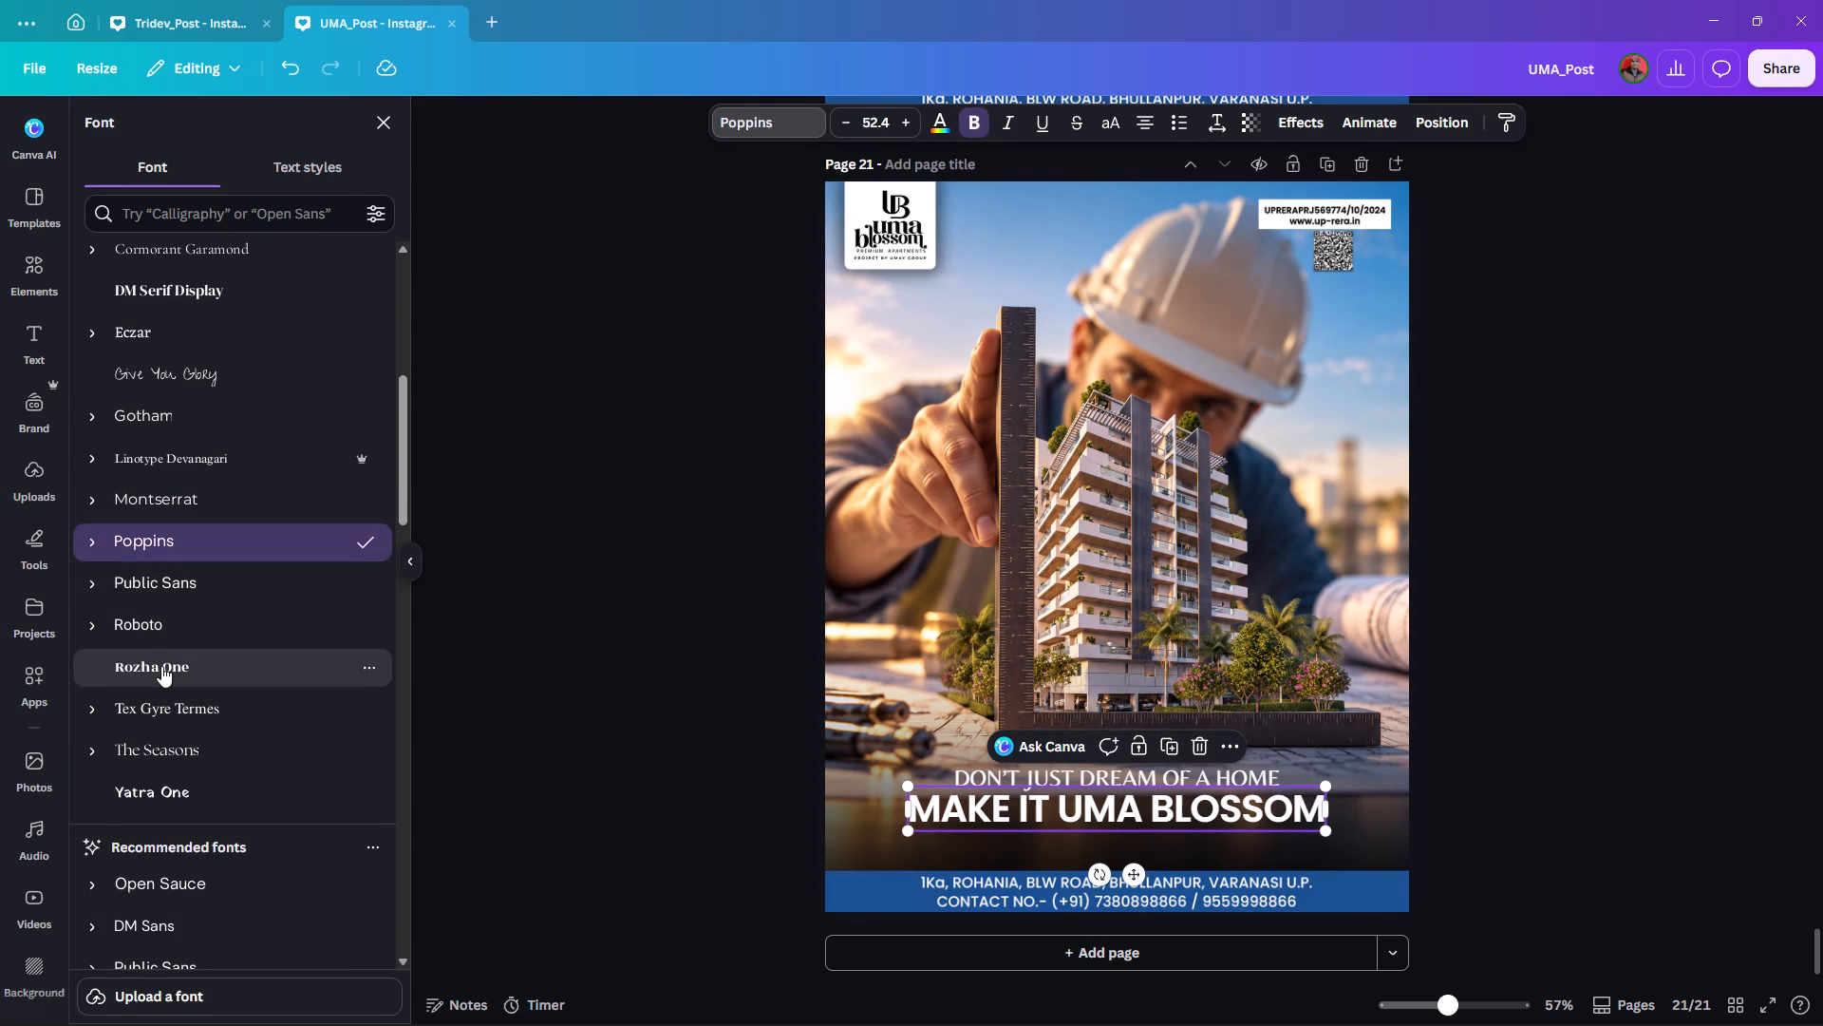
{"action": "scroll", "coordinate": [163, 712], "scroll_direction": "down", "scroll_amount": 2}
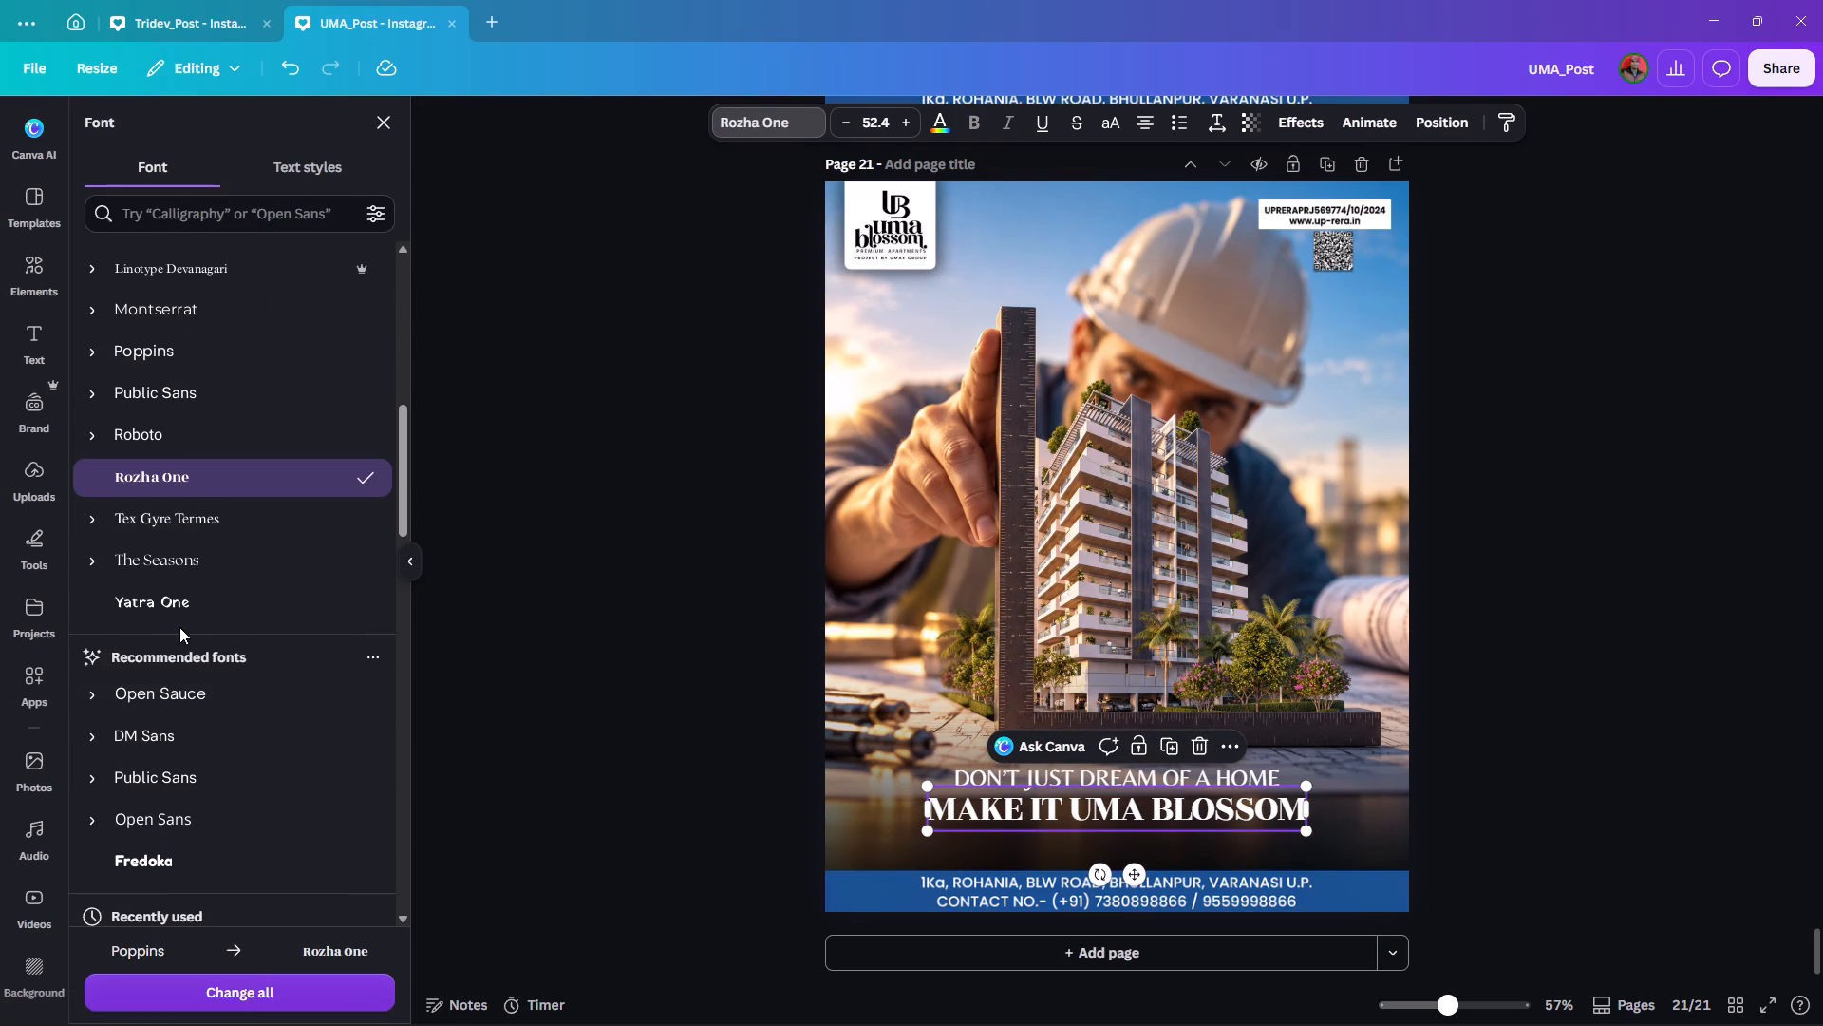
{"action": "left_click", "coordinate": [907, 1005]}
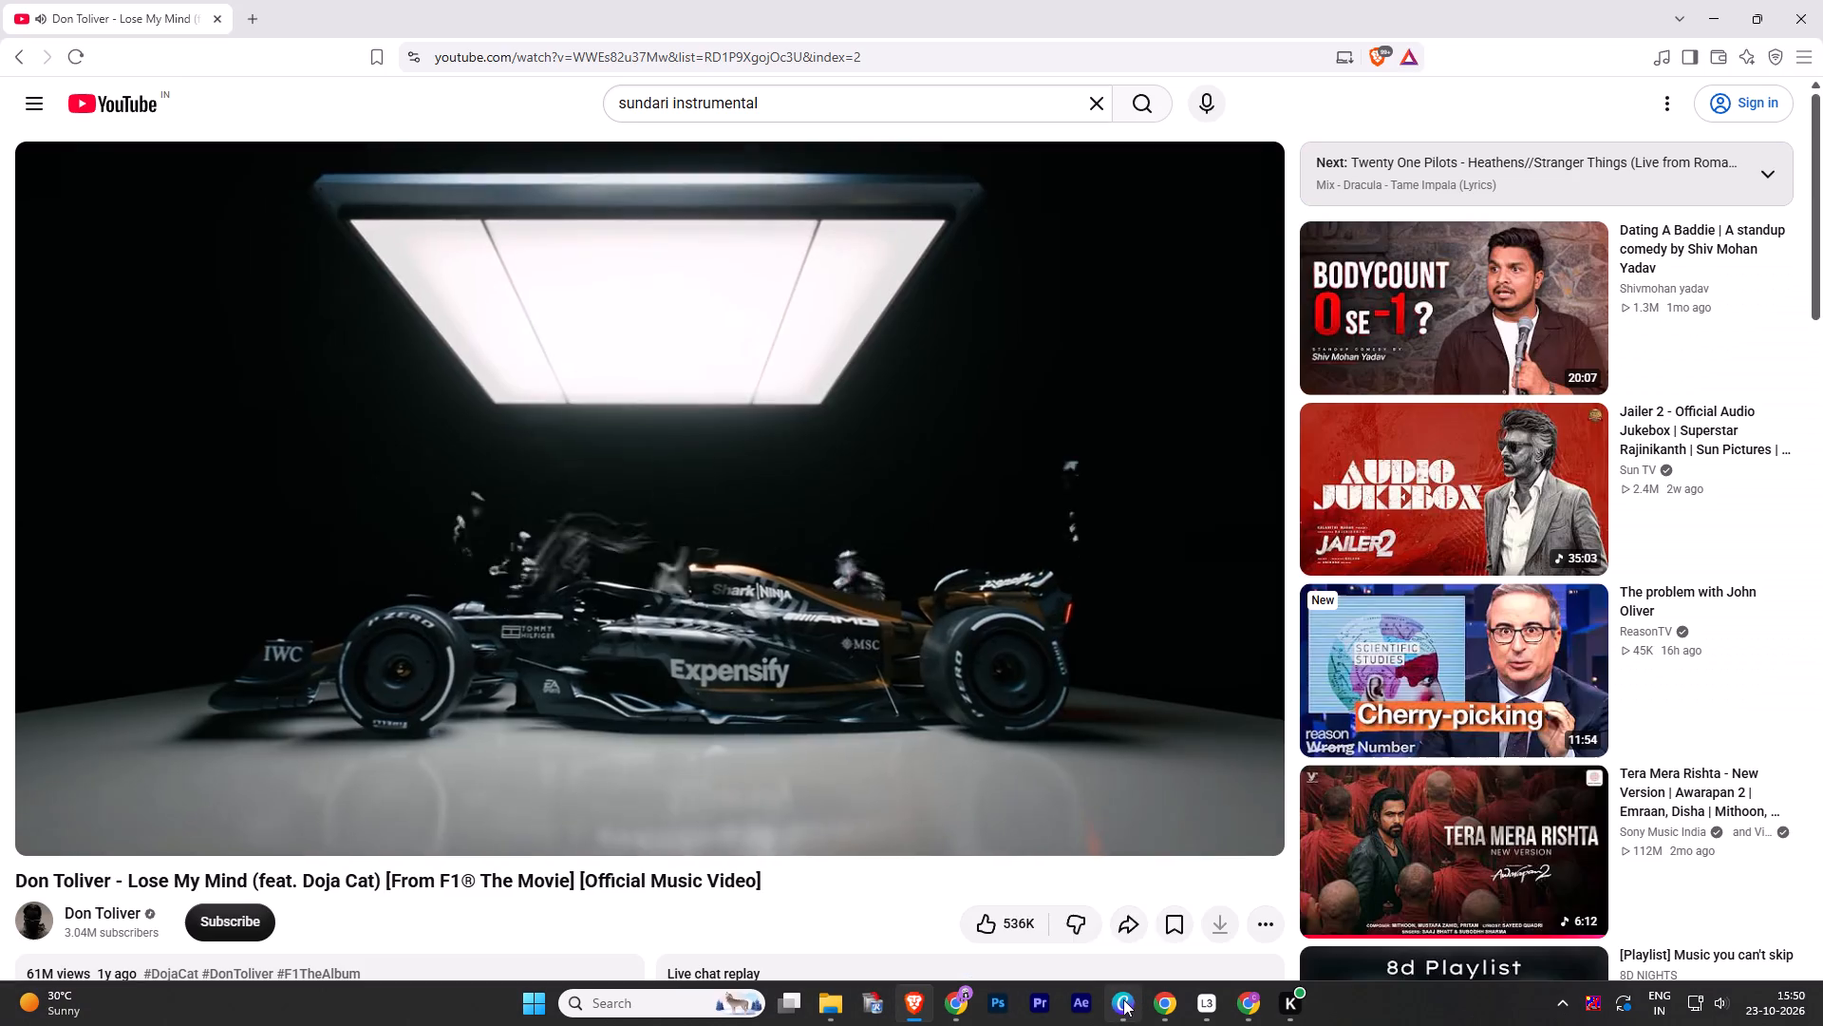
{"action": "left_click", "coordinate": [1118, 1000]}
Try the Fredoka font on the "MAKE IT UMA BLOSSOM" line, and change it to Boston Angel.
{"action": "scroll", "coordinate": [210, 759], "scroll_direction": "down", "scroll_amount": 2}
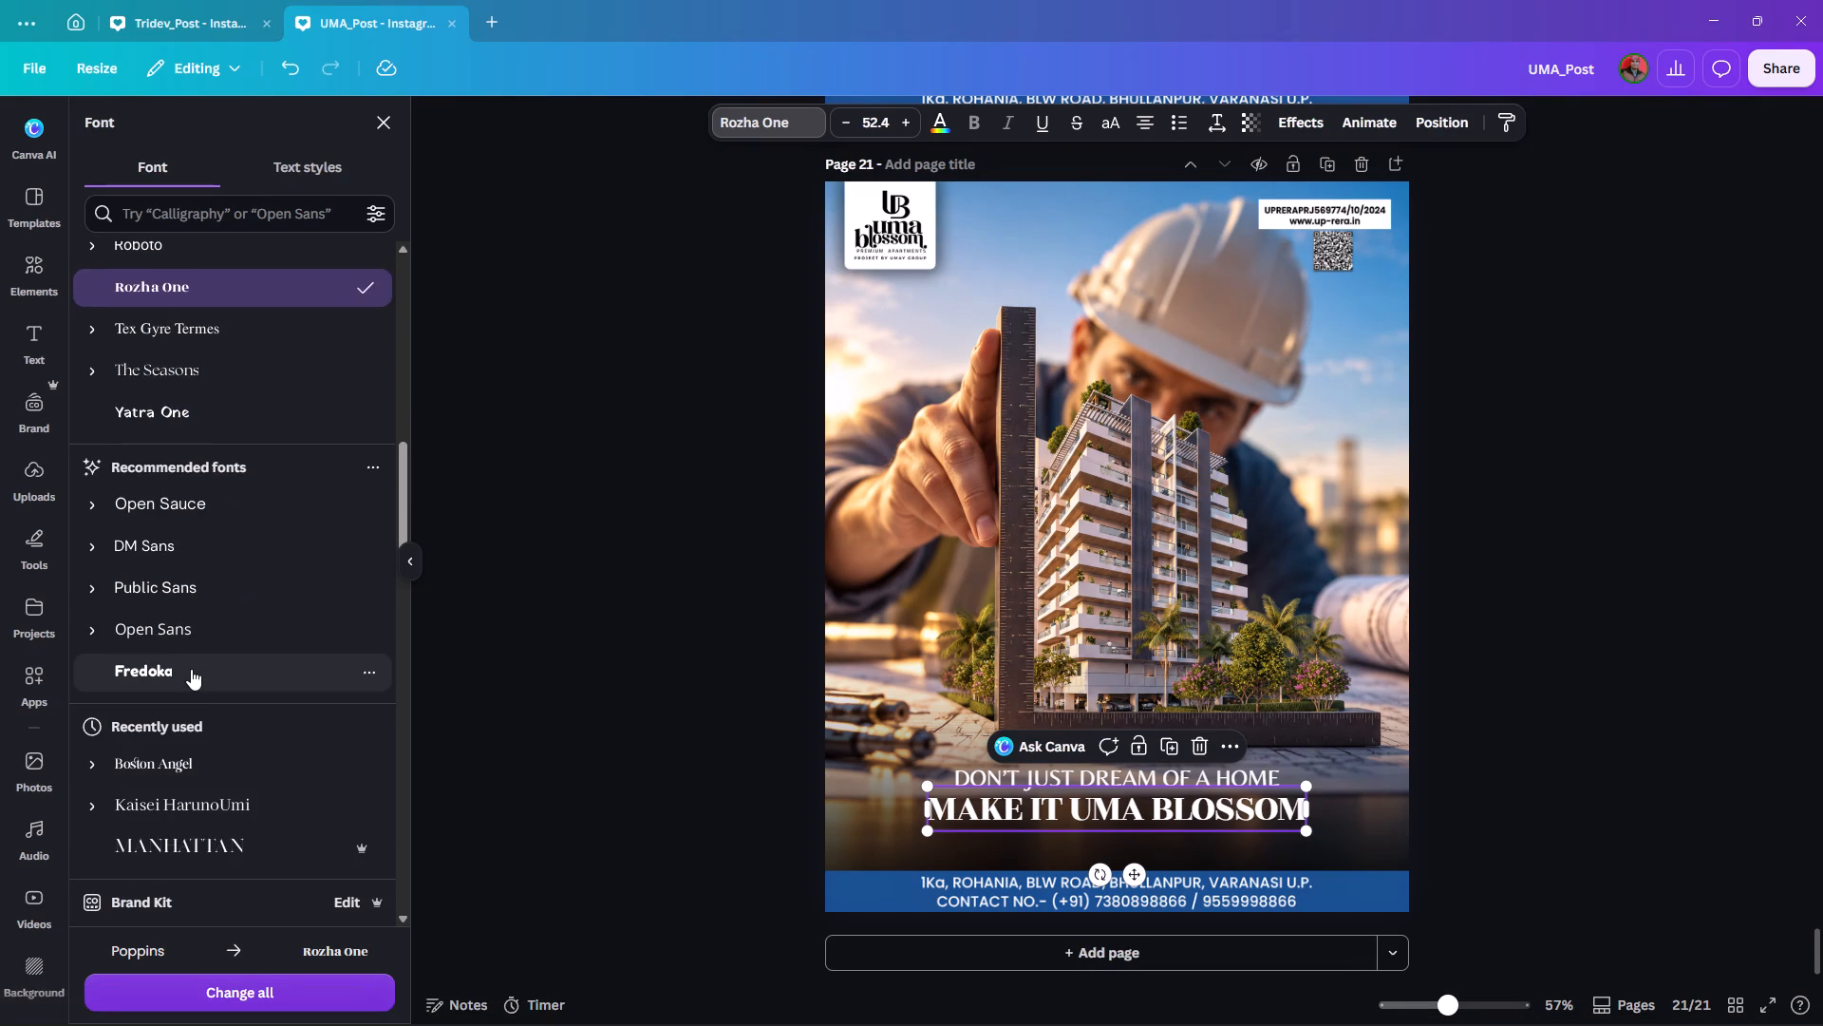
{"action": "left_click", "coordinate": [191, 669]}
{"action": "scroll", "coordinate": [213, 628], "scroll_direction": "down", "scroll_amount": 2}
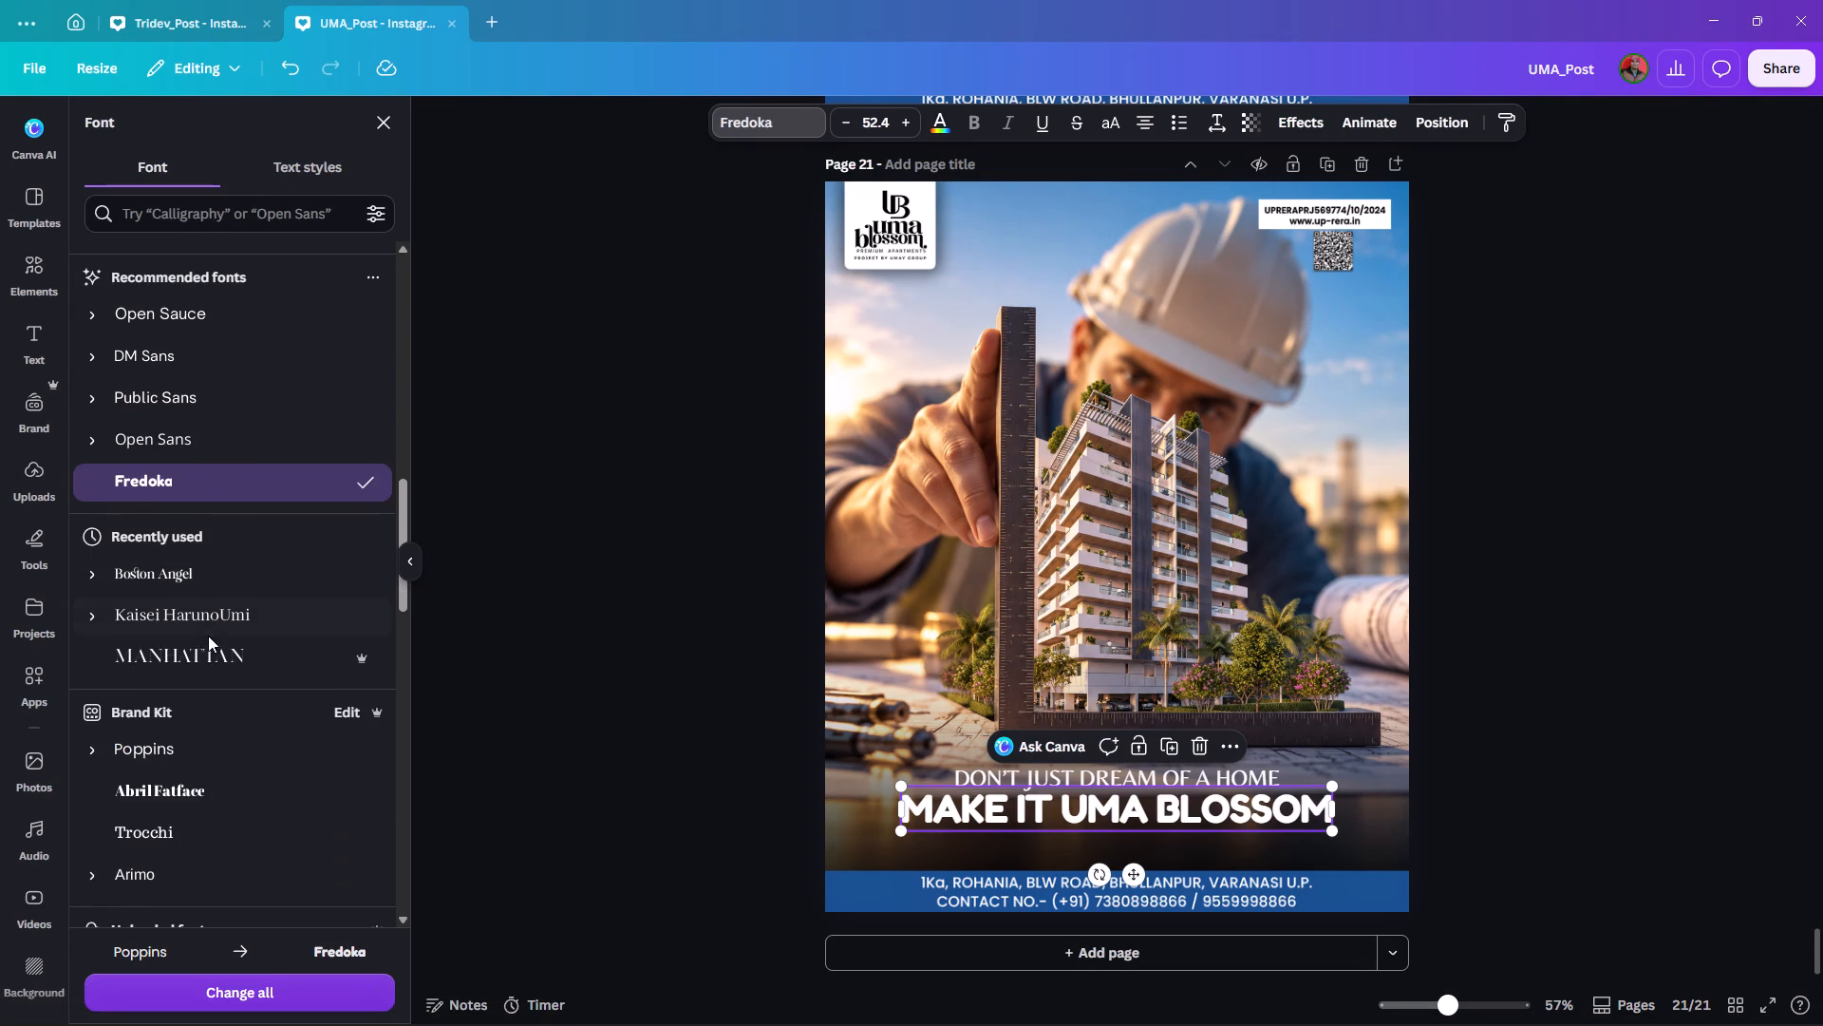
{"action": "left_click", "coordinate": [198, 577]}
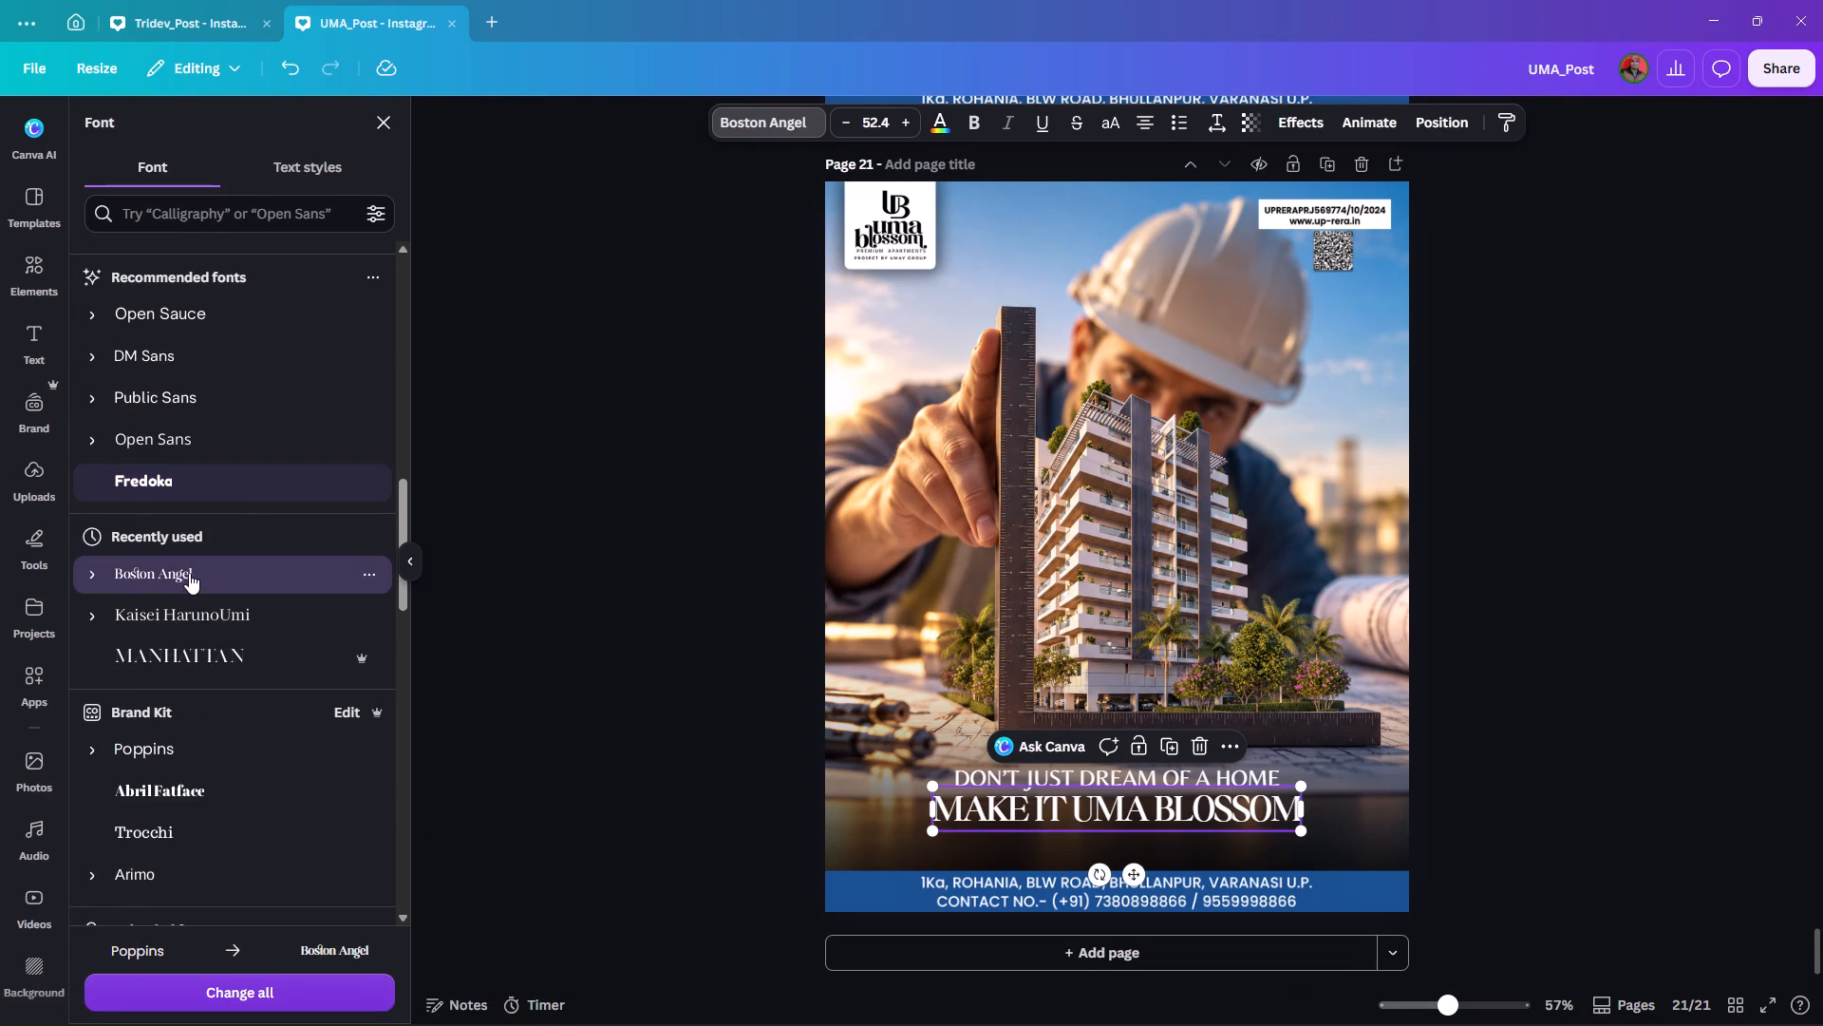
Set the "DON'T JUST DREAM OF A HOME" line in the Boston Angel font.
{"action": "left_click", "coordinate": [976, 771]}
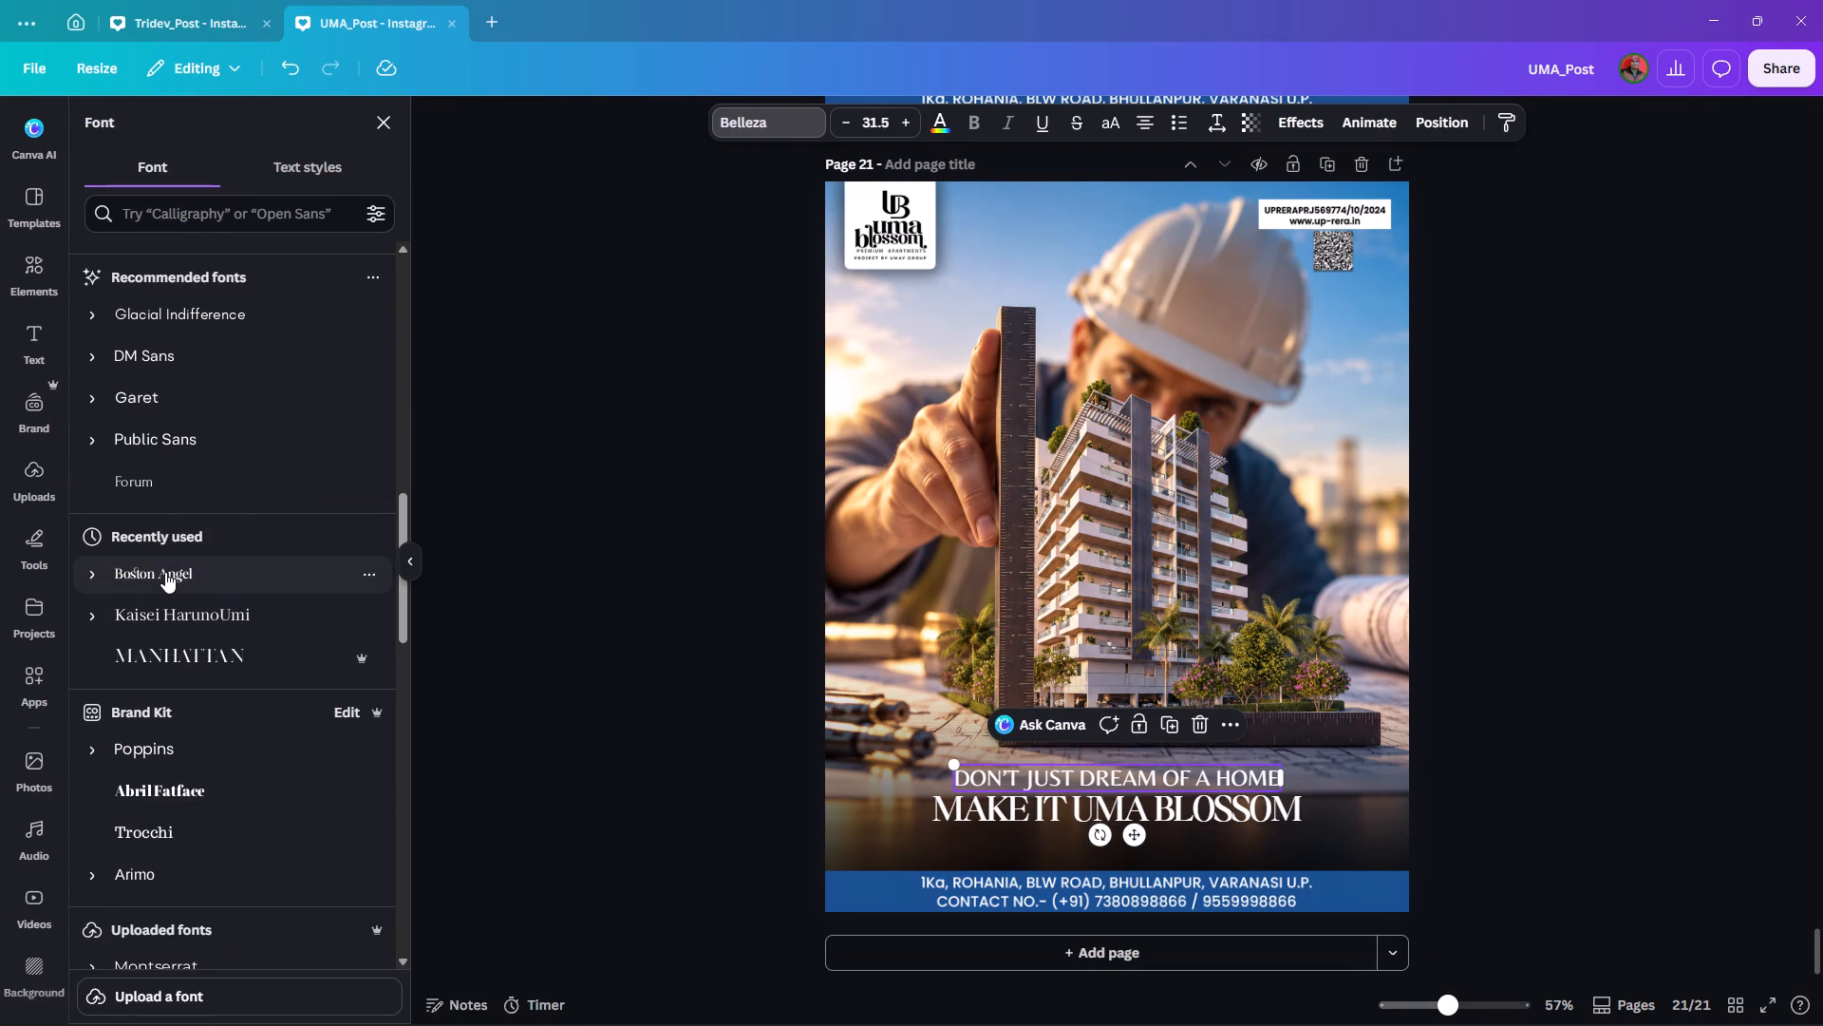
{"action": "left_click", "coordinate": [165, 572]}
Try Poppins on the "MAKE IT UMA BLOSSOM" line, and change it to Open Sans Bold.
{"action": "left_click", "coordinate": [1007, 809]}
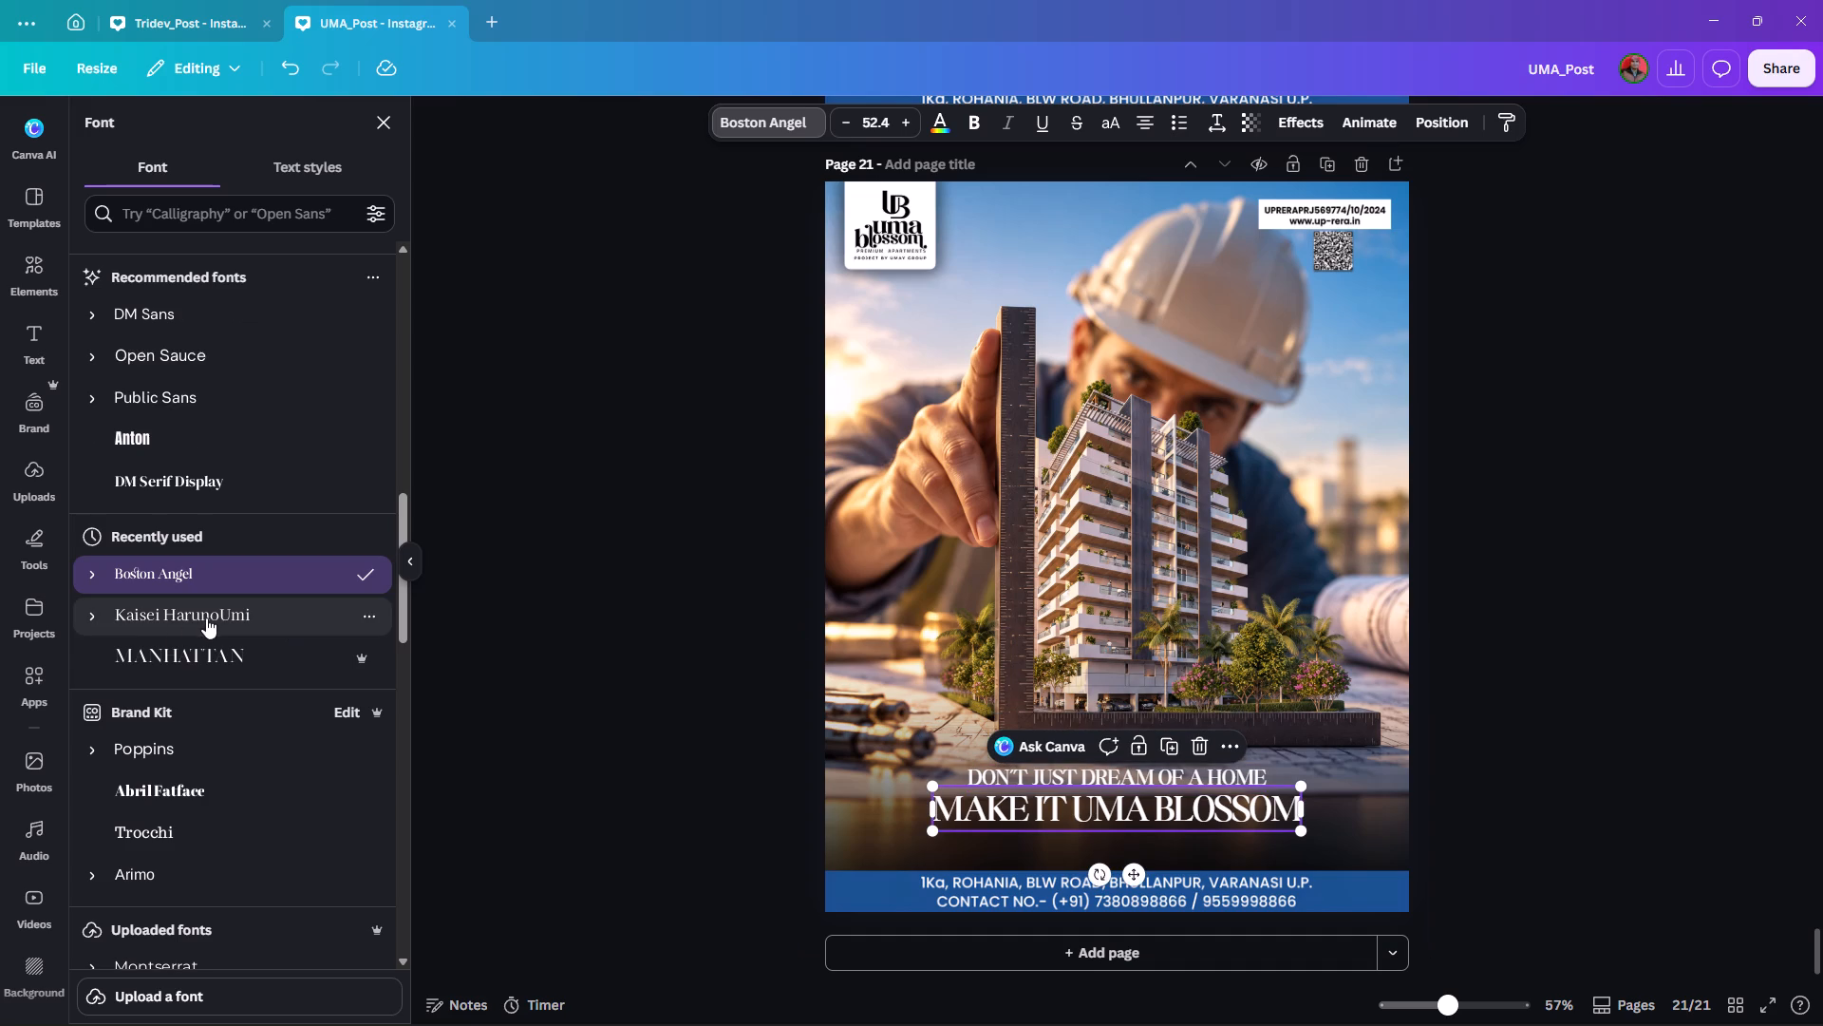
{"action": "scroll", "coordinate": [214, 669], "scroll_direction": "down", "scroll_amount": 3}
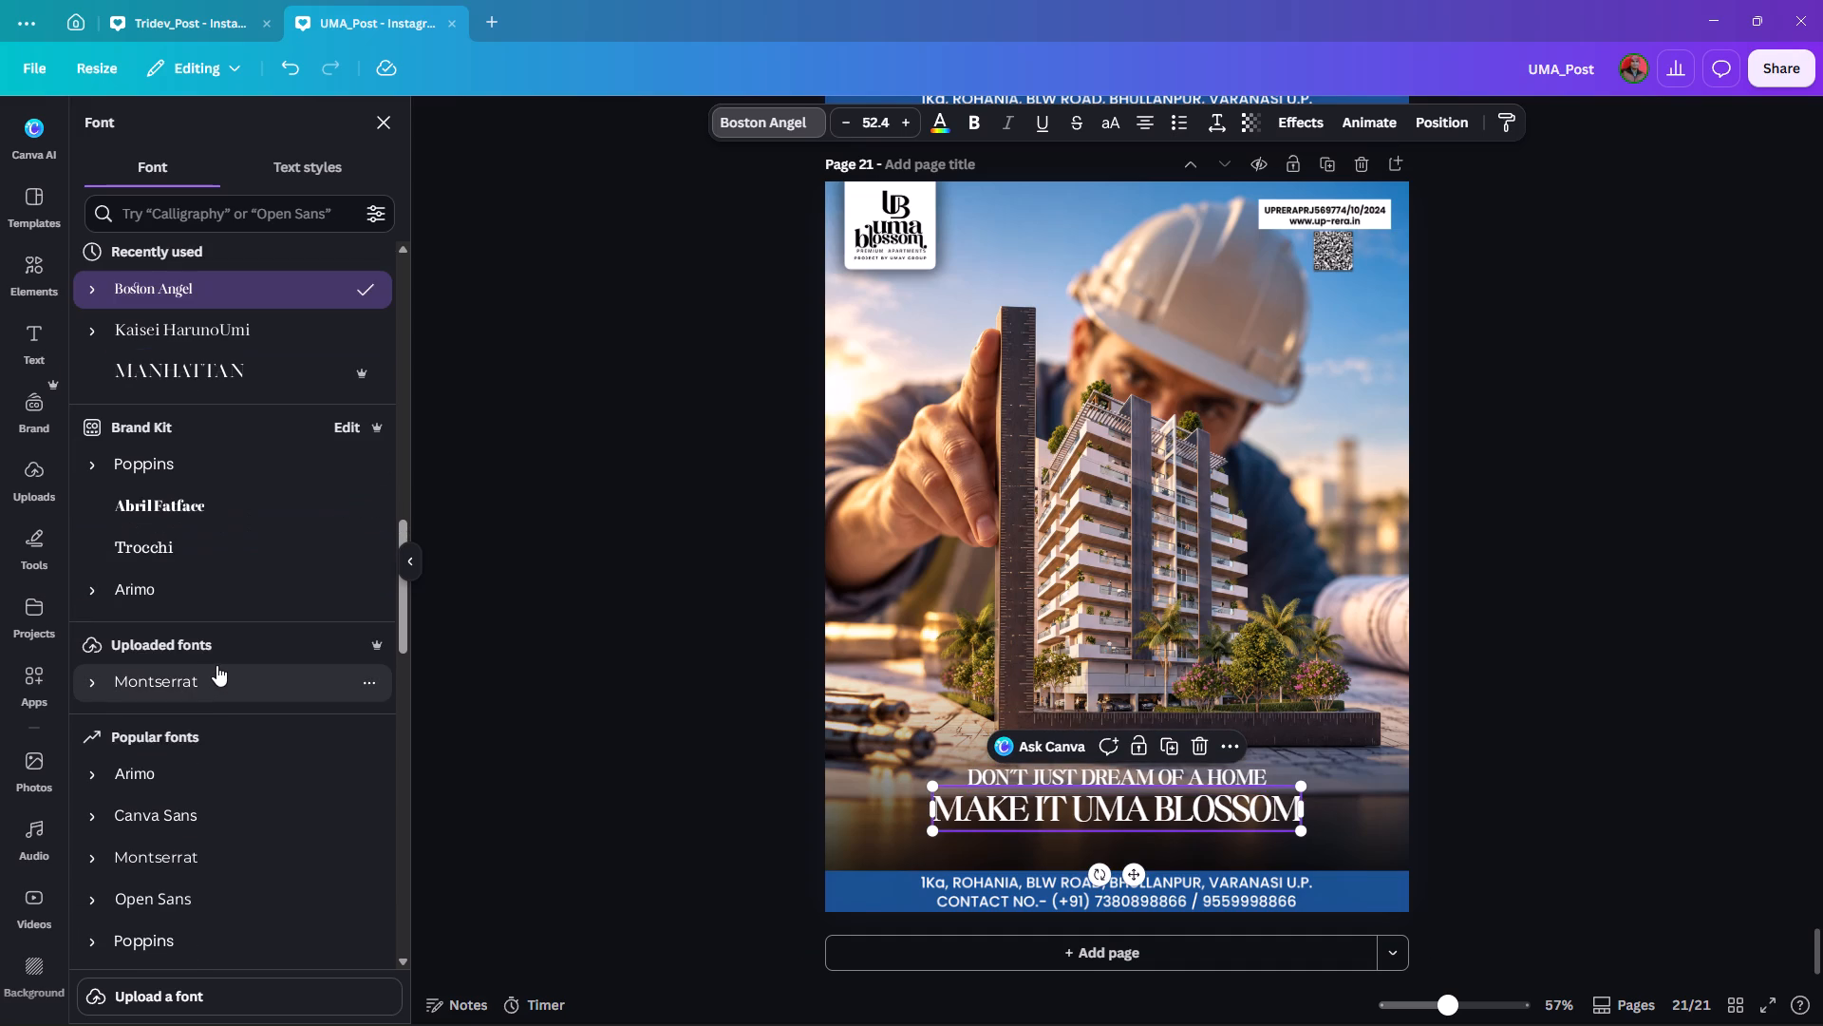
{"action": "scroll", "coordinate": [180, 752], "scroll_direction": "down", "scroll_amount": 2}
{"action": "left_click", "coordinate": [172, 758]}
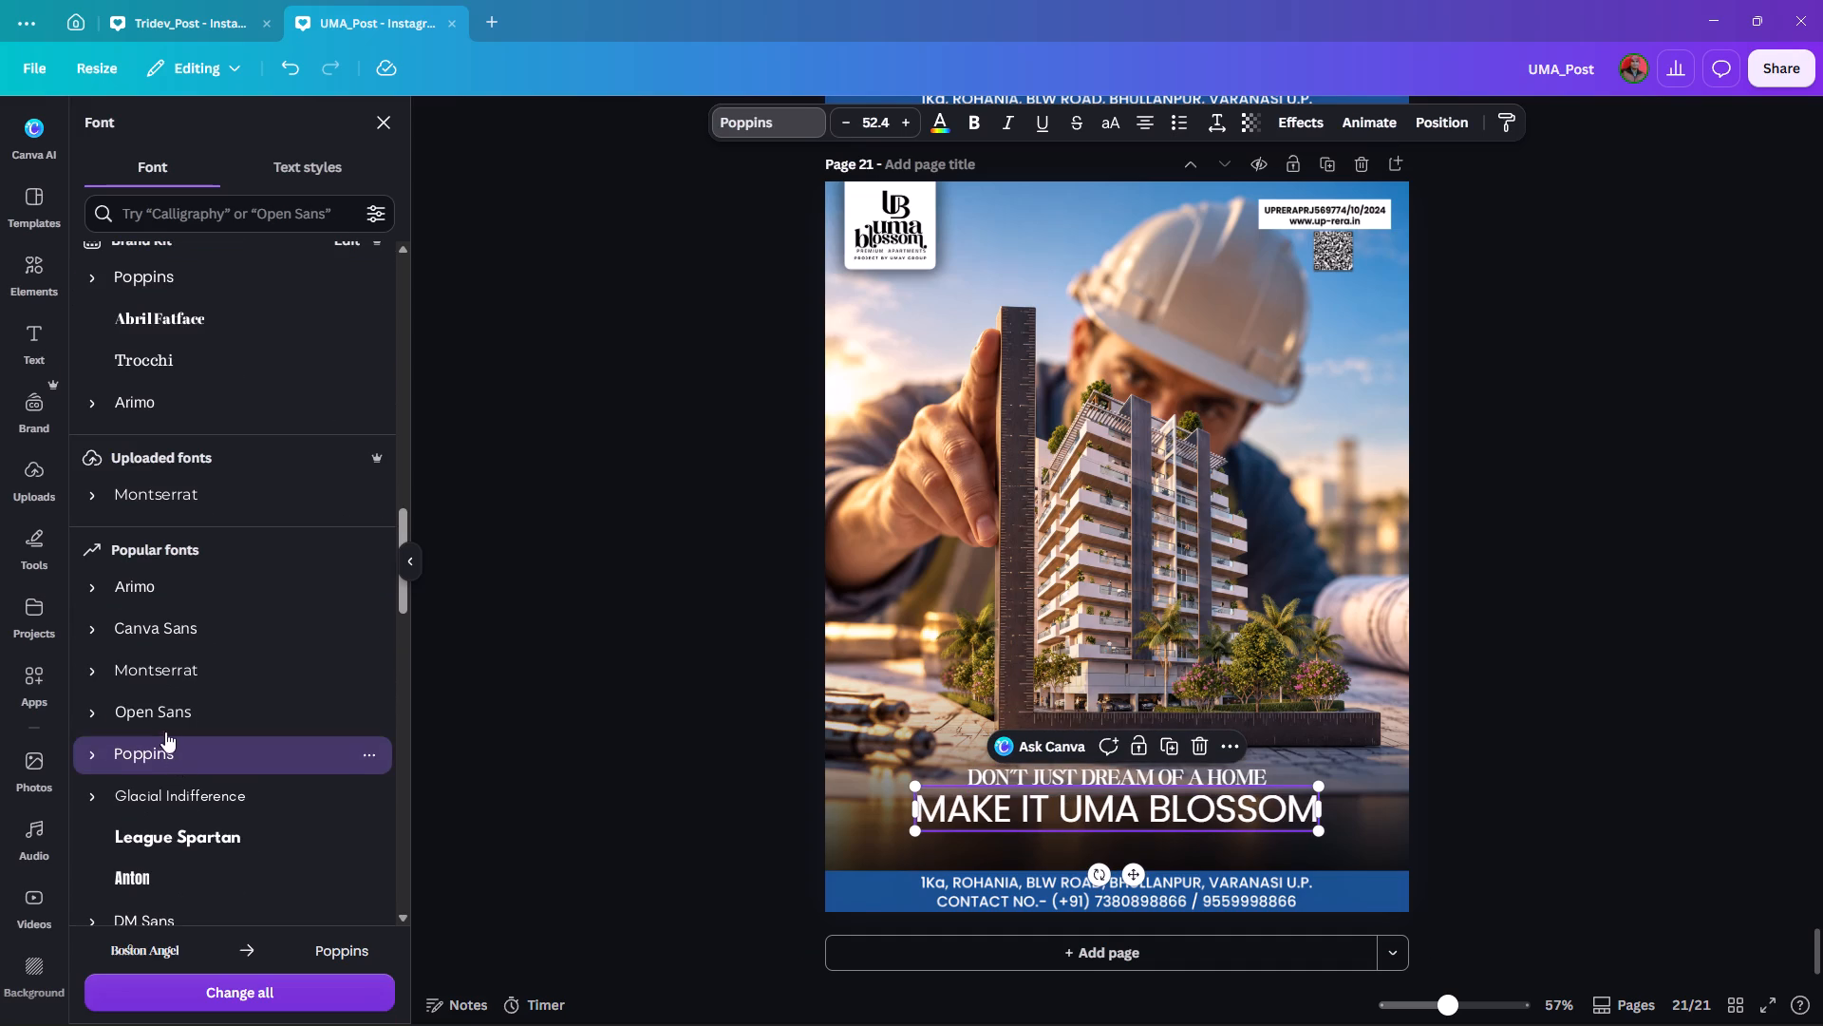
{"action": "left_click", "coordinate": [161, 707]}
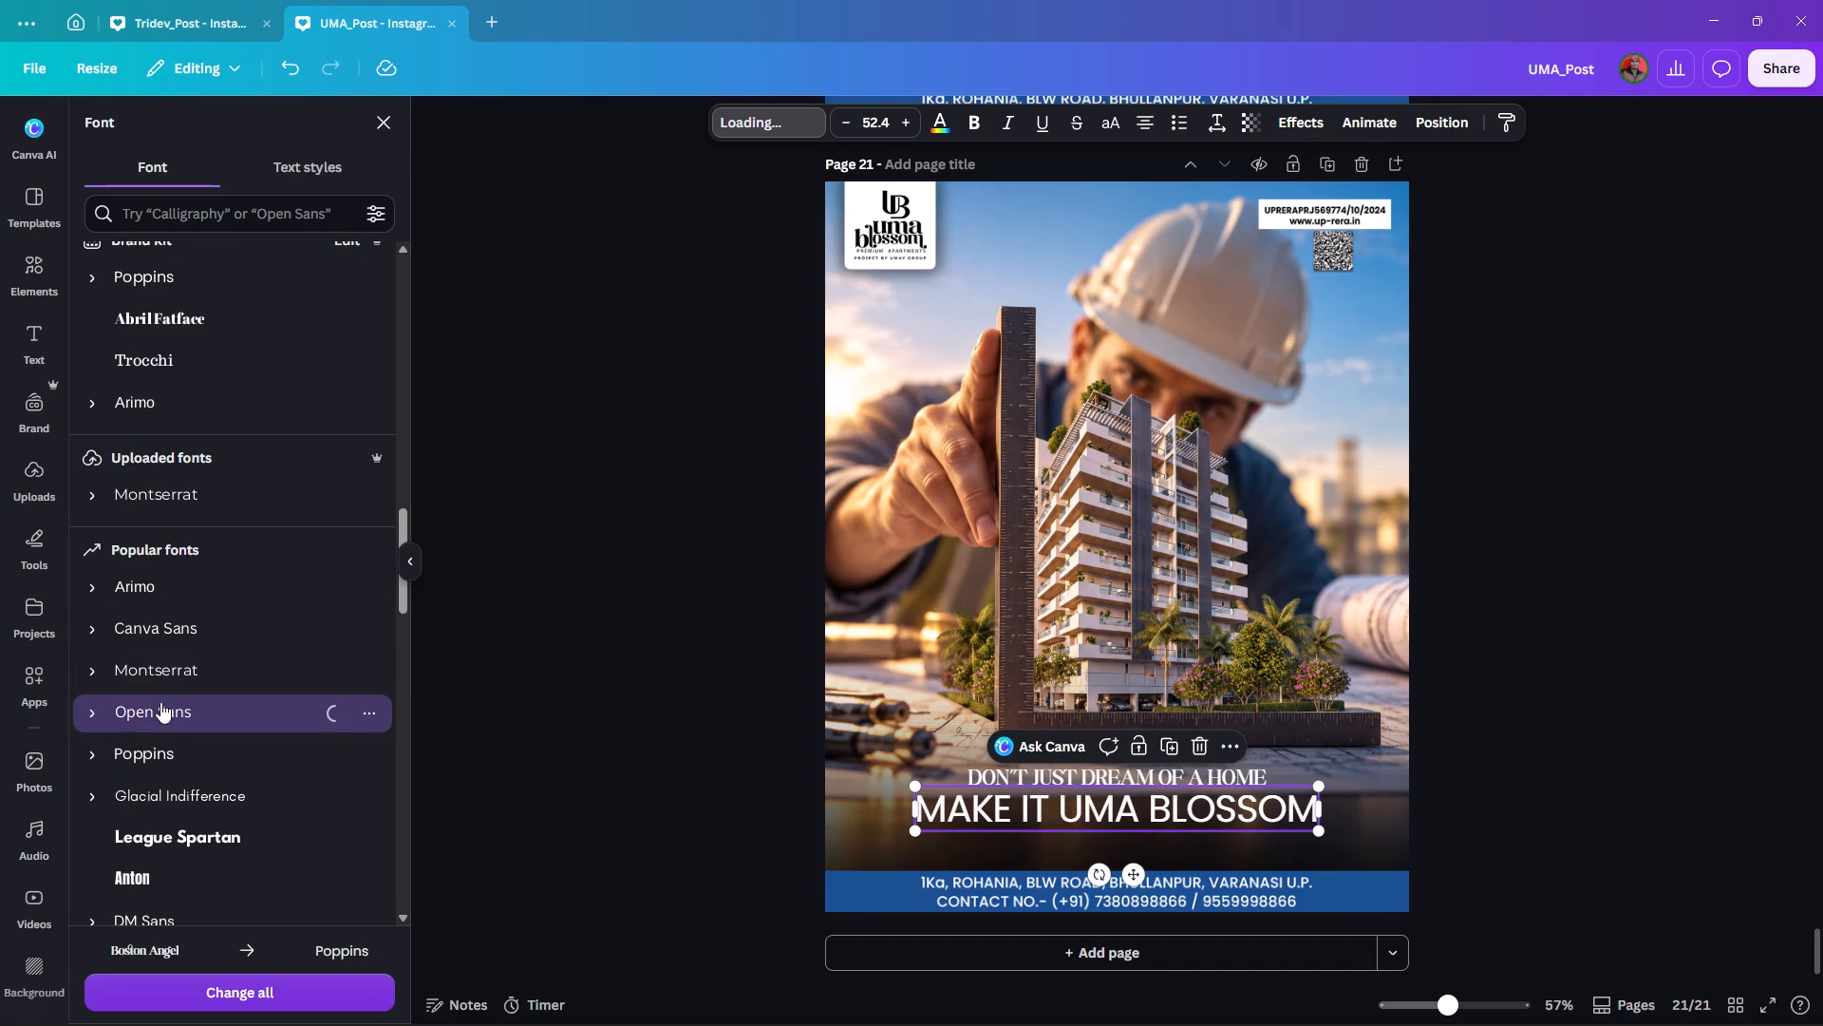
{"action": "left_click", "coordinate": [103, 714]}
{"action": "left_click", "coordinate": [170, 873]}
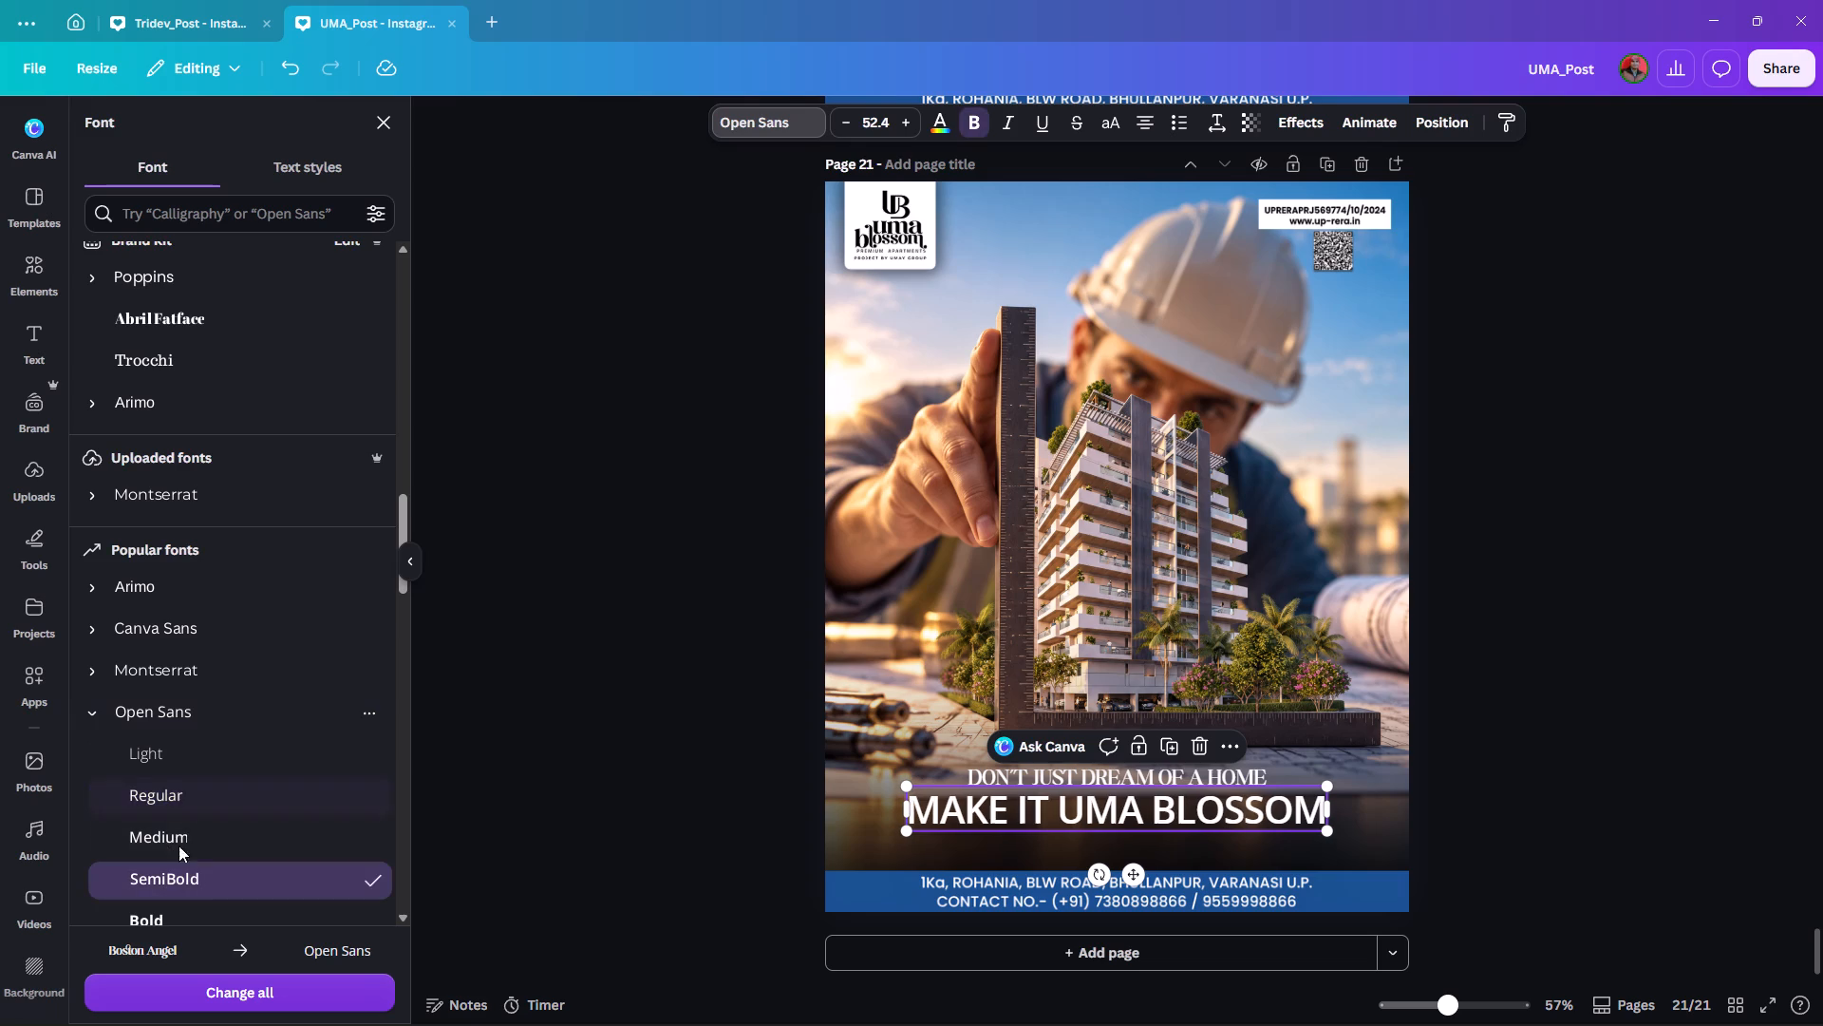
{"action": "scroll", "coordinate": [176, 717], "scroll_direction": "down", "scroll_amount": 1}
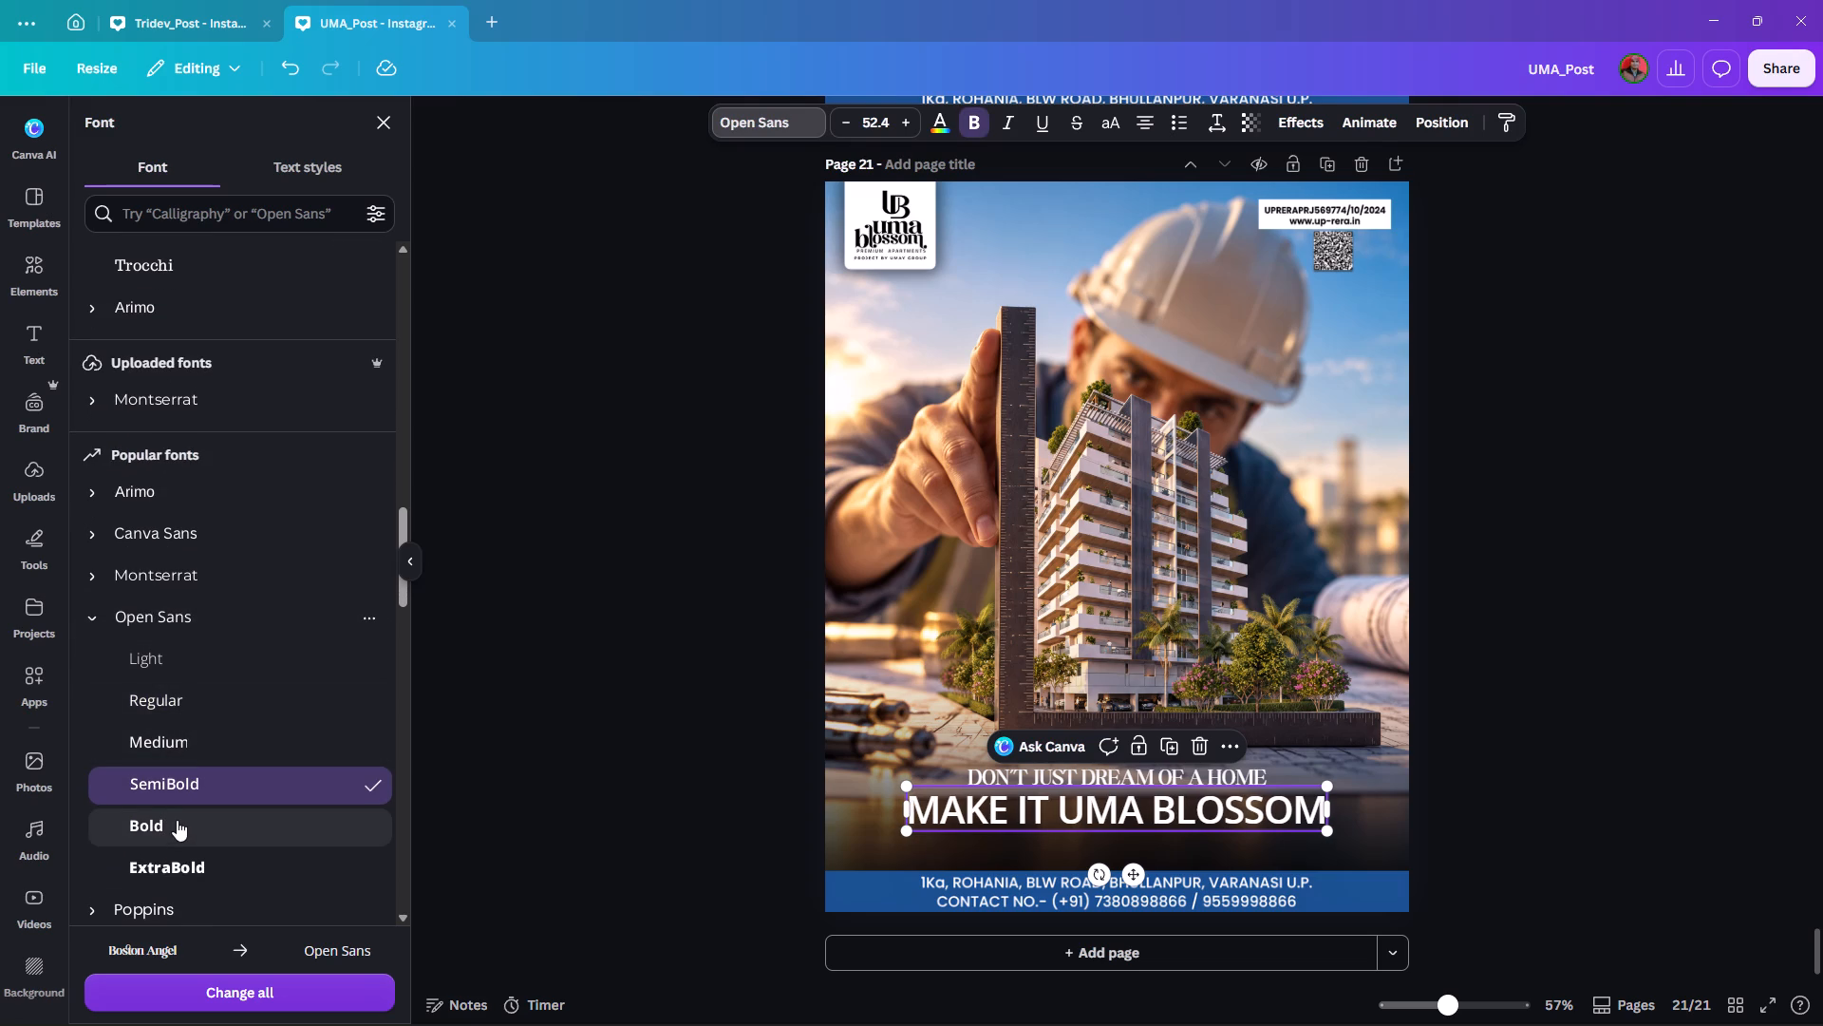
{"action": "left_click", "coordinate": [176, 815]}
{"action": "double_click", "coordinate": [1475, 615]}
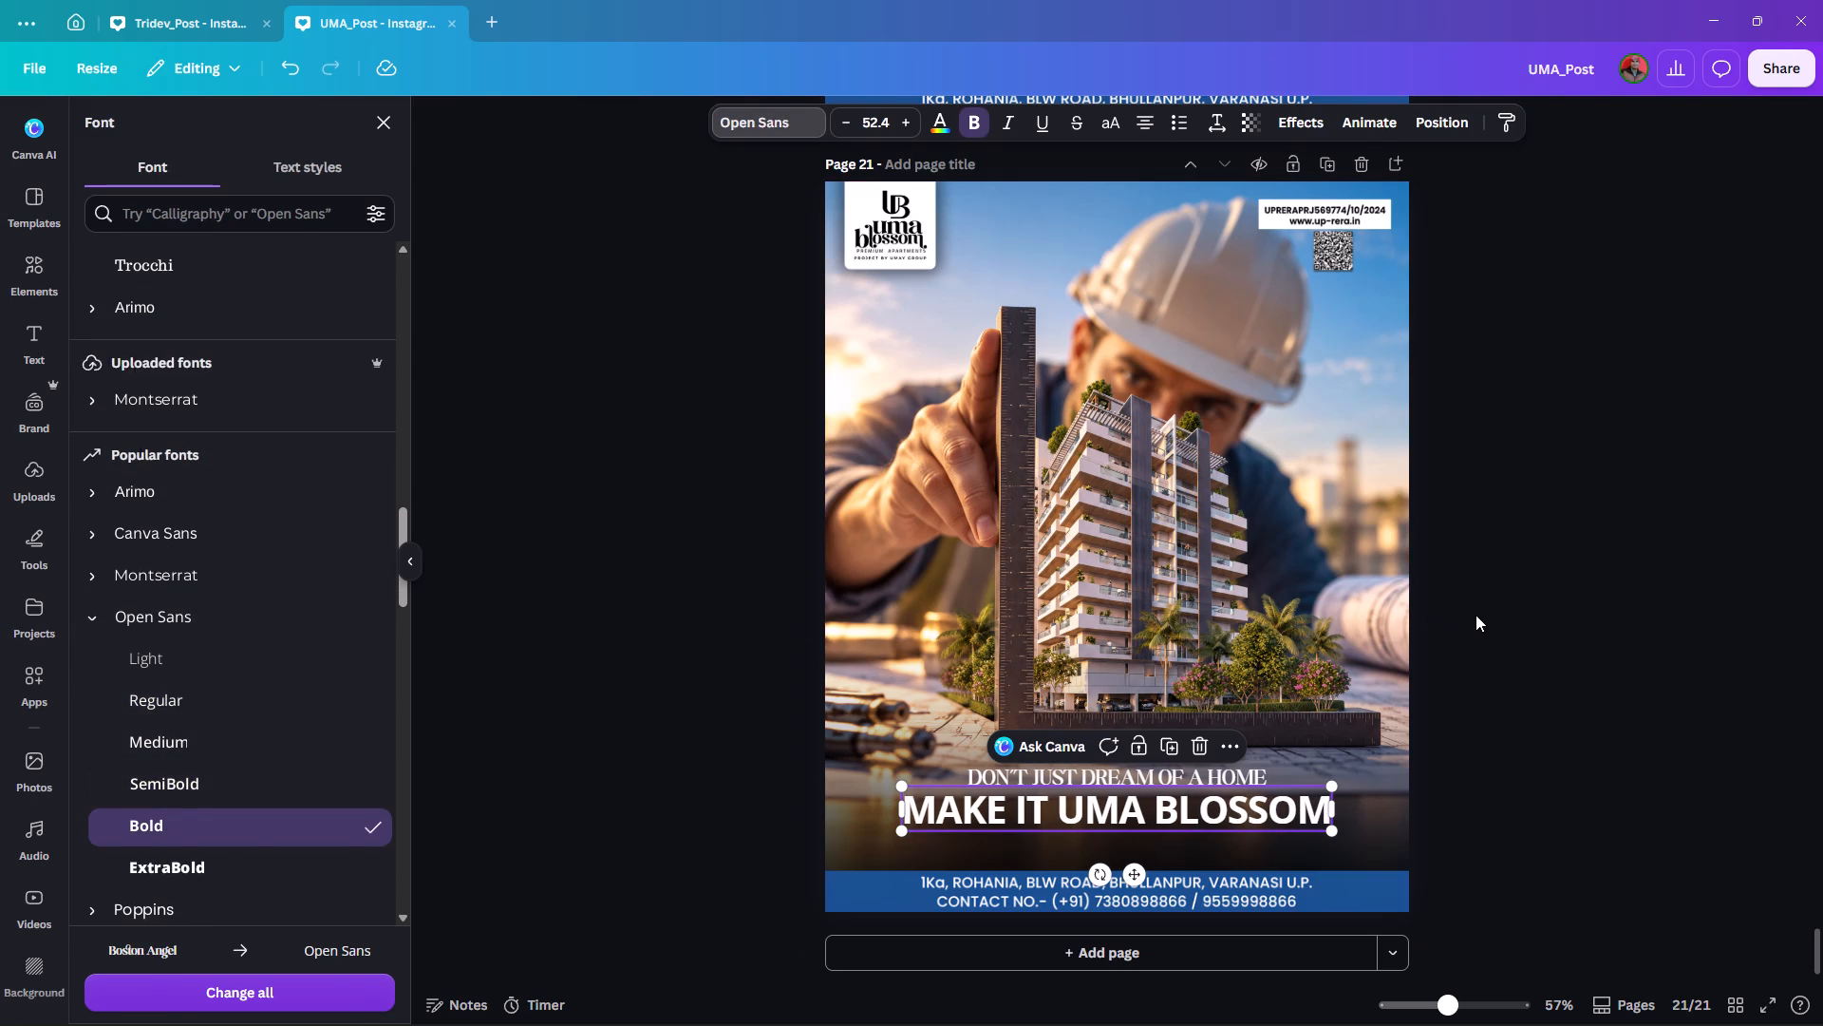
Colour the "MAKE IT UMA BLOSSOM" line with the circular gold gradient of #ffd973, #fff6e4 and #ffc412.
{"action": "left_click", "coordinate": [1234, 801]}
{"action": "left_click", "coordinate": [928, 125]}
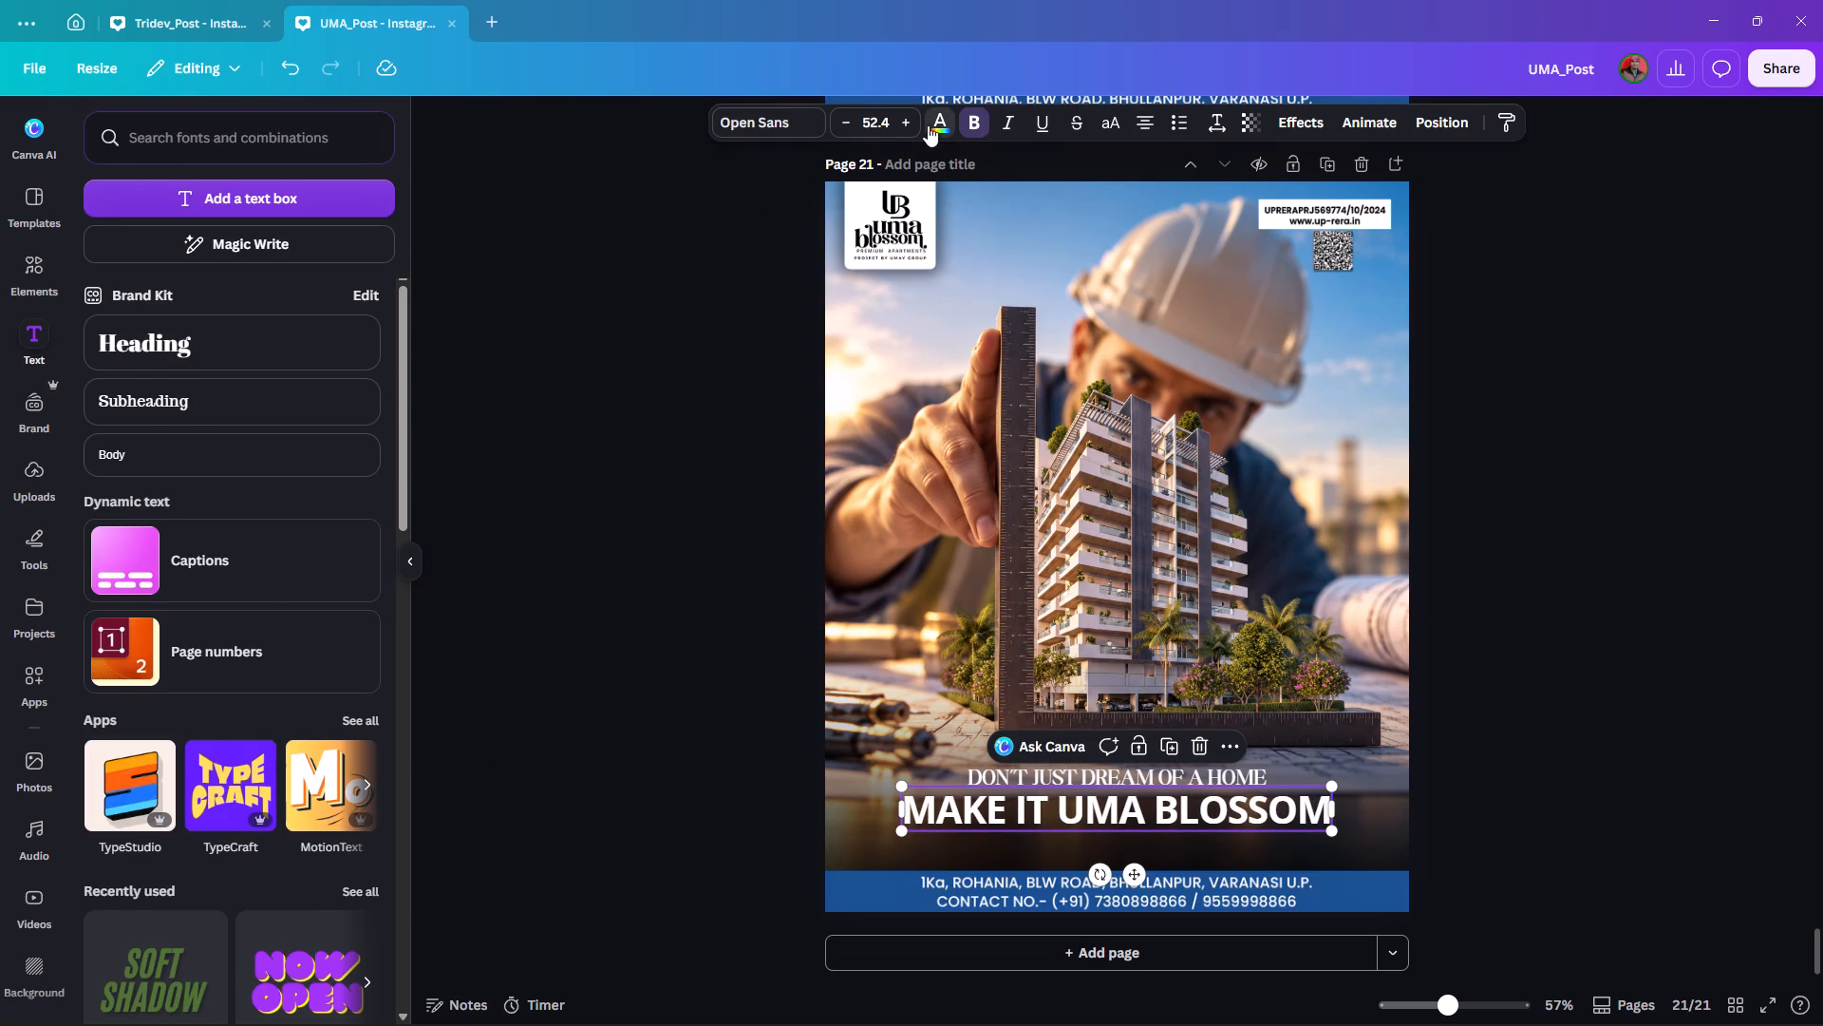
{"action": "left_click", "coordinate": [366, 348]}
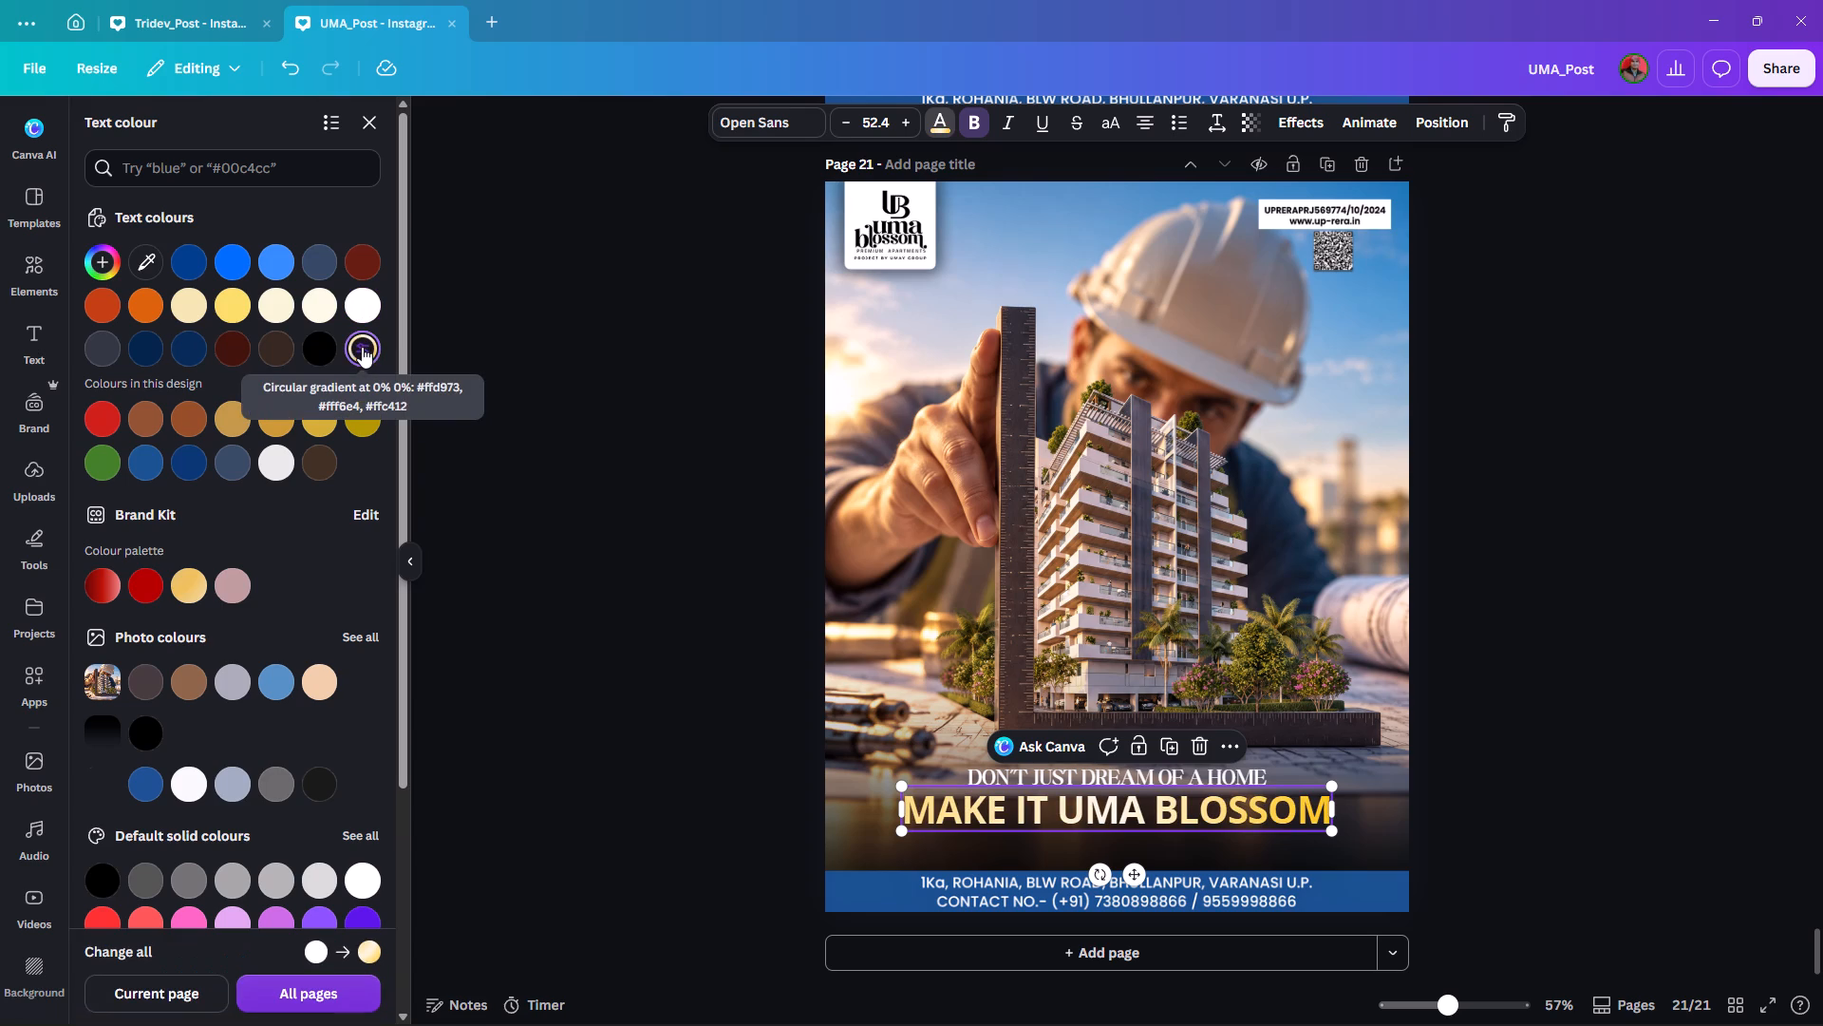
{"action": "double_click", "coordinate": [362, 347]}
{"action": "left_click", "coordinate": [362, 347]}
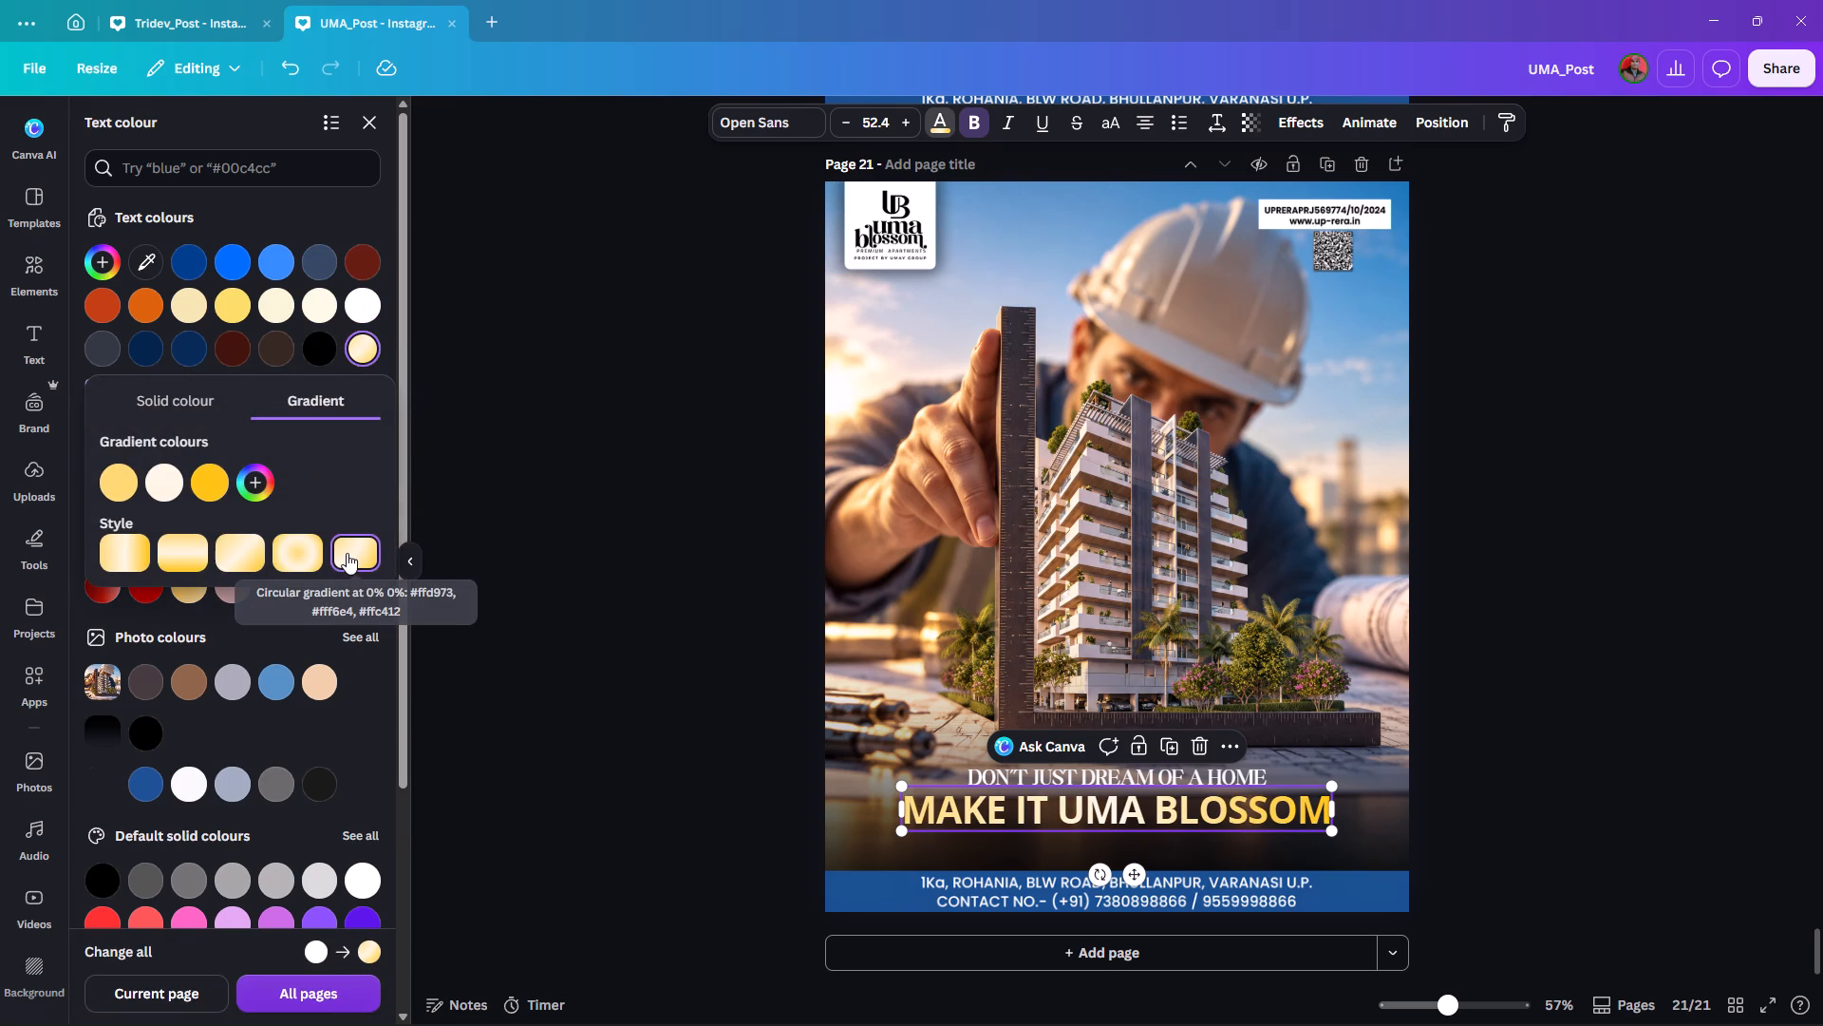
{"action": "left_click", "coordinate": [633, 343]}
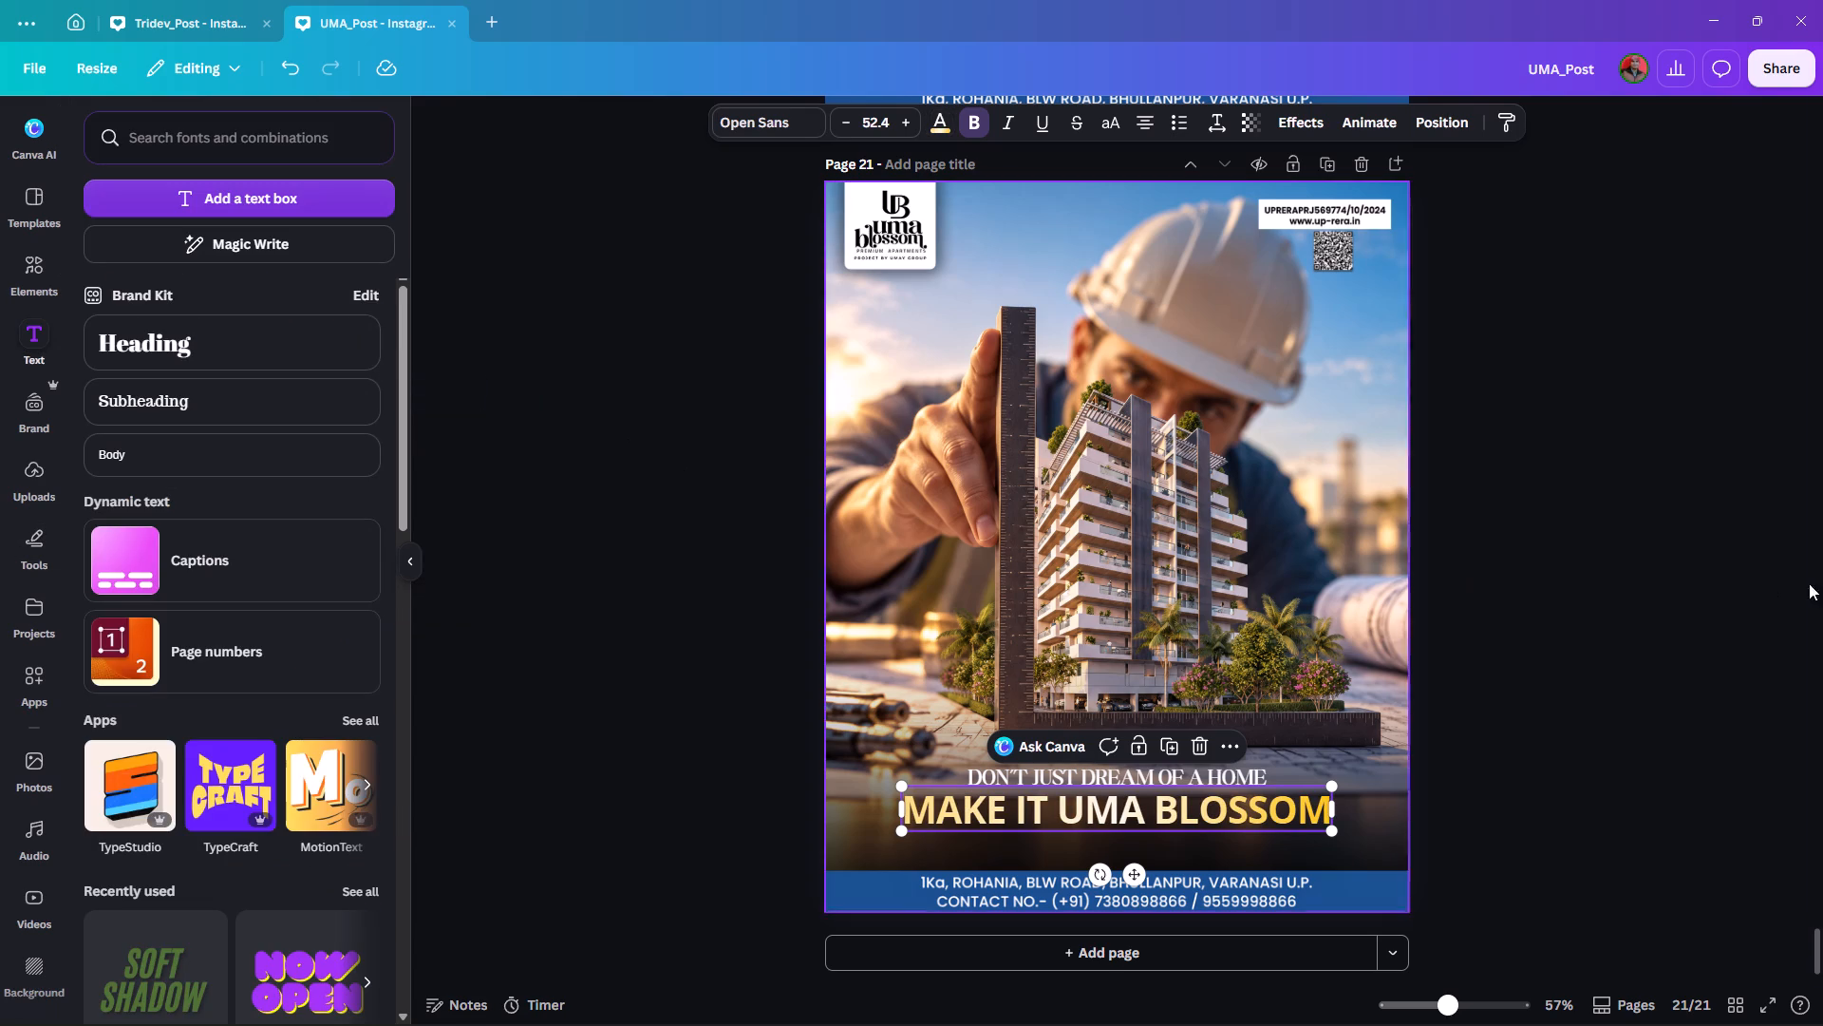
{"action": "left_click", "coordinate": [1705, 573]}
Change the third gradient colour of the "MAKE IT UMA BLOSSOM" line to a muted gold, #D6AC2D.
{"action": "left_click", "coordinate": [1247, 806]}
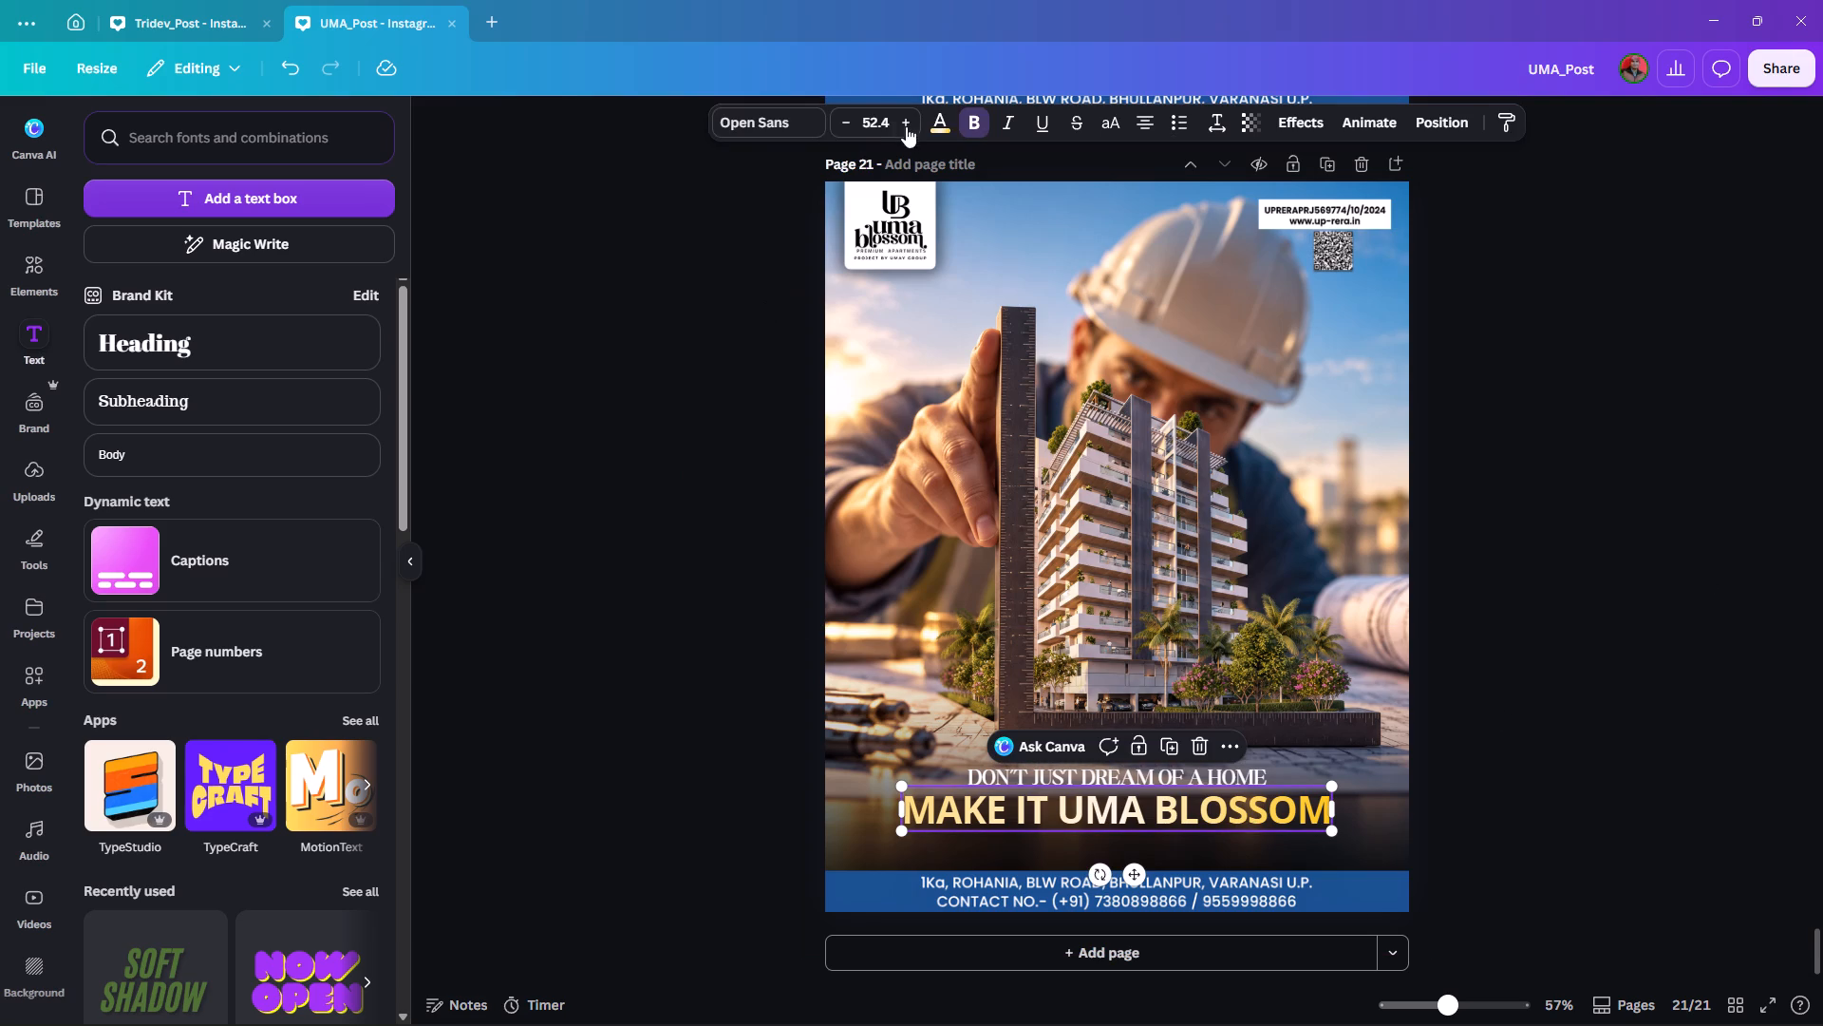
{"action": "left_click", "coordinate": [931, 123]}
{"action": "left_click", "coordinate": [364, 354]}
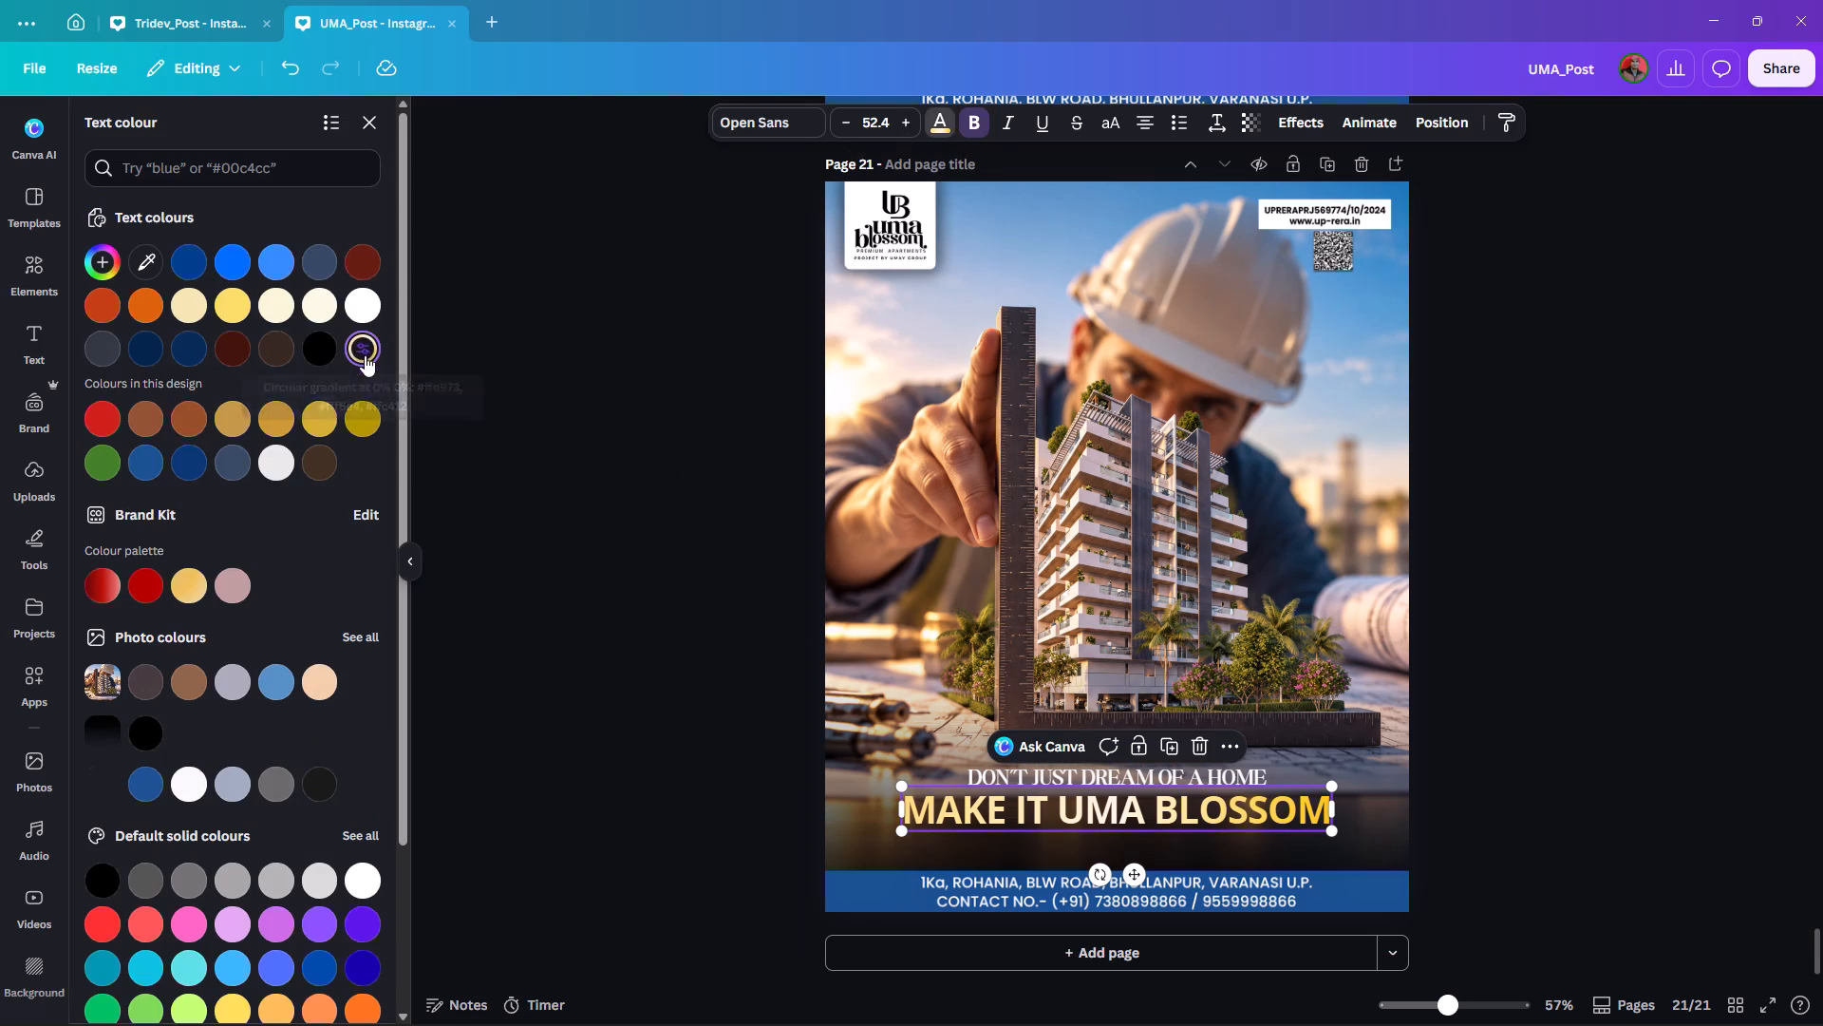
{"action": "left_click", "coordinate": [196, 484]}
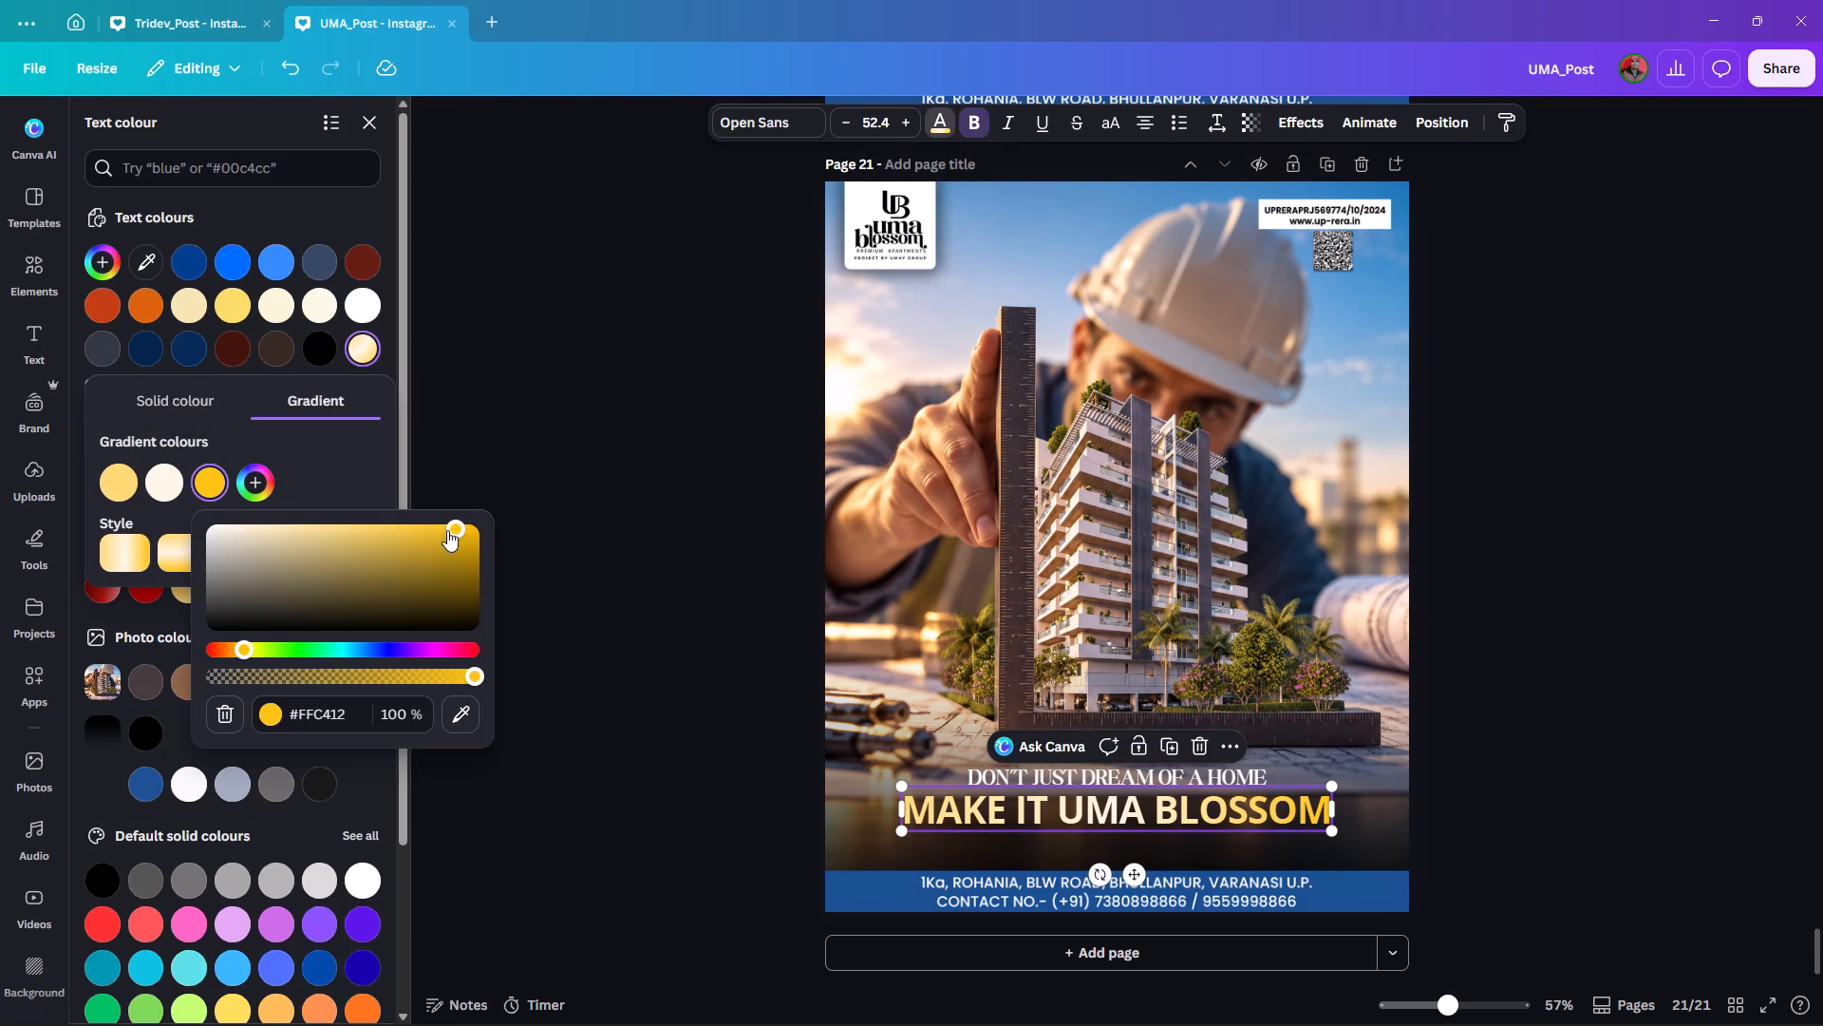
{"action": "left_click_drag", "start_coordinate": [456, 526], "coordinate": [437, 543]}
{"action": "left_click_drag", "start_coordinate": [244, 649], "coordinate": [235, 653]}
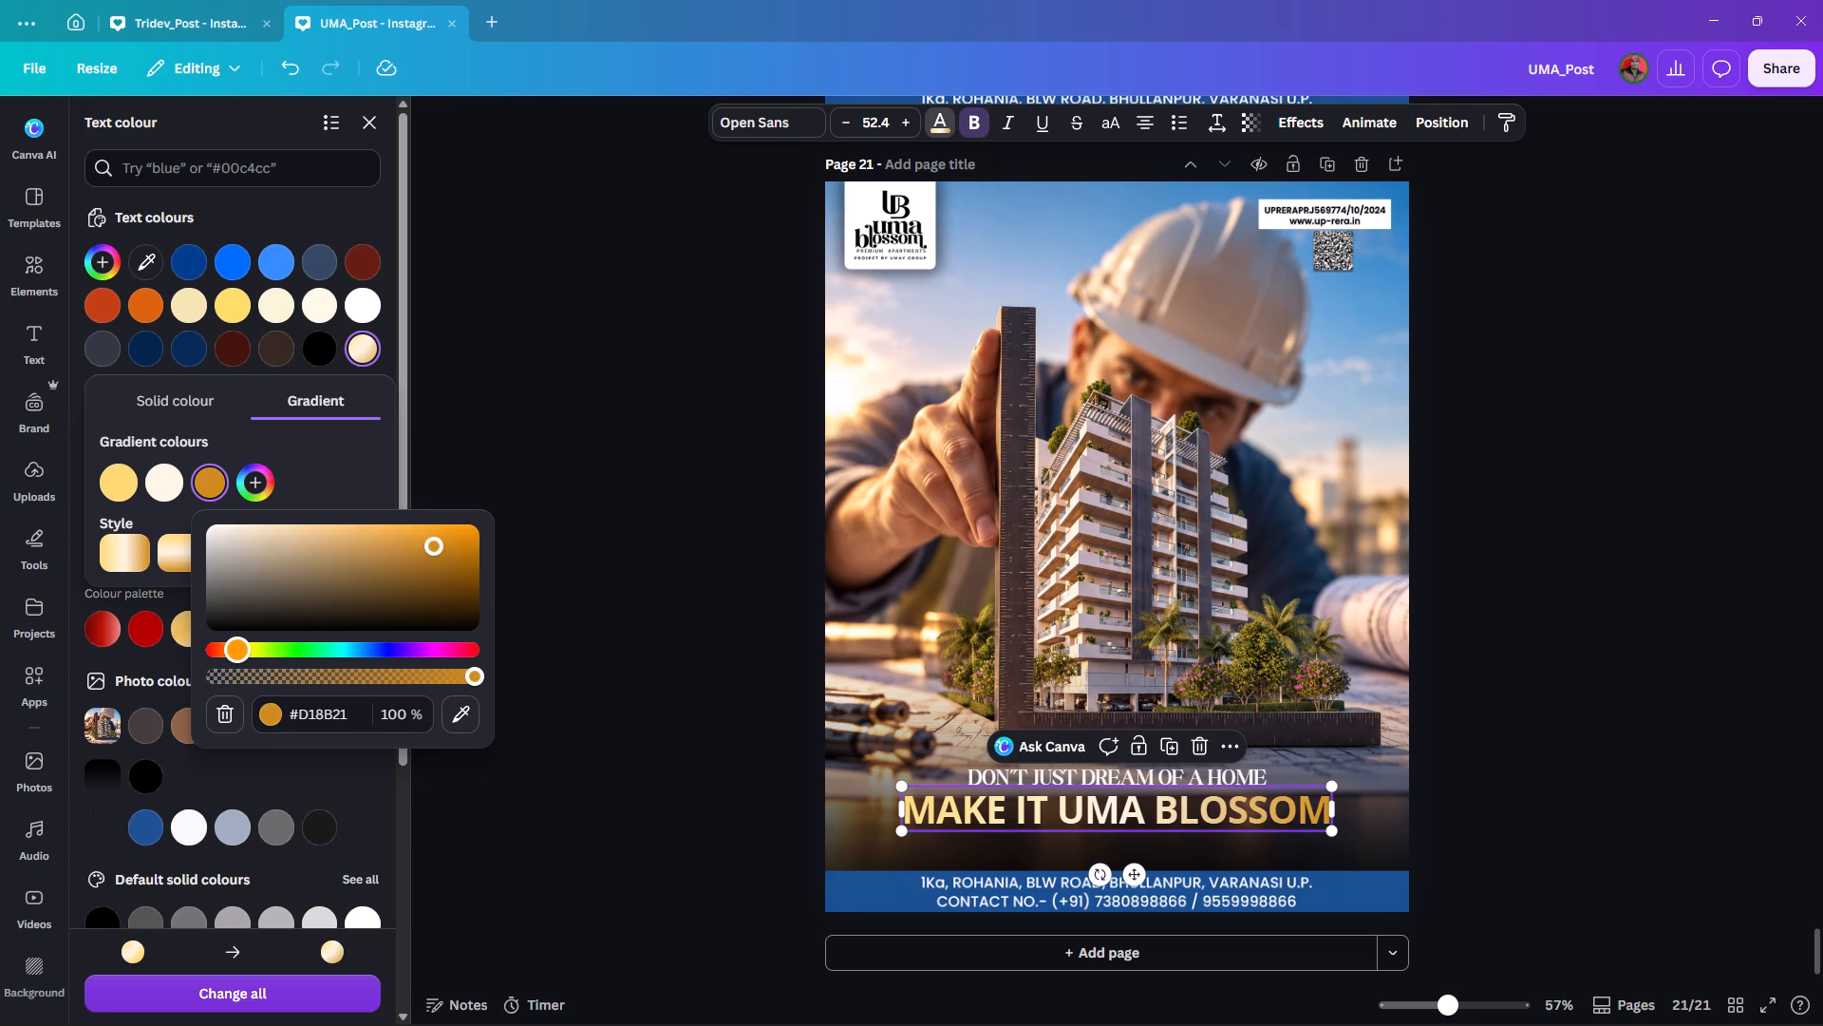
{"action": "left_click_drag", "start_coordinate": [235, 653], "coordinate": [249, 656]}
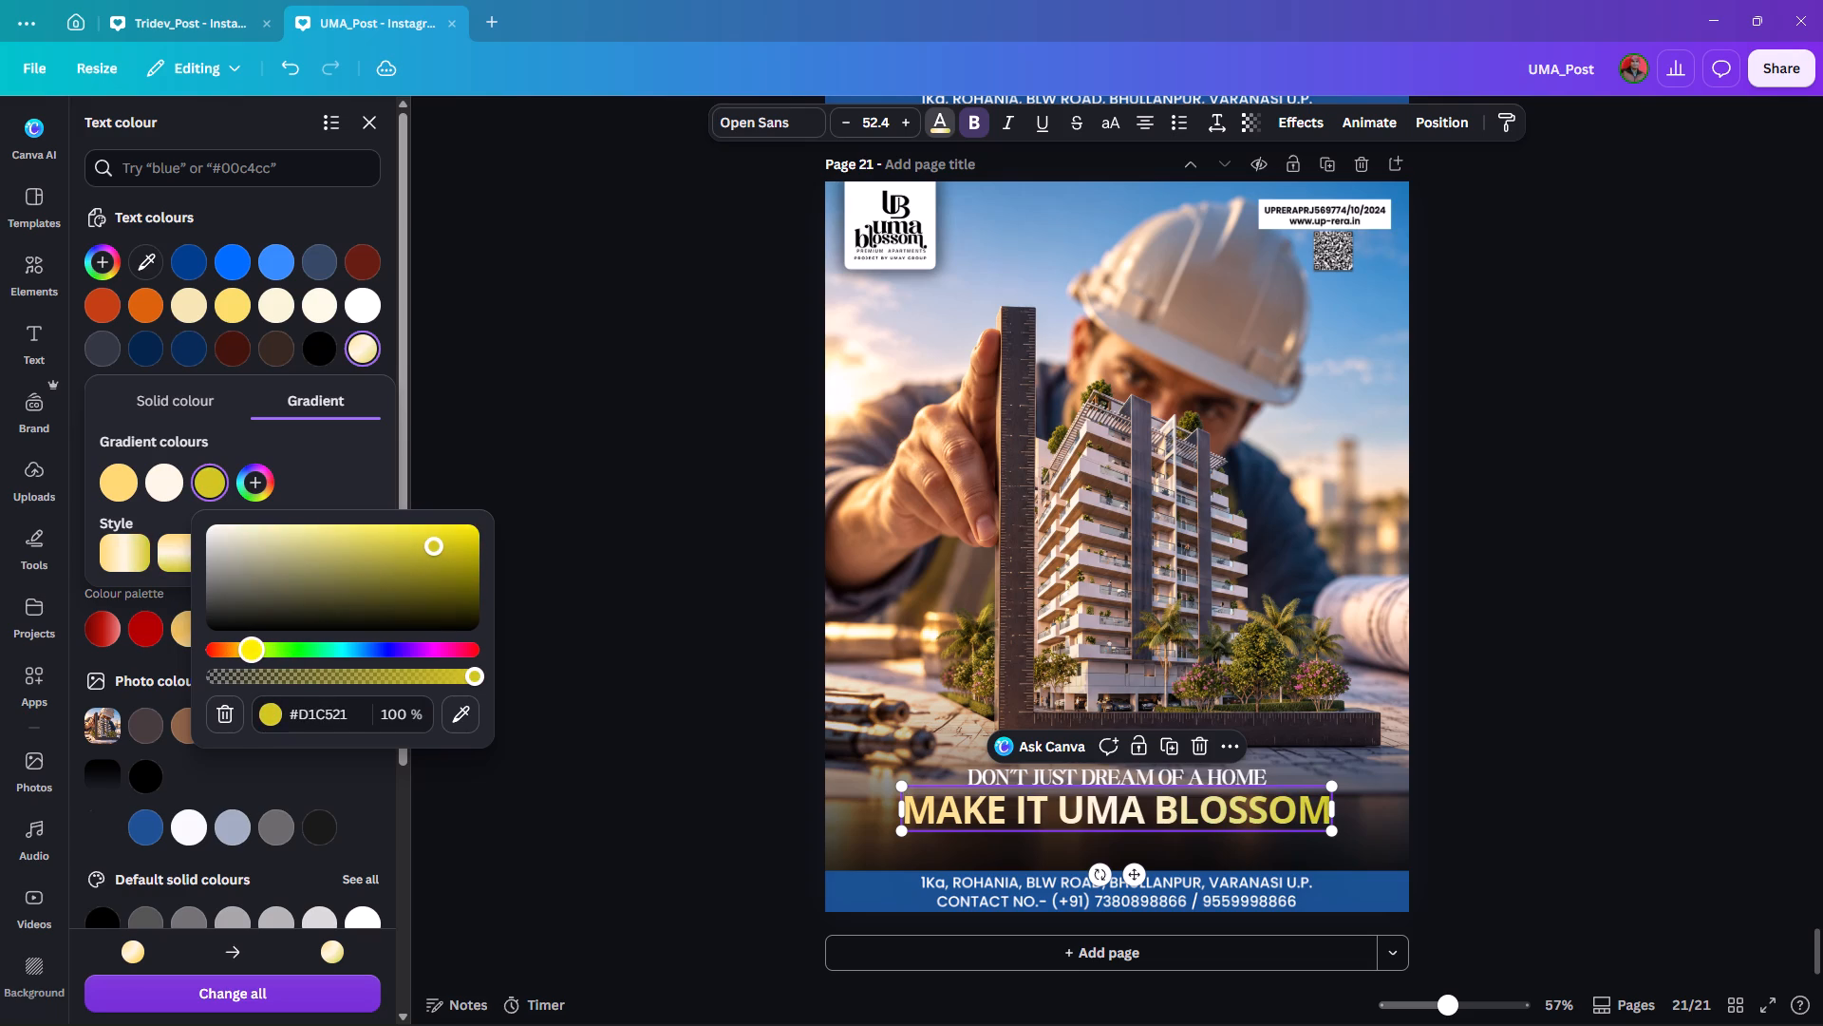
{"action": "left_click_drag", "start_coordinate": [249, 656], "coordinate": [239, 656]}
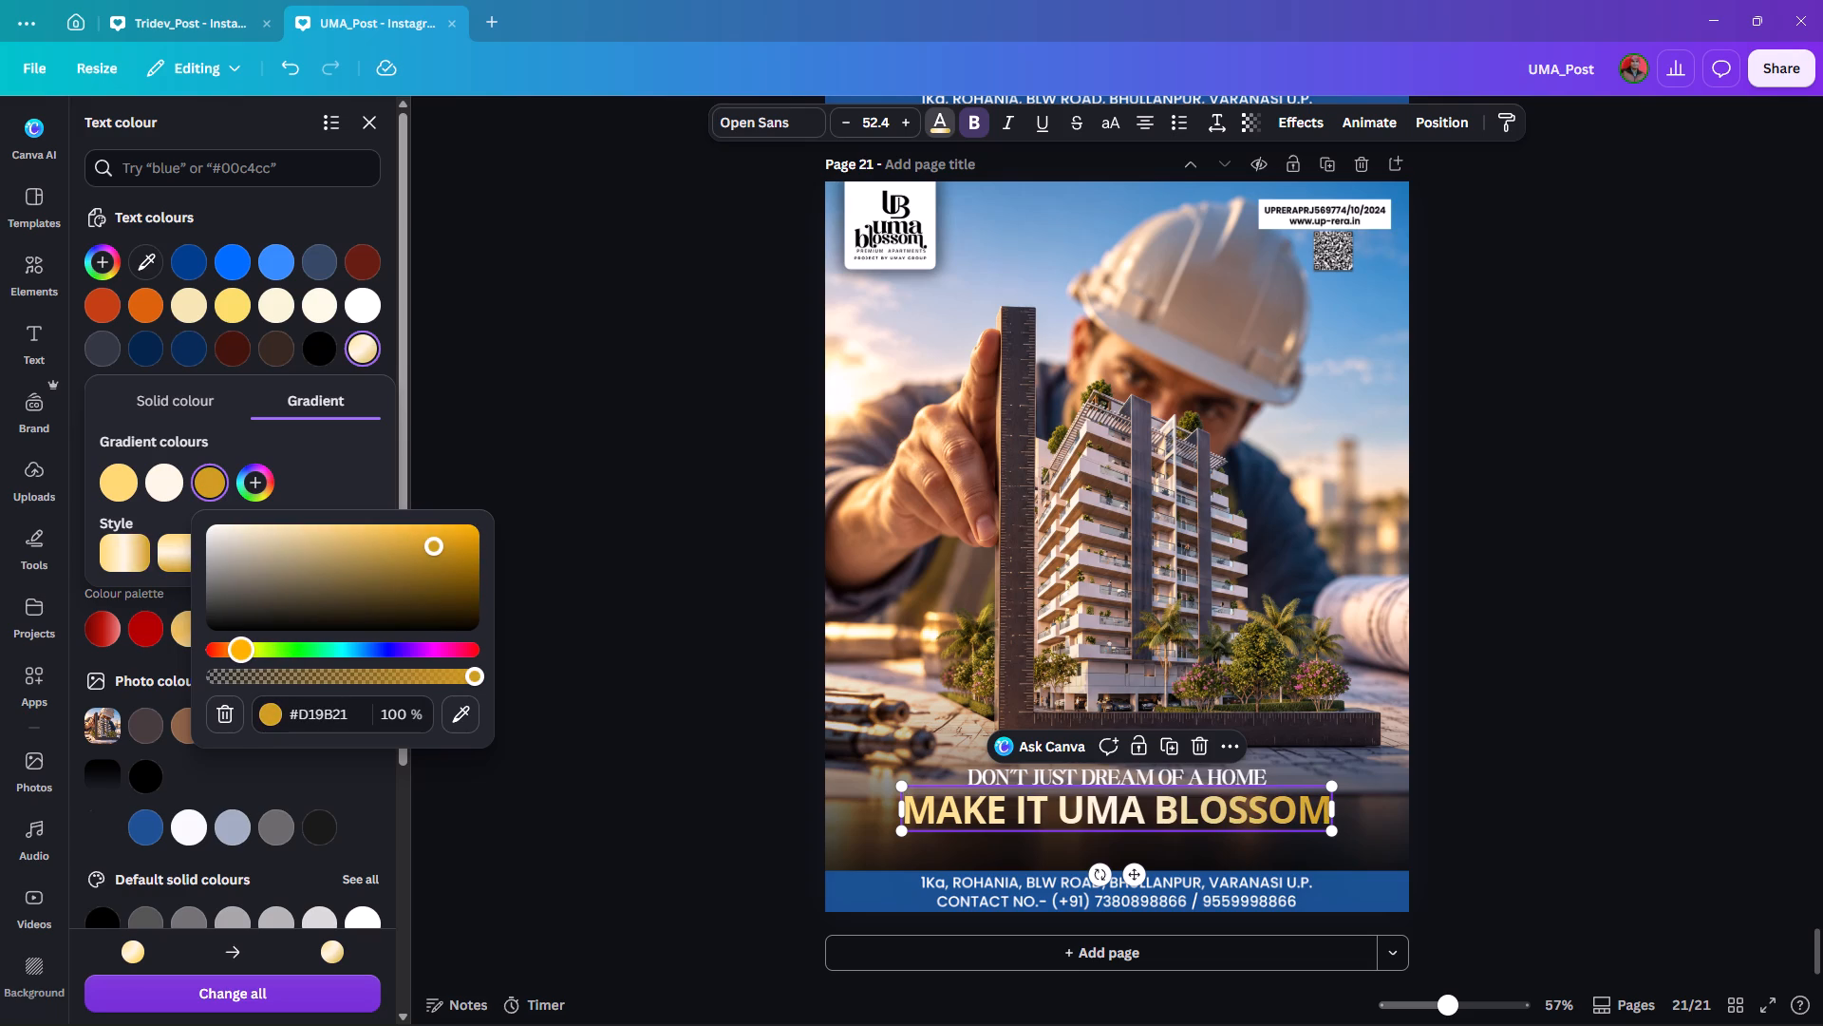
{"action": "left_click_drag", "start_coordinate": [239, 656], "coordinate": [242, 657]}
{"action": "left_click_drag", "start_coordinate": [432, 541], "coordinate": [437, 533]}
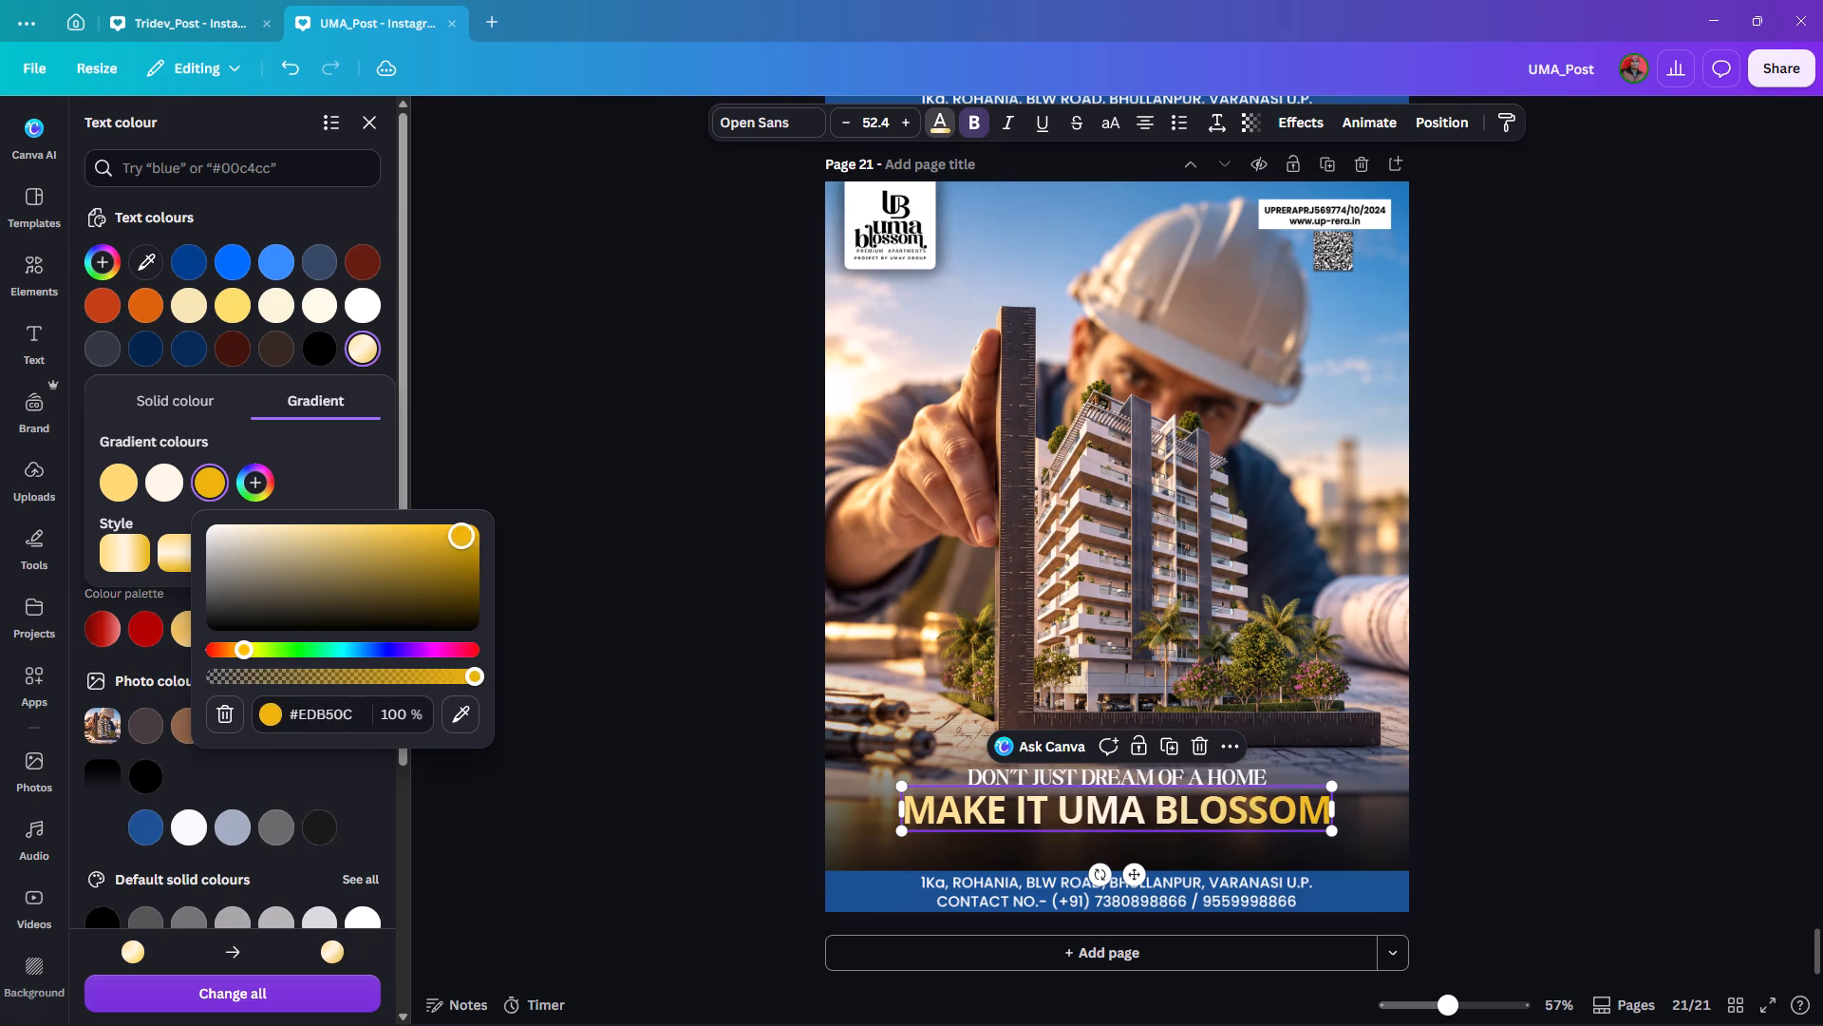
{"action": "left_click_drag", "start_coordinate": [437, 533], "coordinate": [423, 541]}
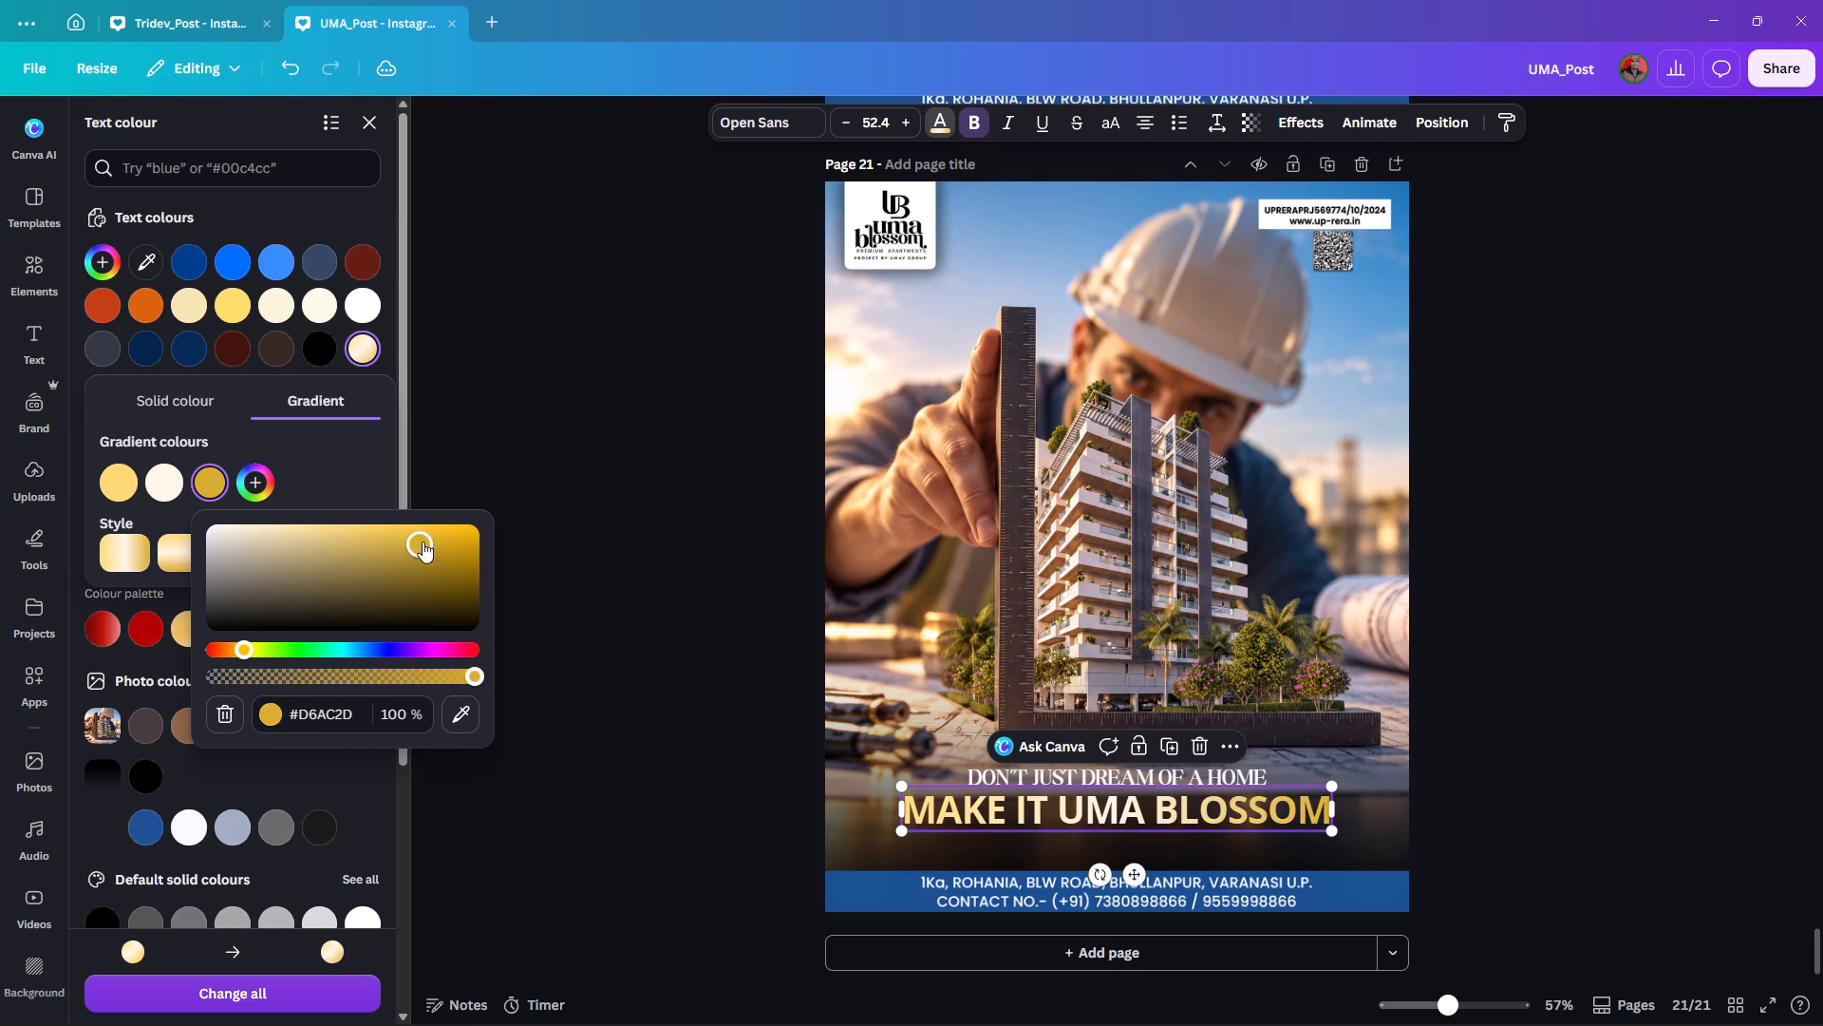
{"action": "left_click", "coordinate": [629, 573]}
{"action": "left_click_drag", "start_coordinate": [655, 581], "coordinate": [811, 613]}
{"action": "double_click", "coordinate": [1563, 583]}
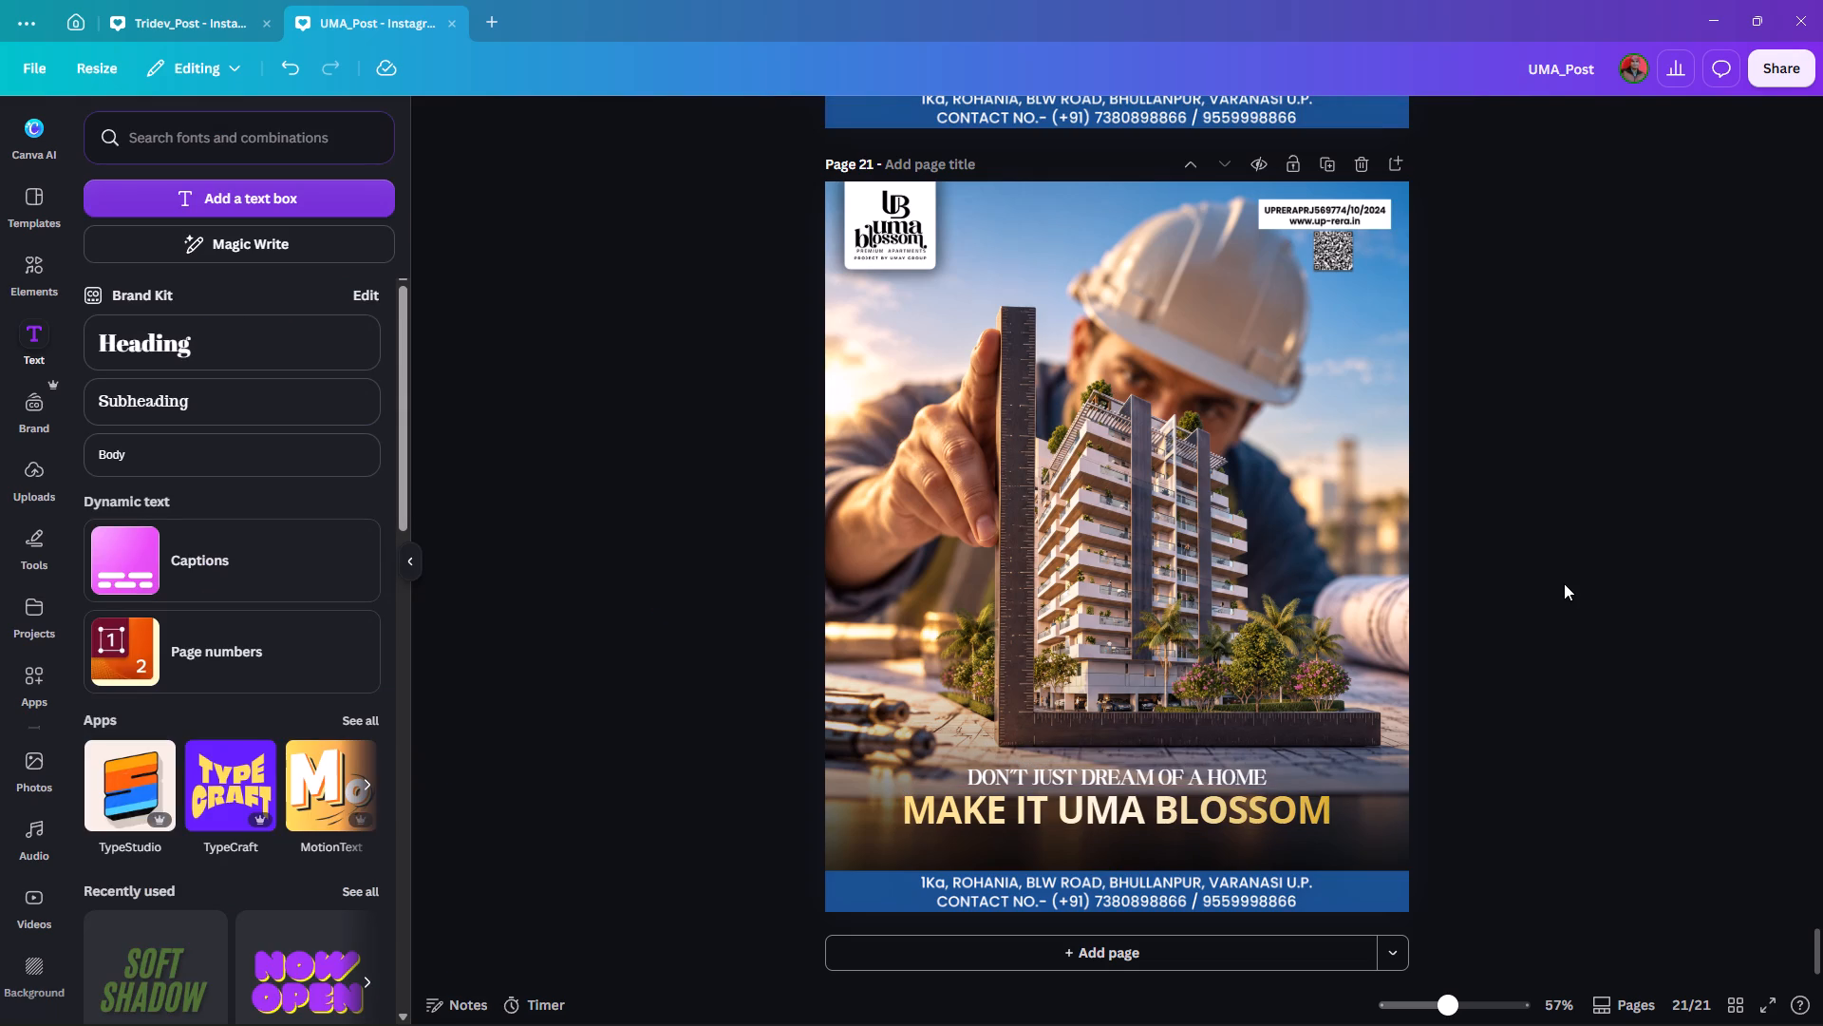
Try the gold gradients on the "DON'T JUST DREAM OF A HOME" line, and settle on a solid pale cream text colour.
{"action": "left_click", "coordinate": [1114, 777]}
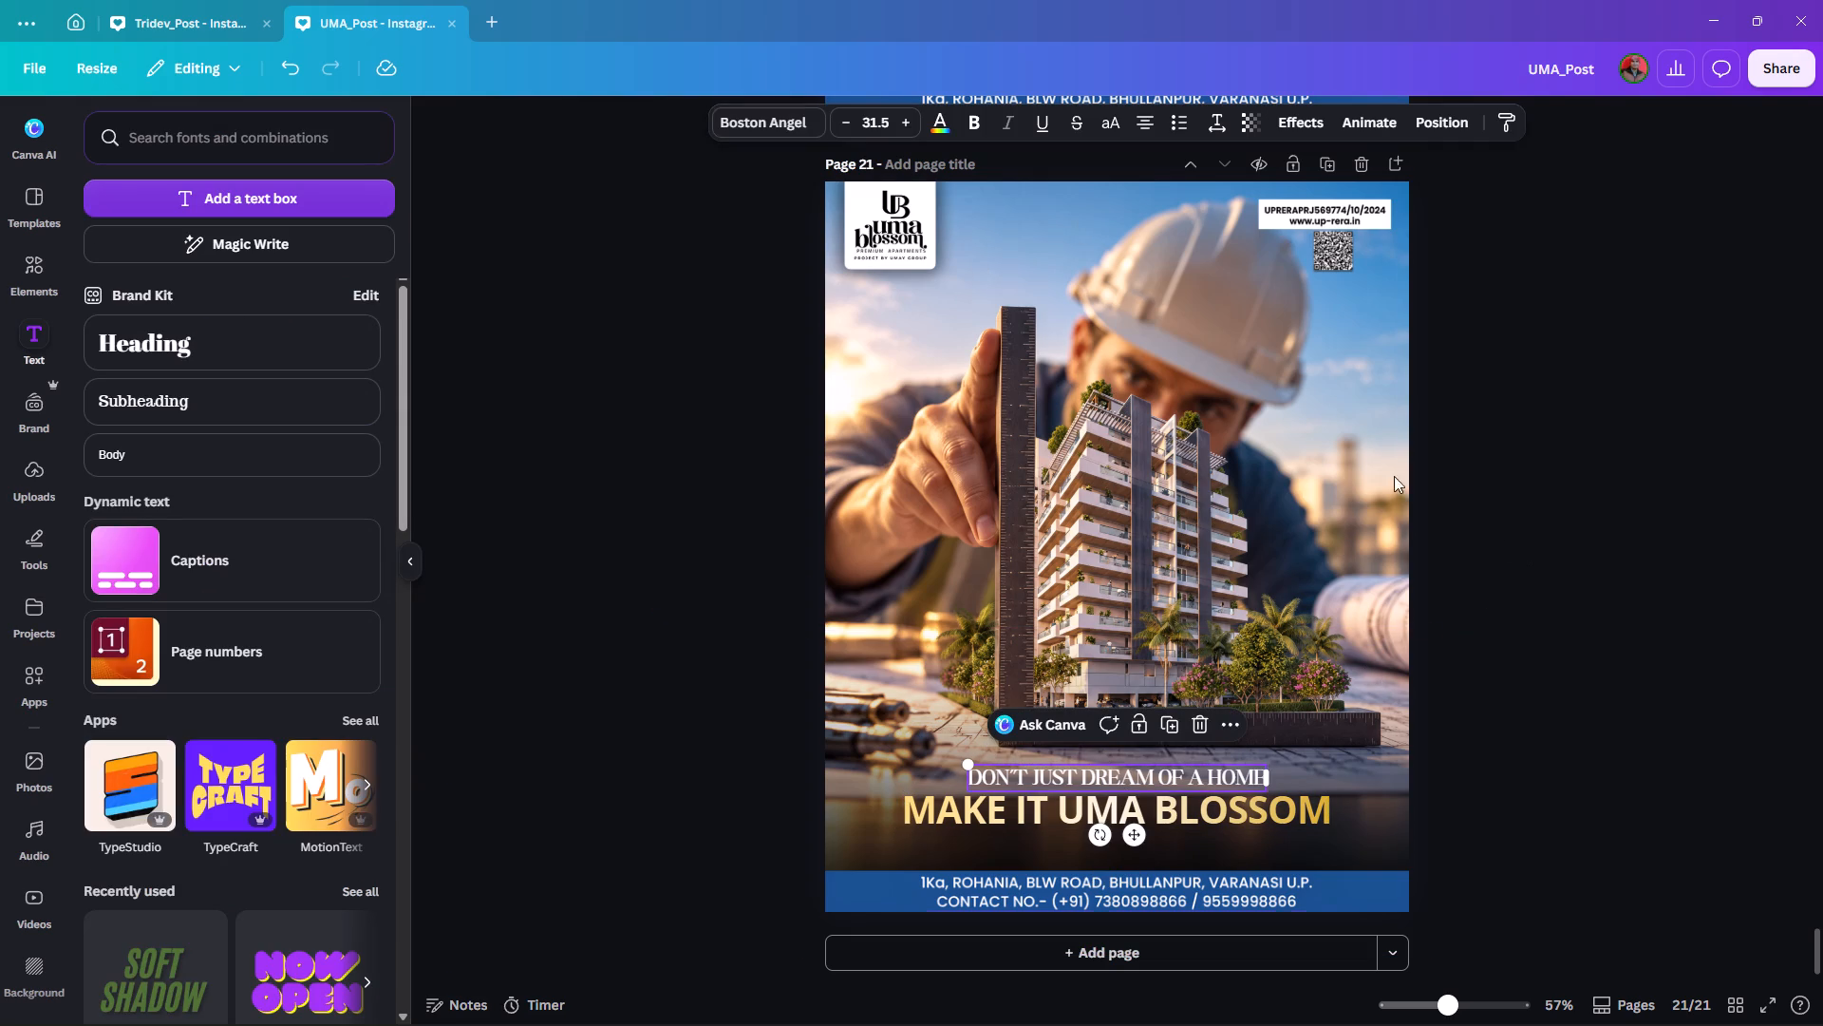
{"action": "left_click", "coordinate": [952, 123]}
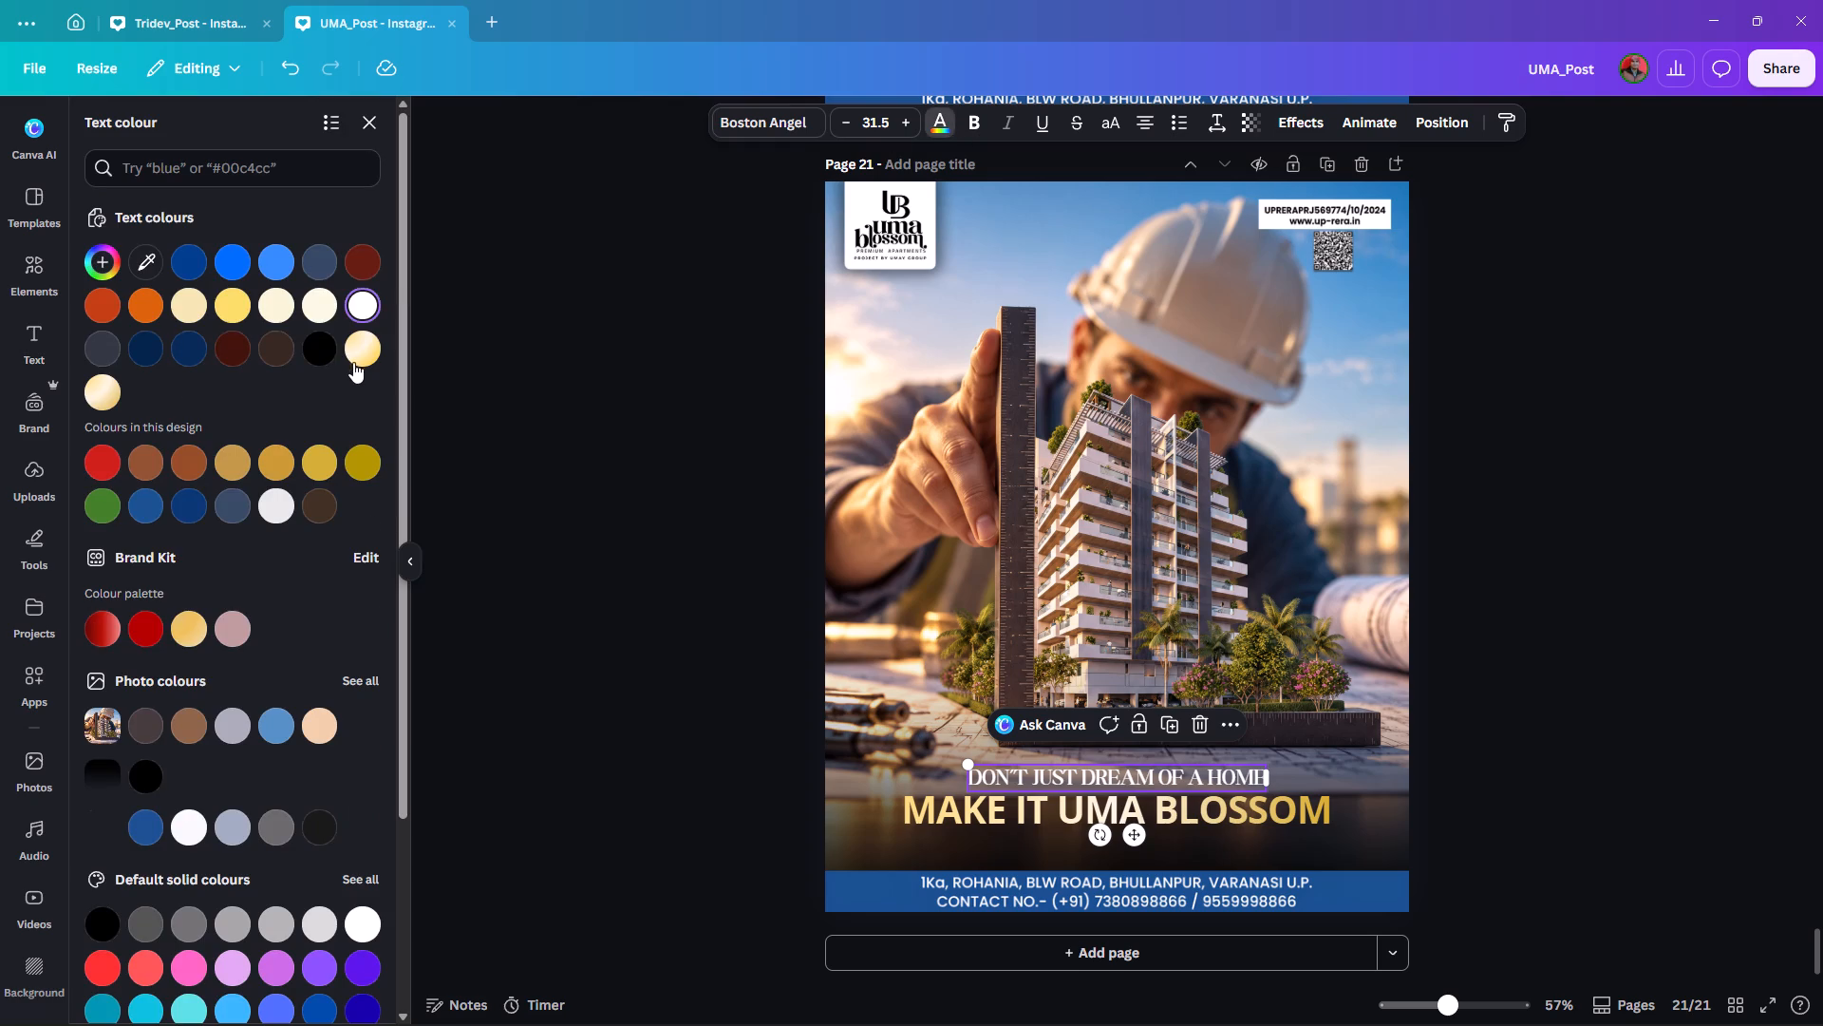
{"action": "left_click", "coordinate": [357, 356]}
{"action": "left_click", "coordinate": [94, 393]}
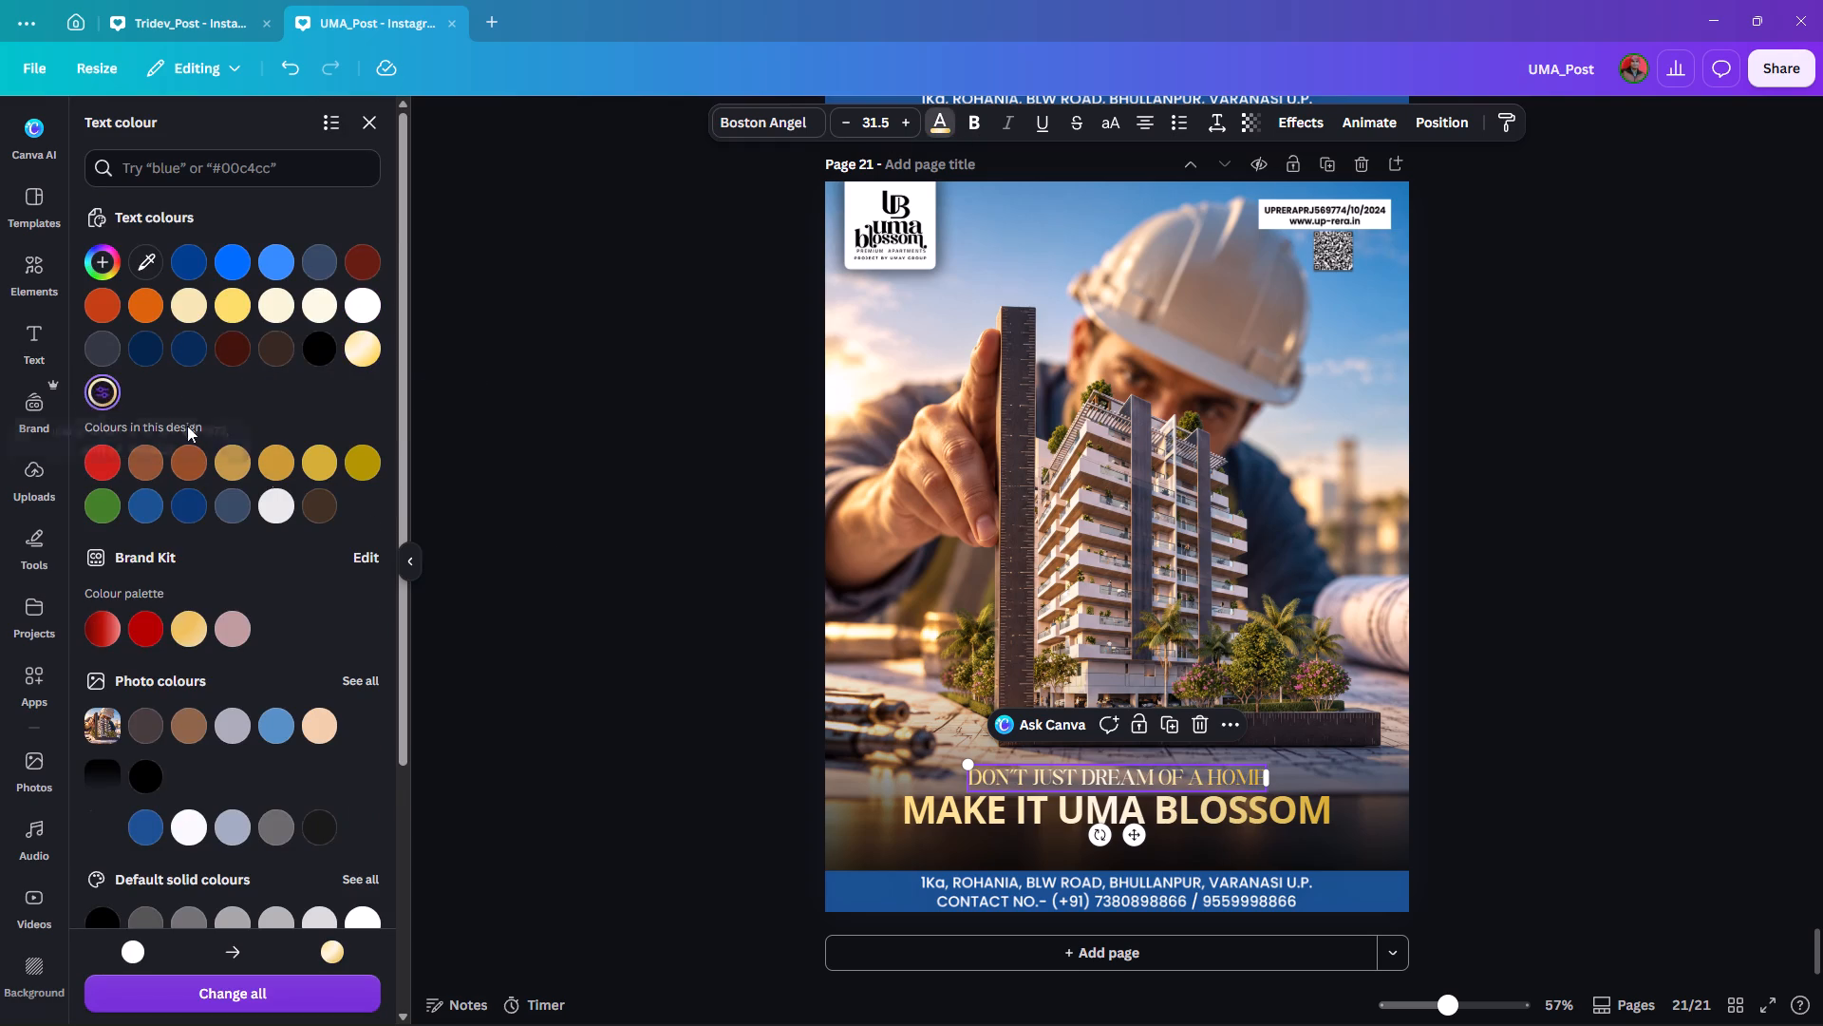
{"action": "left_click", "coordinate": [309, 306]}
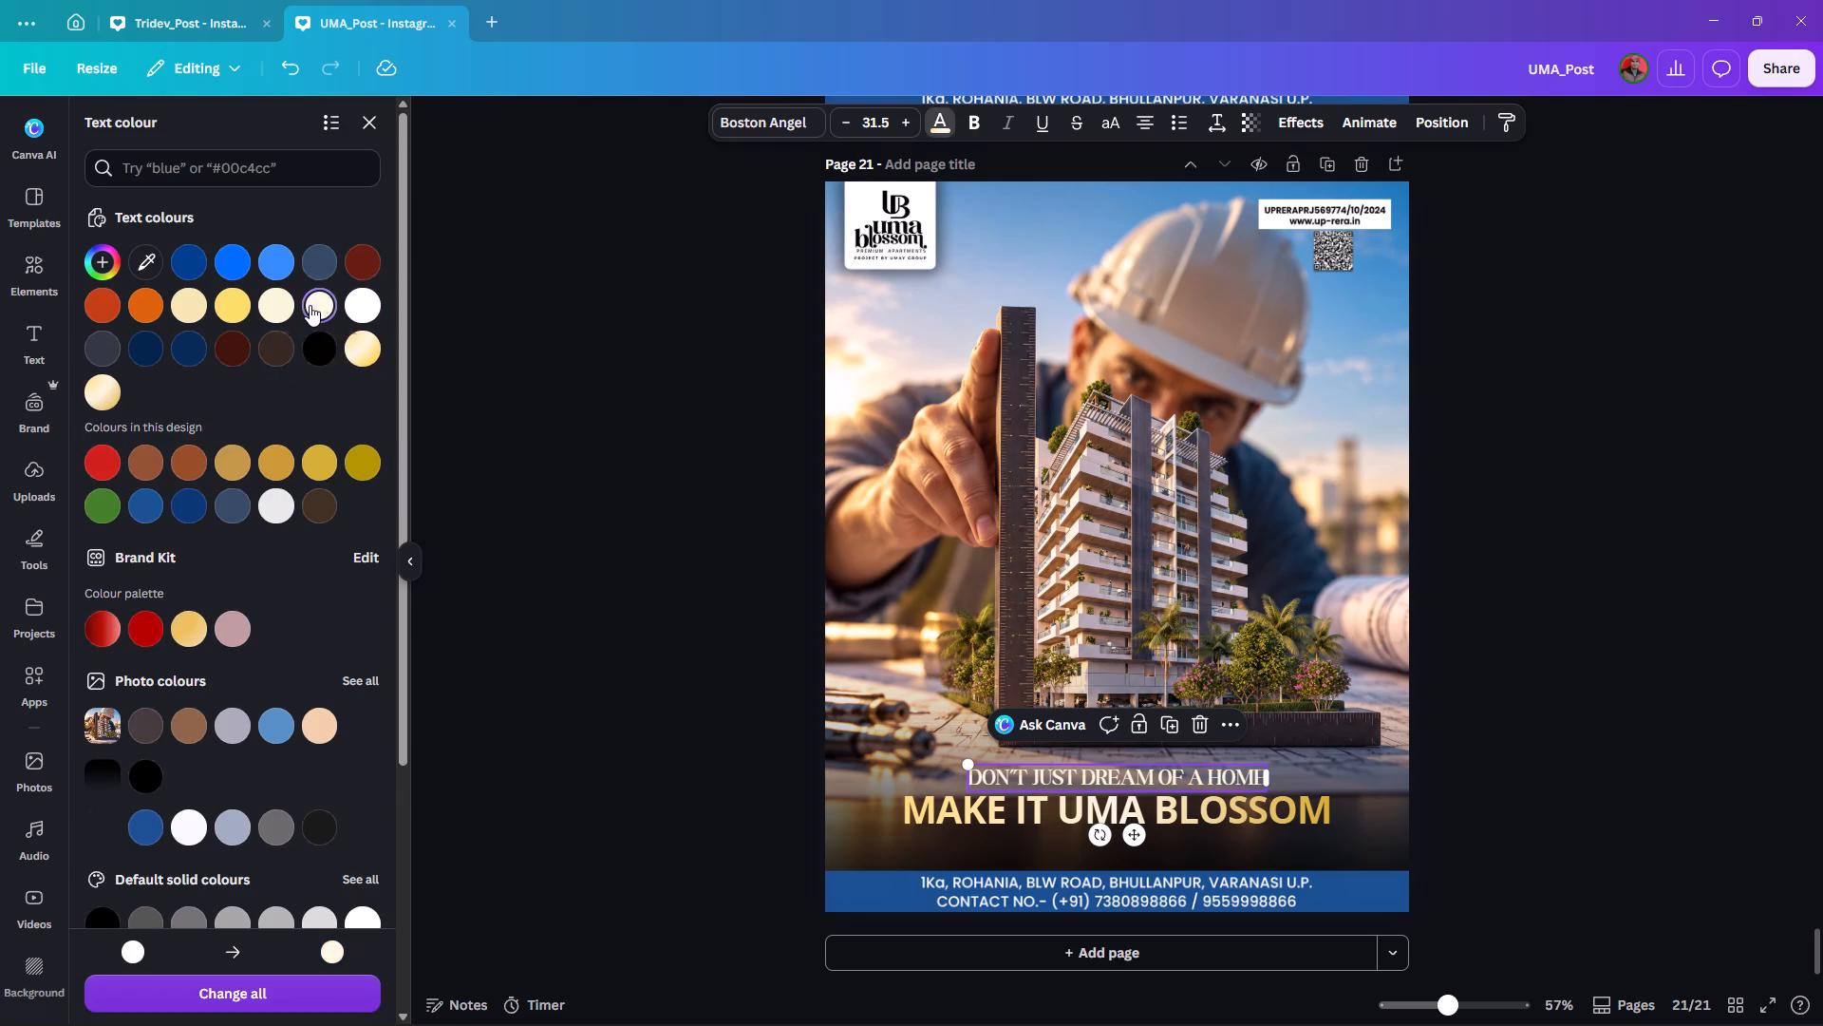
{"action": "double_click", "coordinate": [1494, 504]}
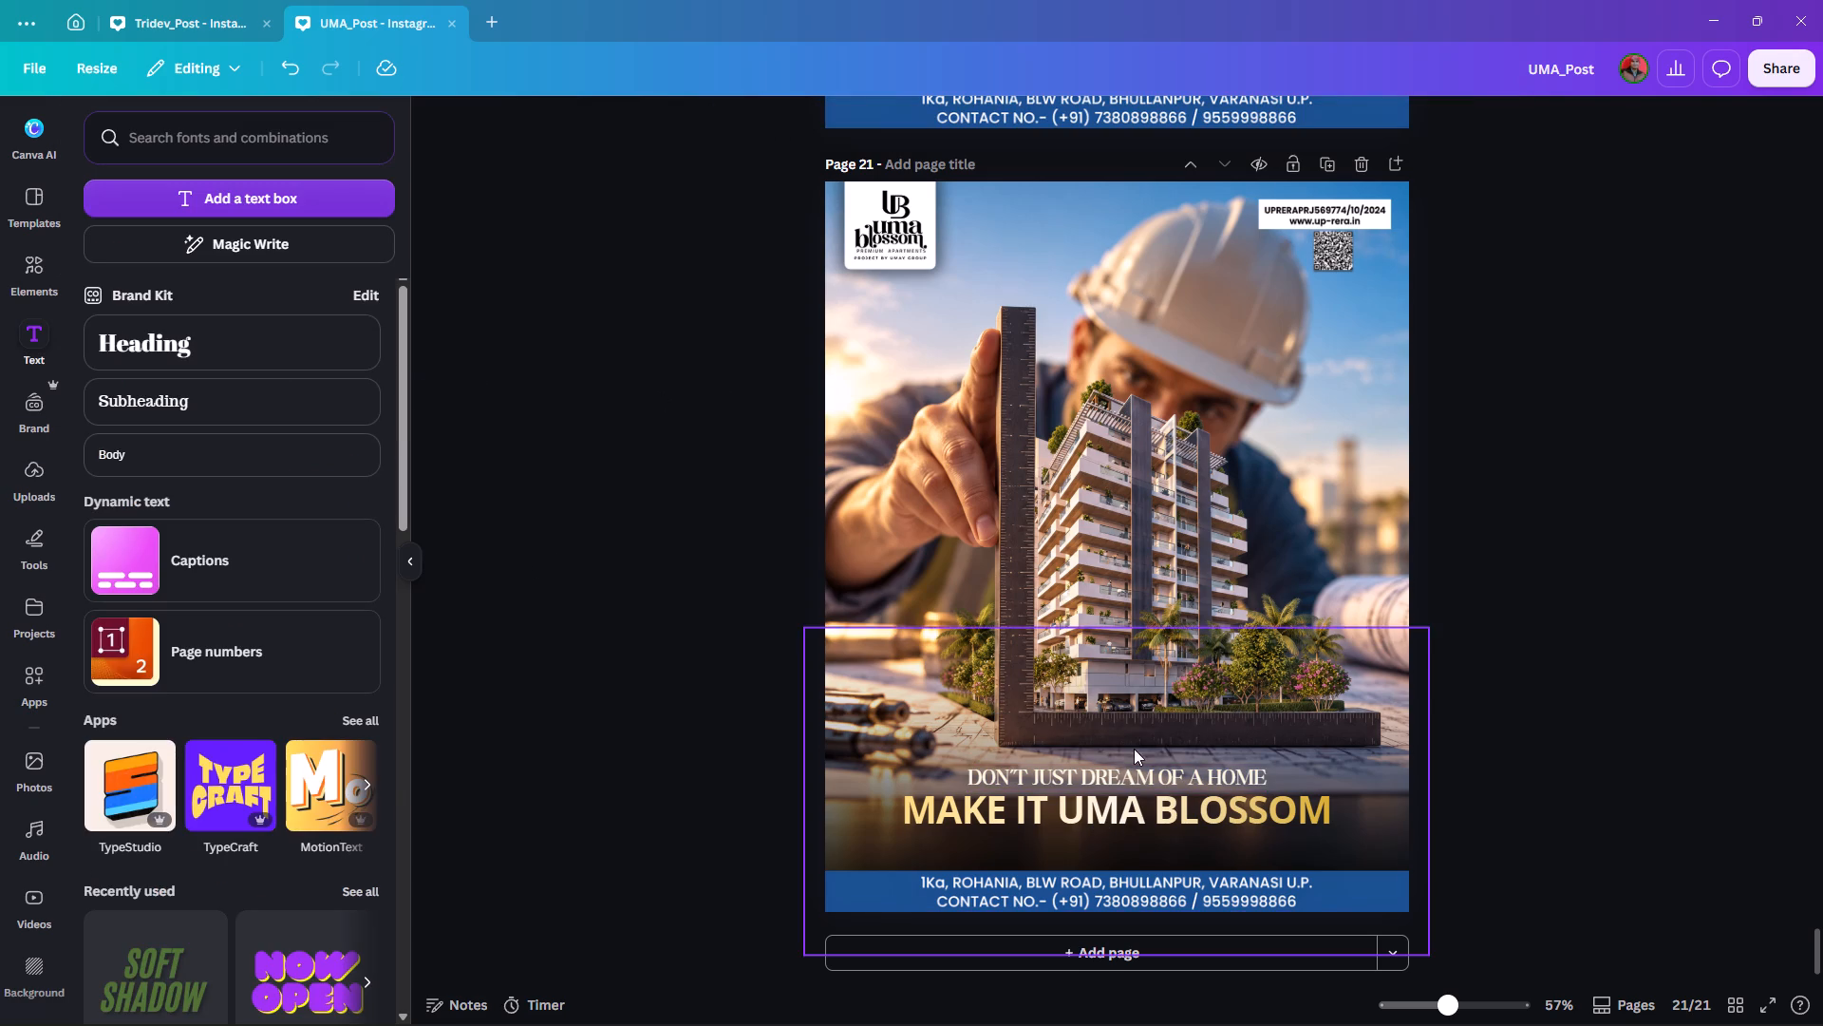
Widen the letter spacing of the "DON'T JUST DREAM OF A HOME" line to 122.
{"action": "left_click", "coordinate": [1119, 776]}
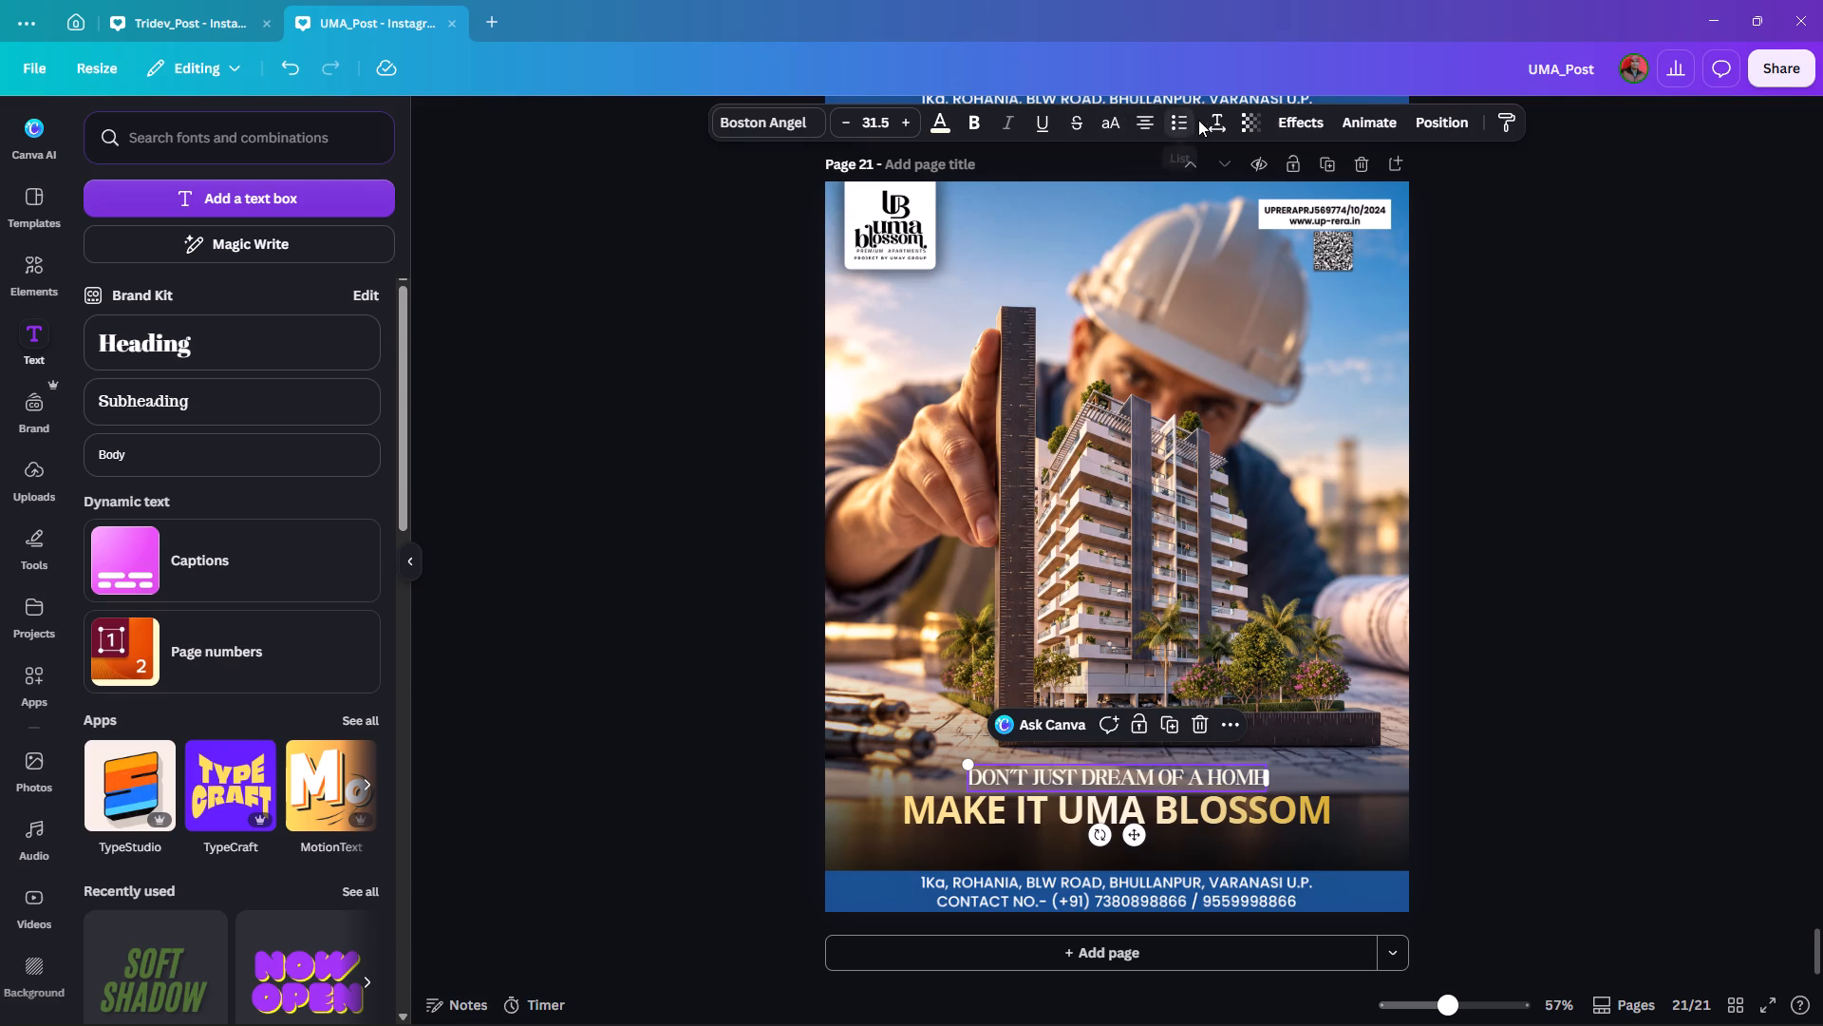
{"action": "left_click", "coordinate": [1210, 115]}
{"action": "left_click", "coordinate": [1161, 205]}
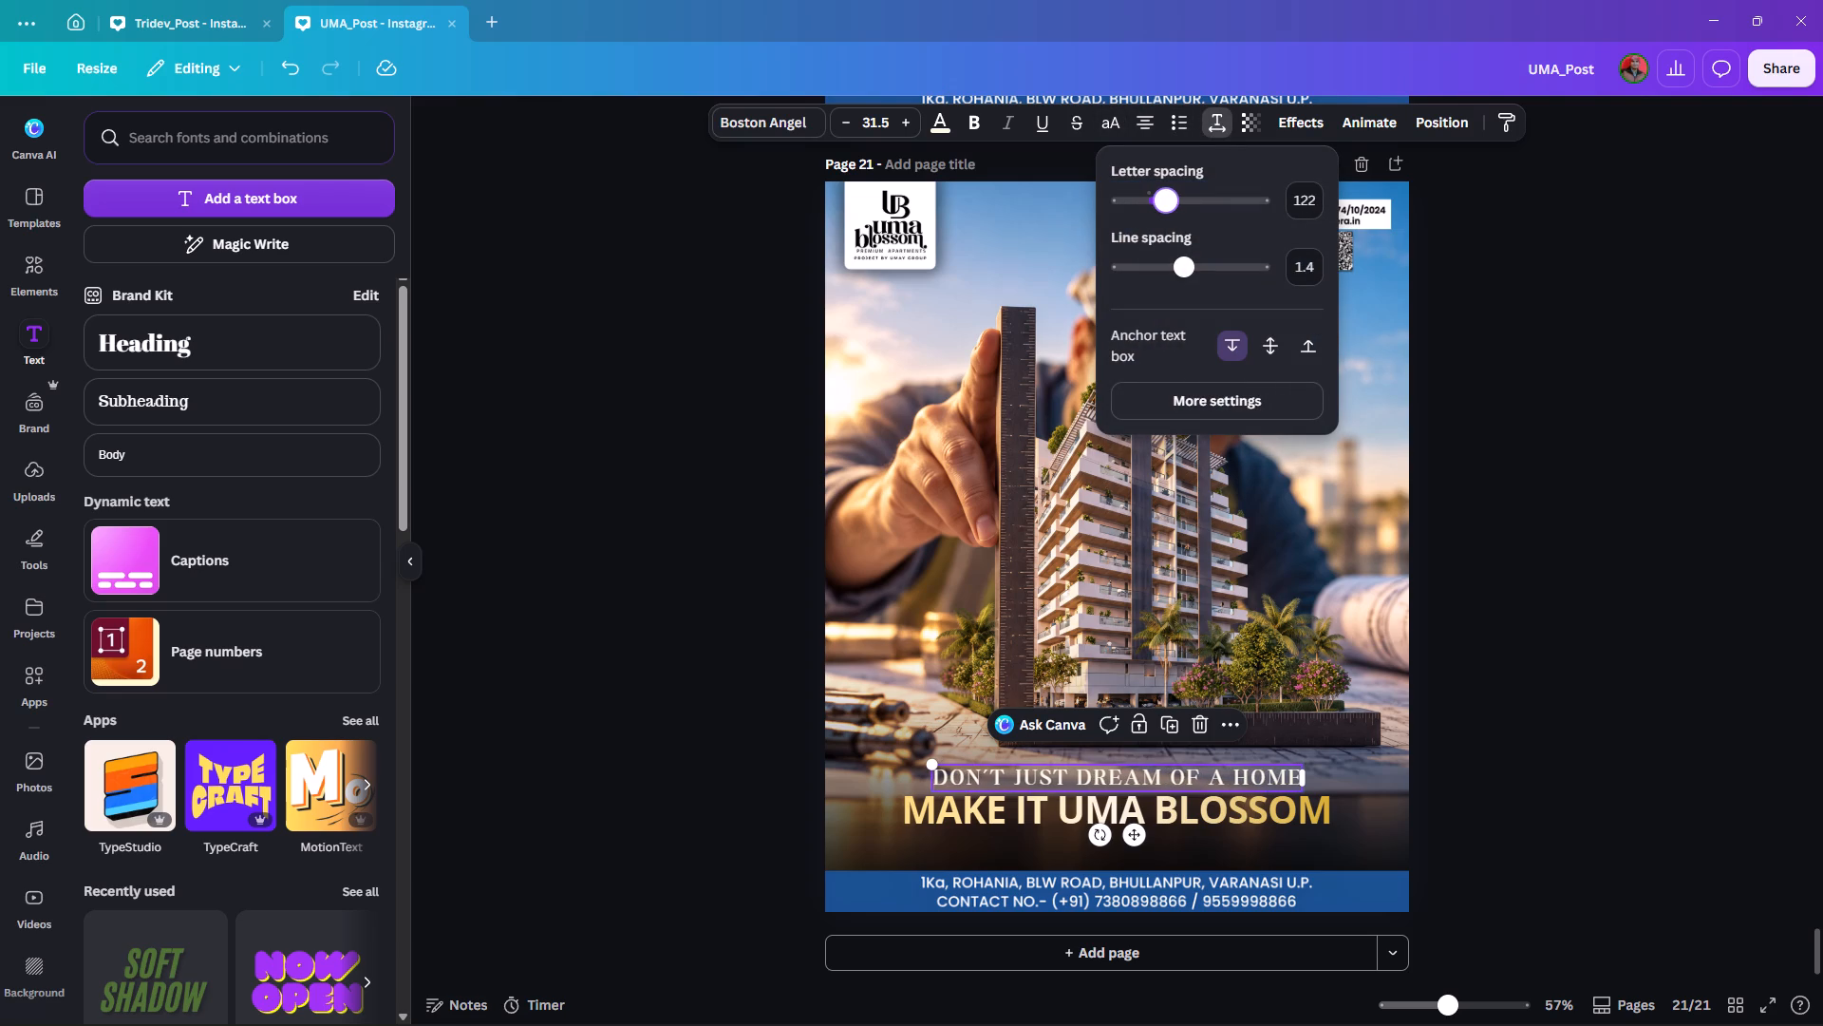
{"action": "double_click", "coordinate": [1651, 367]}
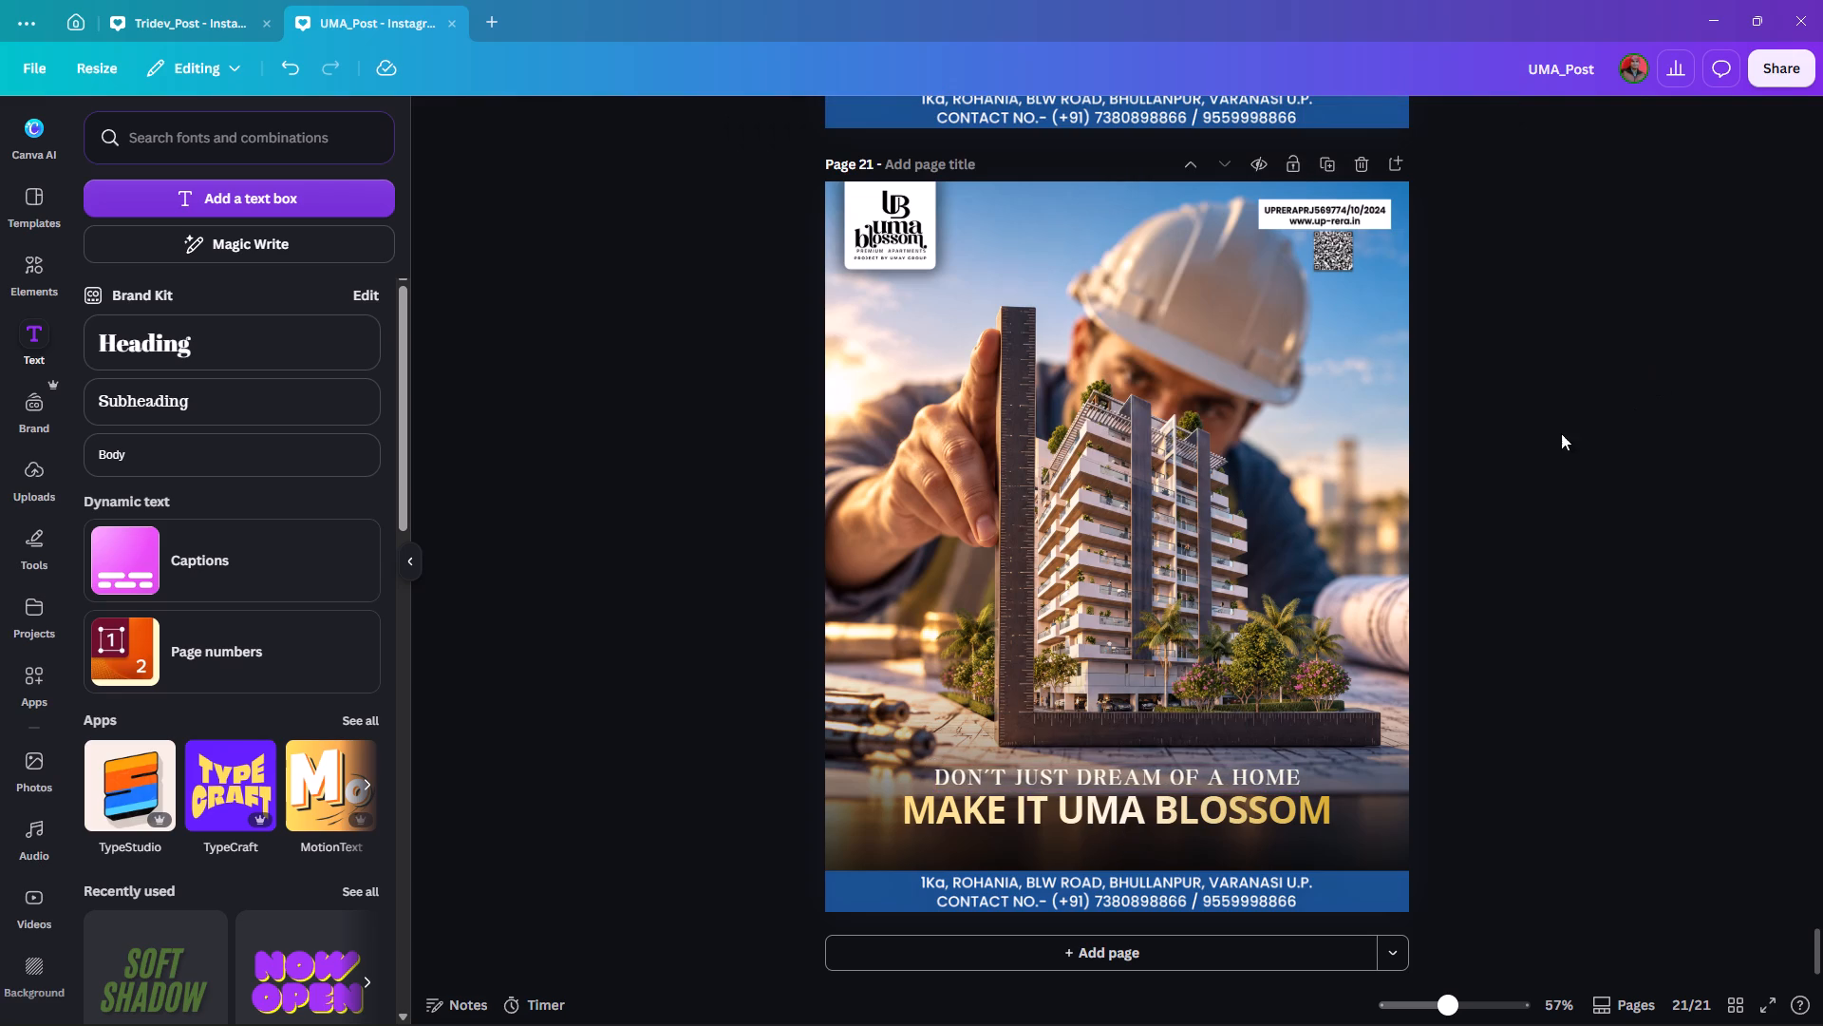
Scale both tagline lines up slightly together, bringing "MAKE IT UMA BLOSSOM" to font size 53.9.
{"action": "left_click", "coordinate": [1209, 769]}
{"action": "left_click", "coordinate": [1232, 804], "text": "shift"}
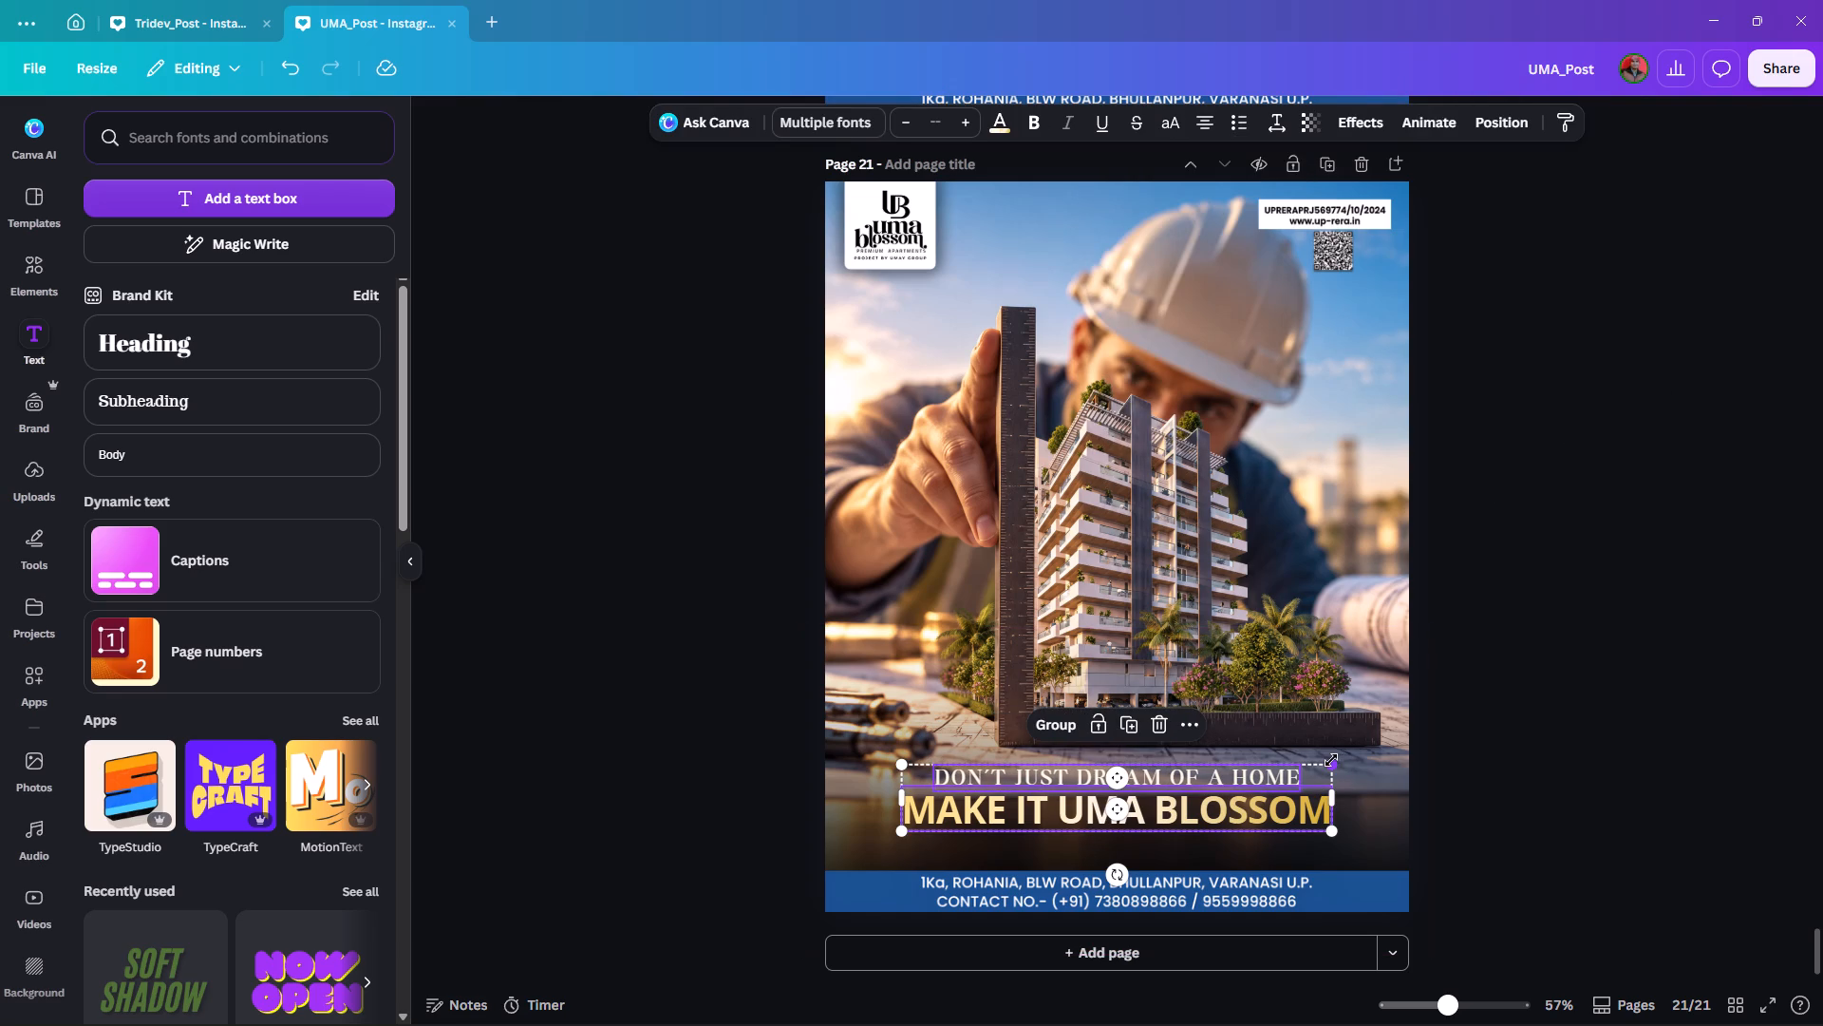
{"action": "left_click_drag", "start_coordinate": [1331, 760], "coordinate": [1333, 732], "text": "alt"}
{"action": "left_click", "coordinate": [1677, 678]}
Change the font of the "MAKE IT UMA BLOSSOM" line to League Spartan.
{"action": "left_click", "coordinate": [1259, 800]}
{"action": "left_click", "coordinate": [766, 116]}
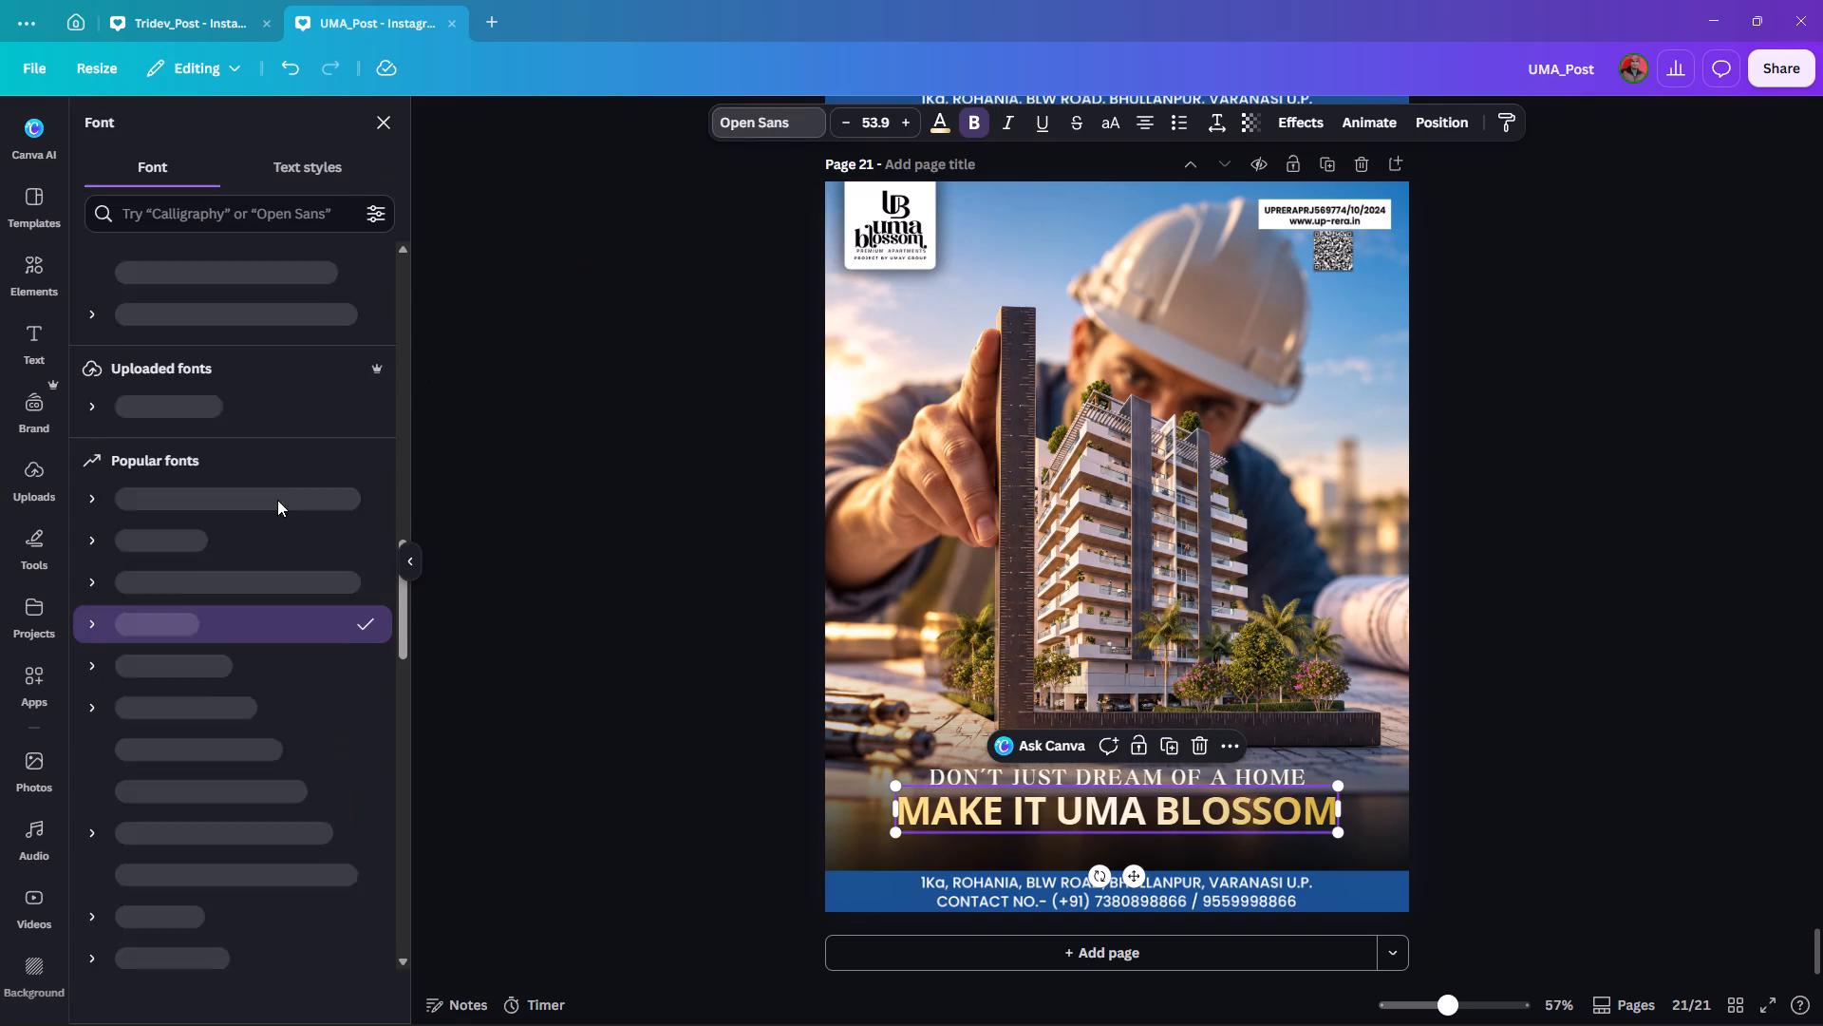
{"action": "left_click", "coordinate": [156, 787]}
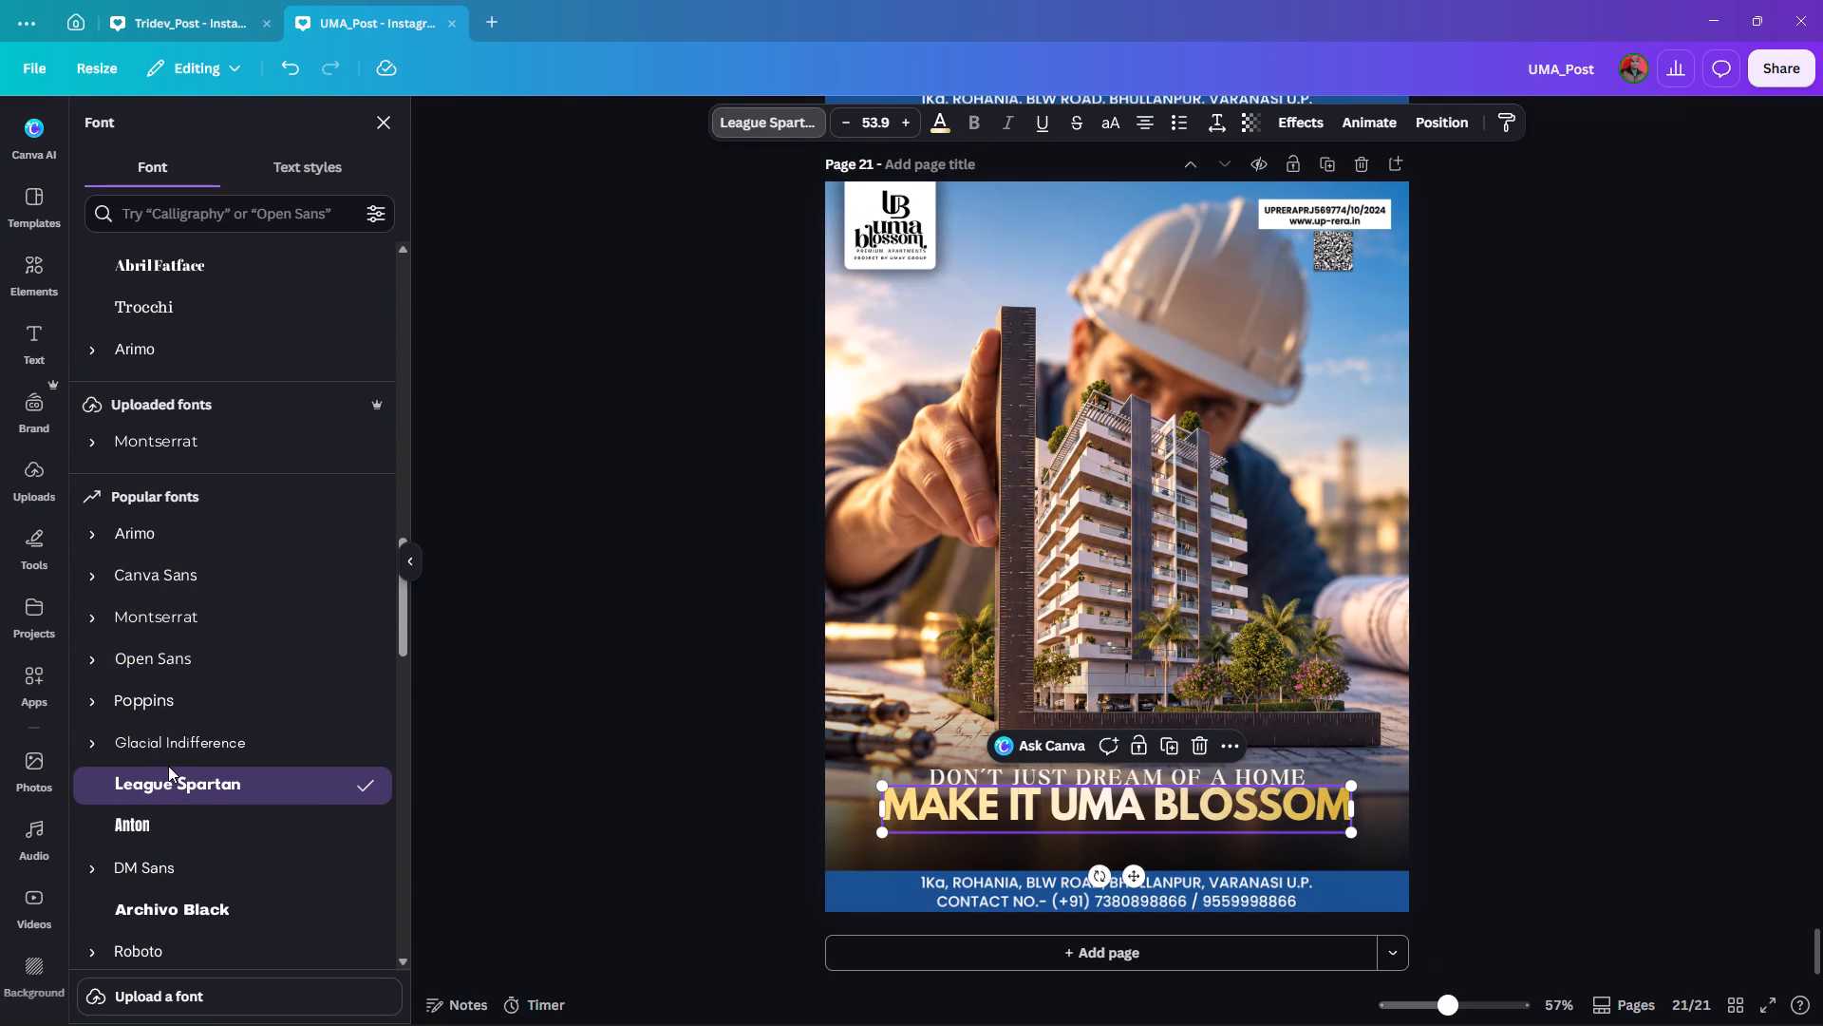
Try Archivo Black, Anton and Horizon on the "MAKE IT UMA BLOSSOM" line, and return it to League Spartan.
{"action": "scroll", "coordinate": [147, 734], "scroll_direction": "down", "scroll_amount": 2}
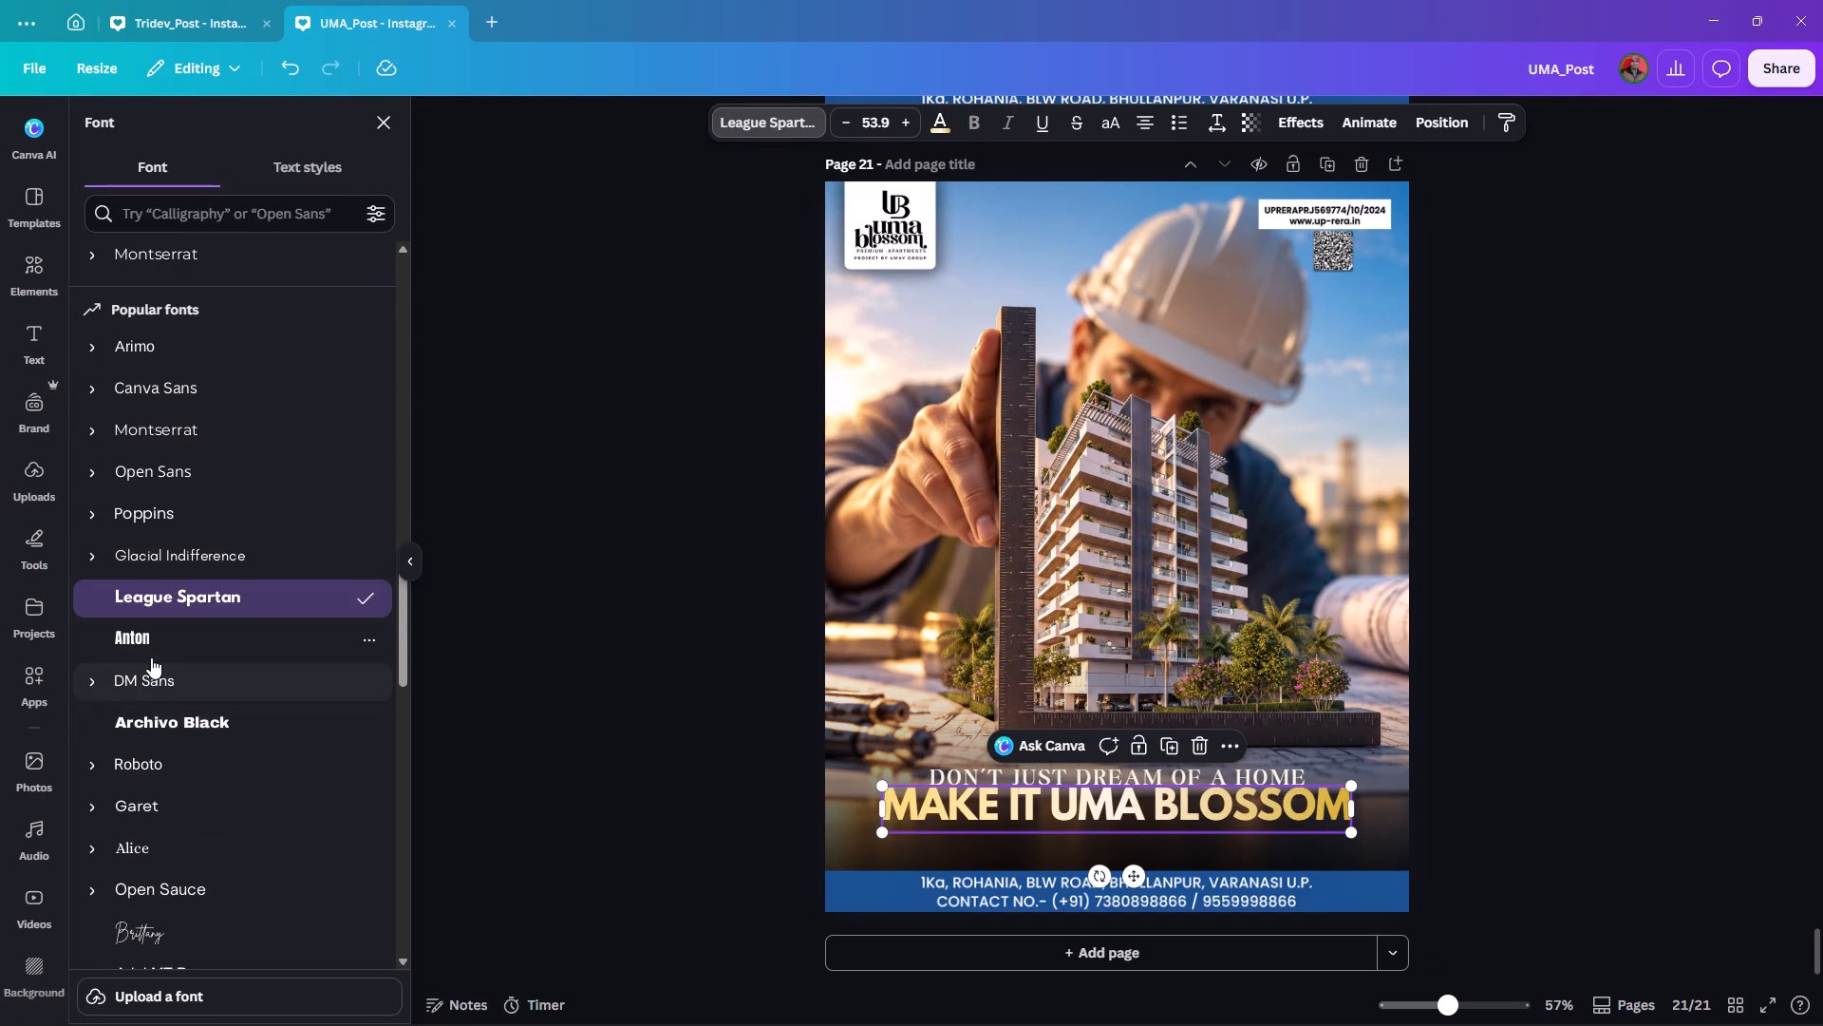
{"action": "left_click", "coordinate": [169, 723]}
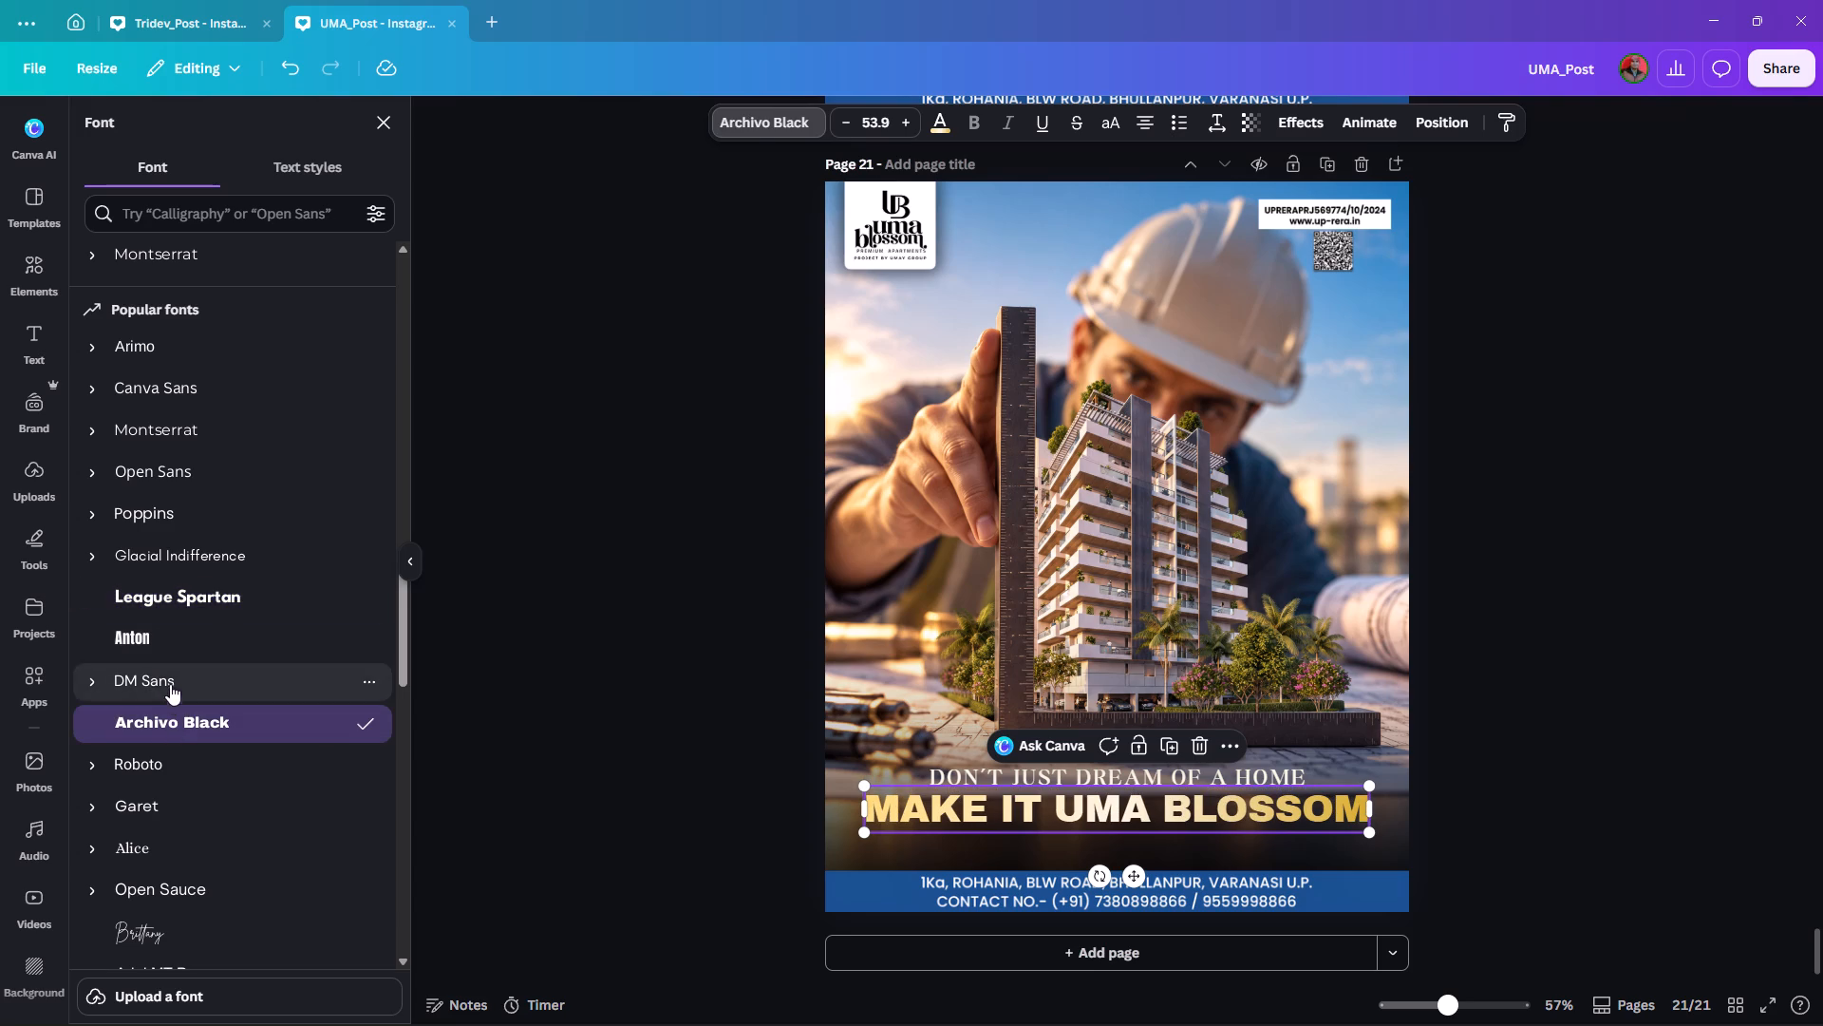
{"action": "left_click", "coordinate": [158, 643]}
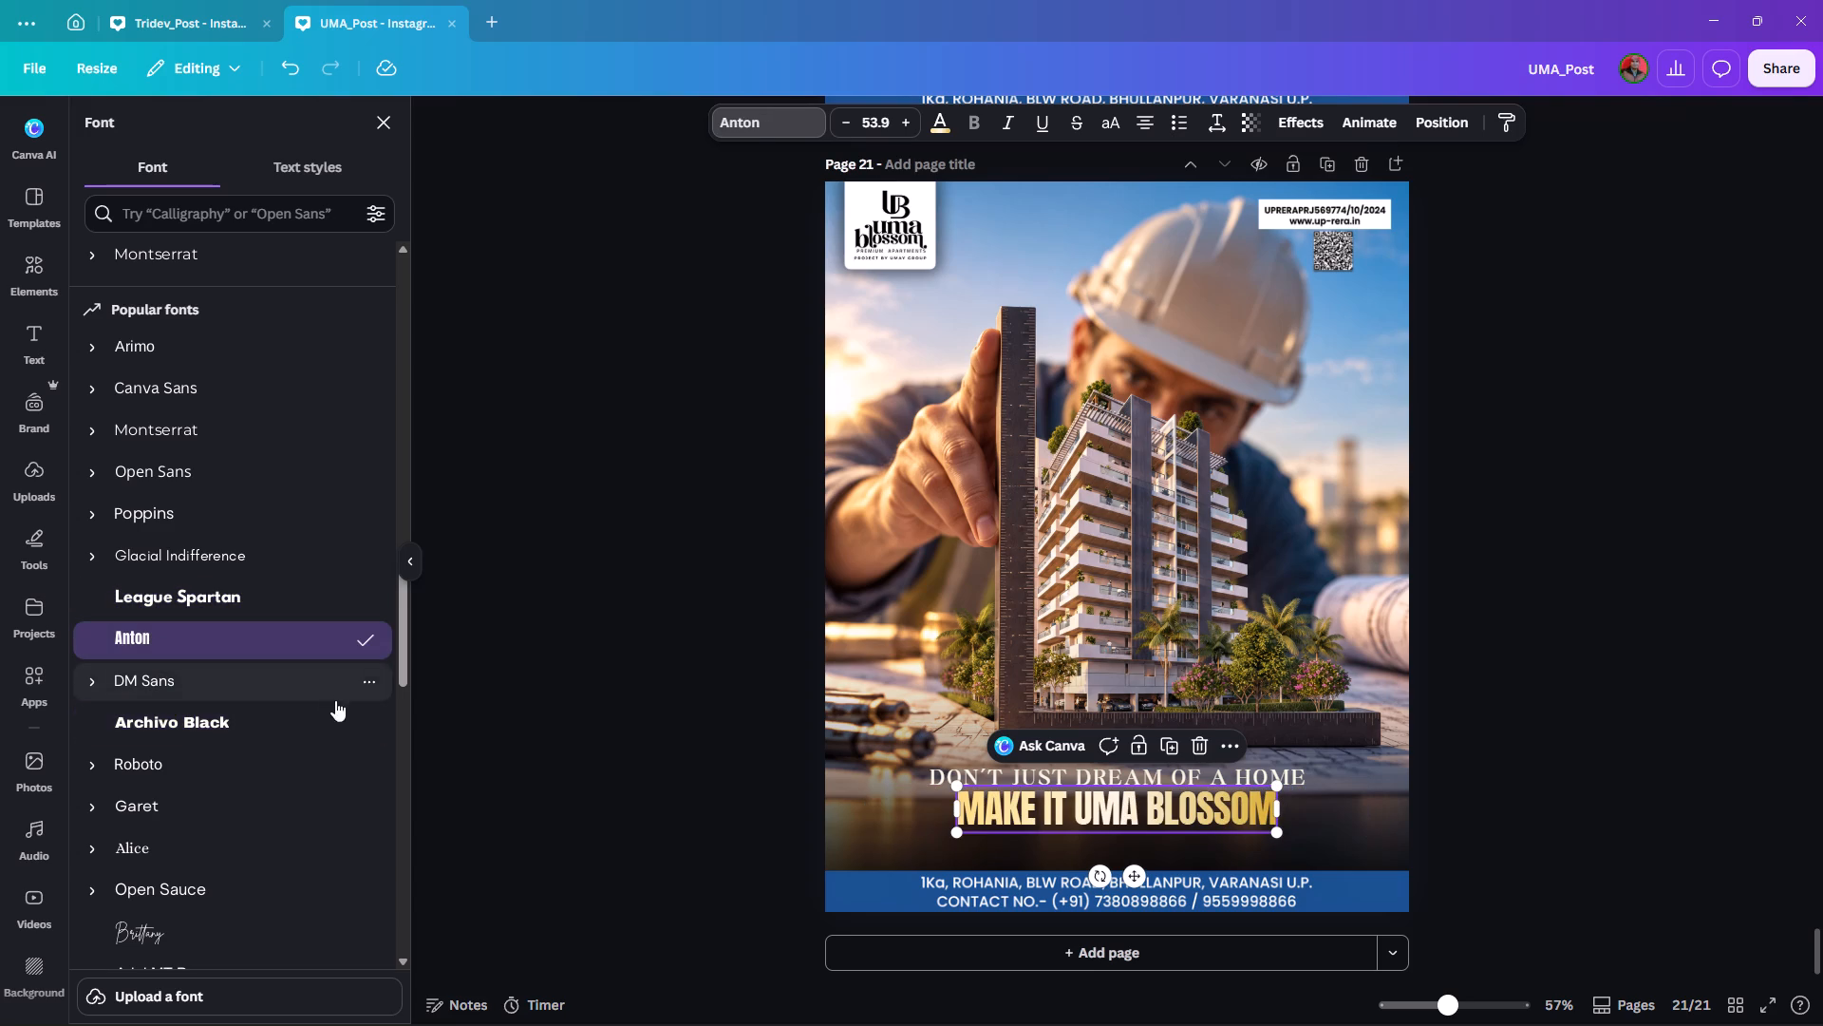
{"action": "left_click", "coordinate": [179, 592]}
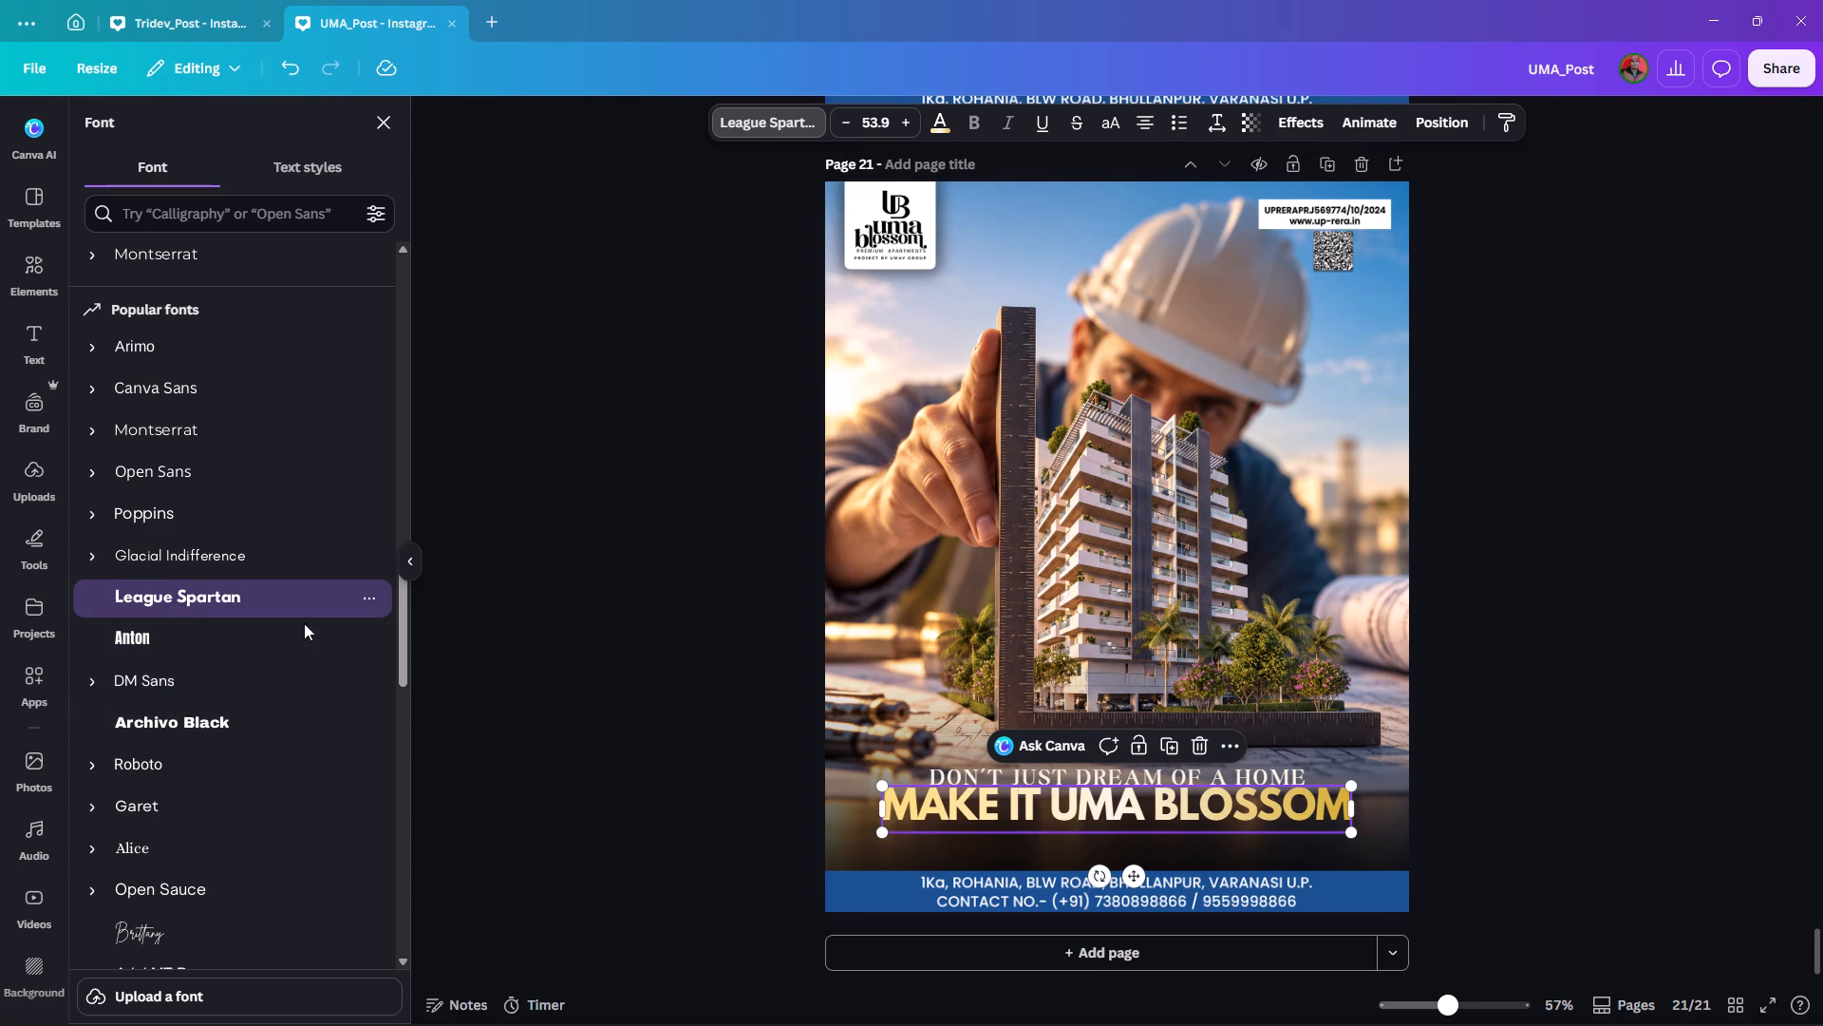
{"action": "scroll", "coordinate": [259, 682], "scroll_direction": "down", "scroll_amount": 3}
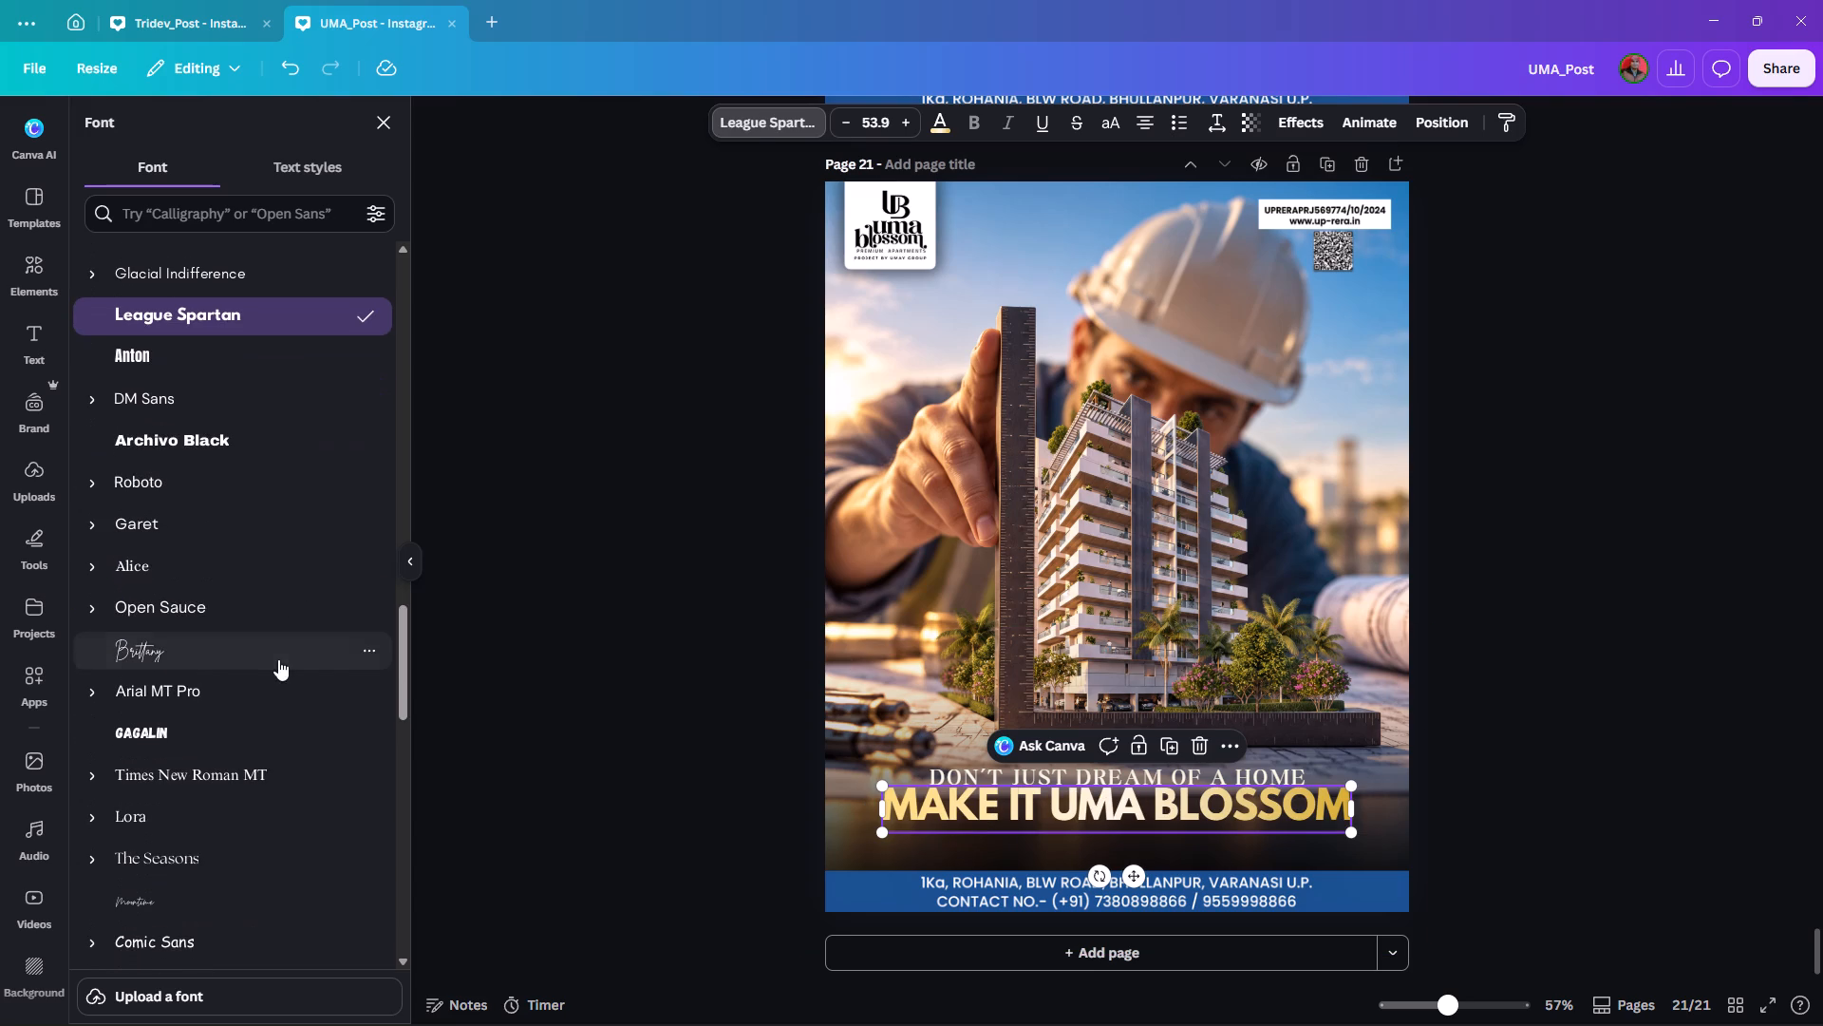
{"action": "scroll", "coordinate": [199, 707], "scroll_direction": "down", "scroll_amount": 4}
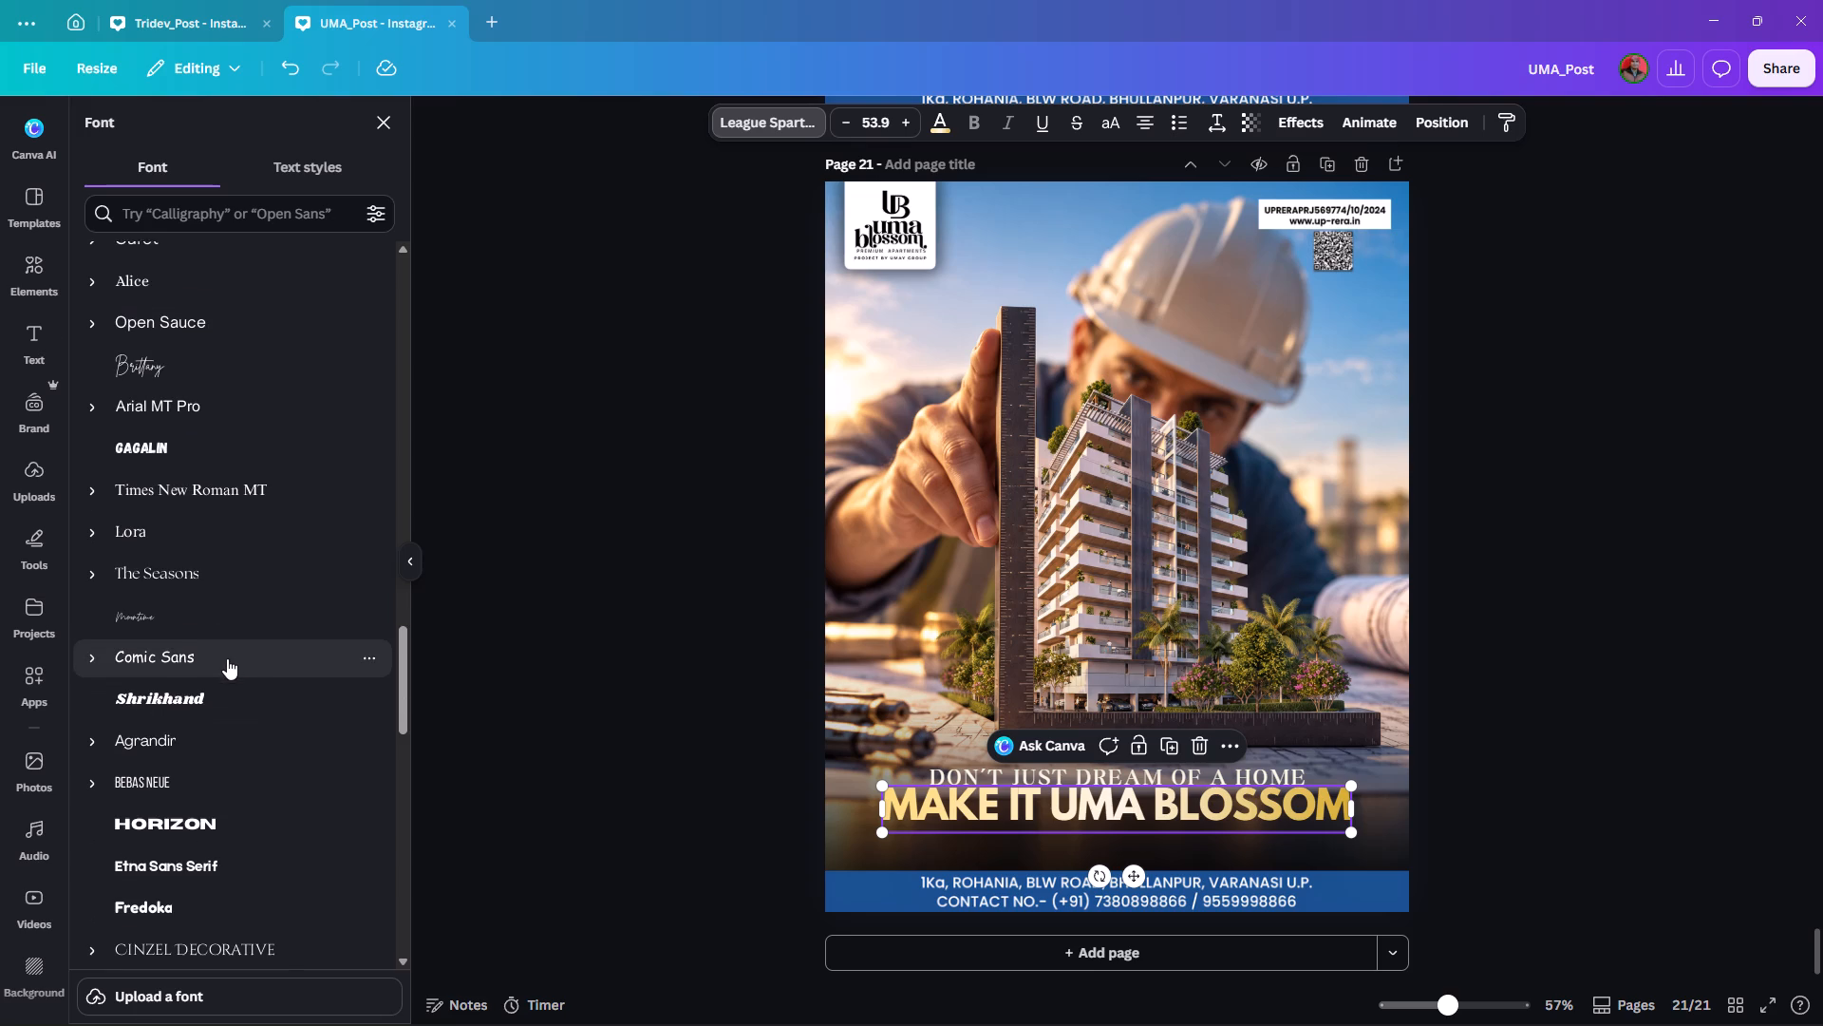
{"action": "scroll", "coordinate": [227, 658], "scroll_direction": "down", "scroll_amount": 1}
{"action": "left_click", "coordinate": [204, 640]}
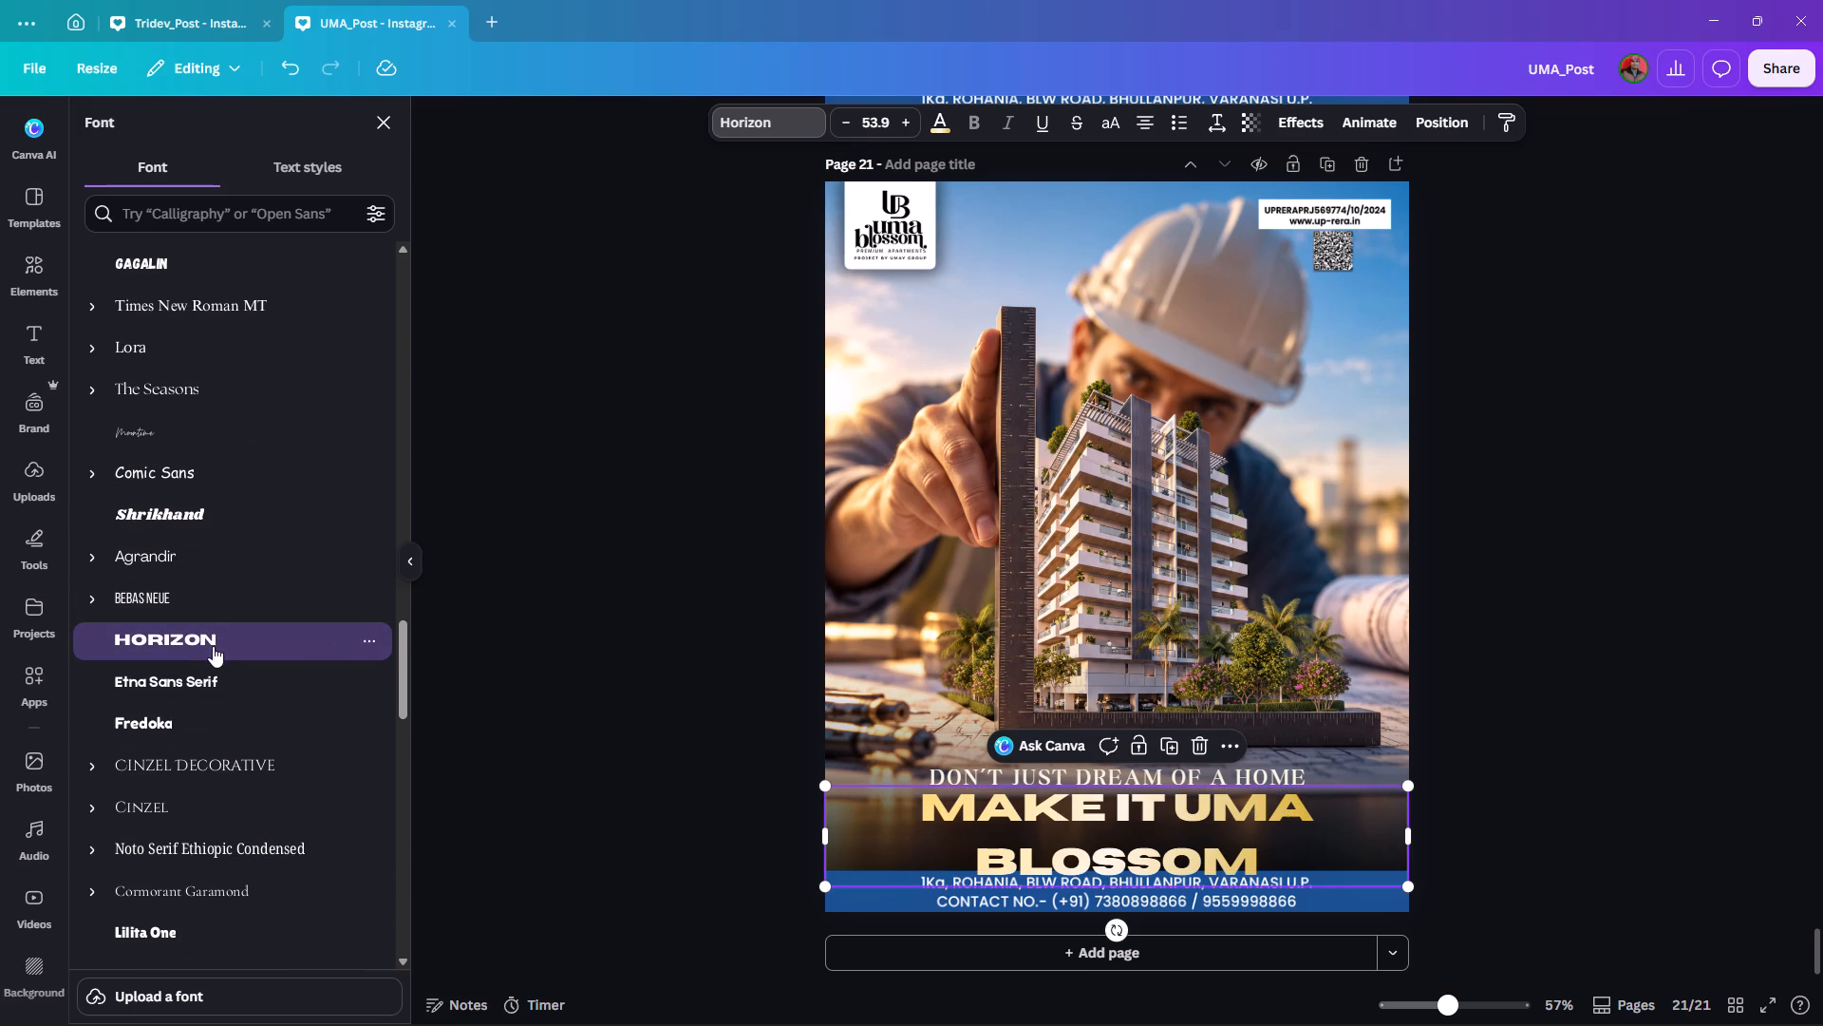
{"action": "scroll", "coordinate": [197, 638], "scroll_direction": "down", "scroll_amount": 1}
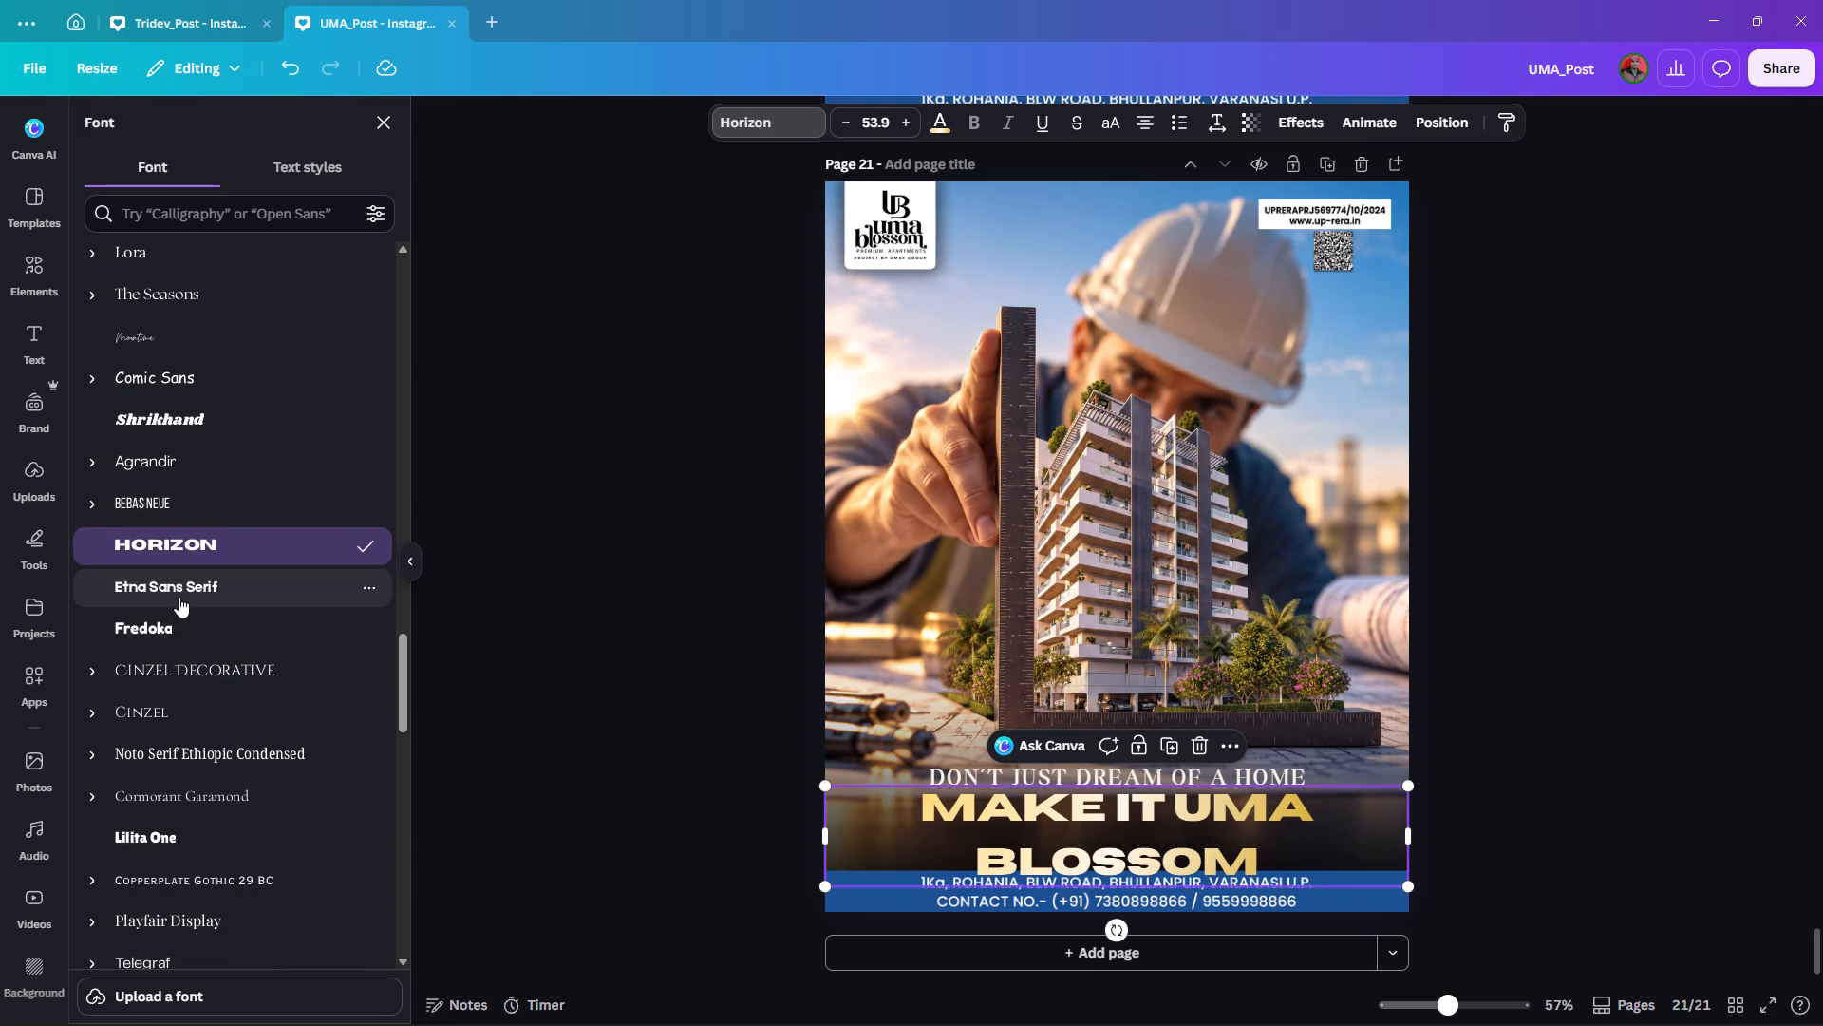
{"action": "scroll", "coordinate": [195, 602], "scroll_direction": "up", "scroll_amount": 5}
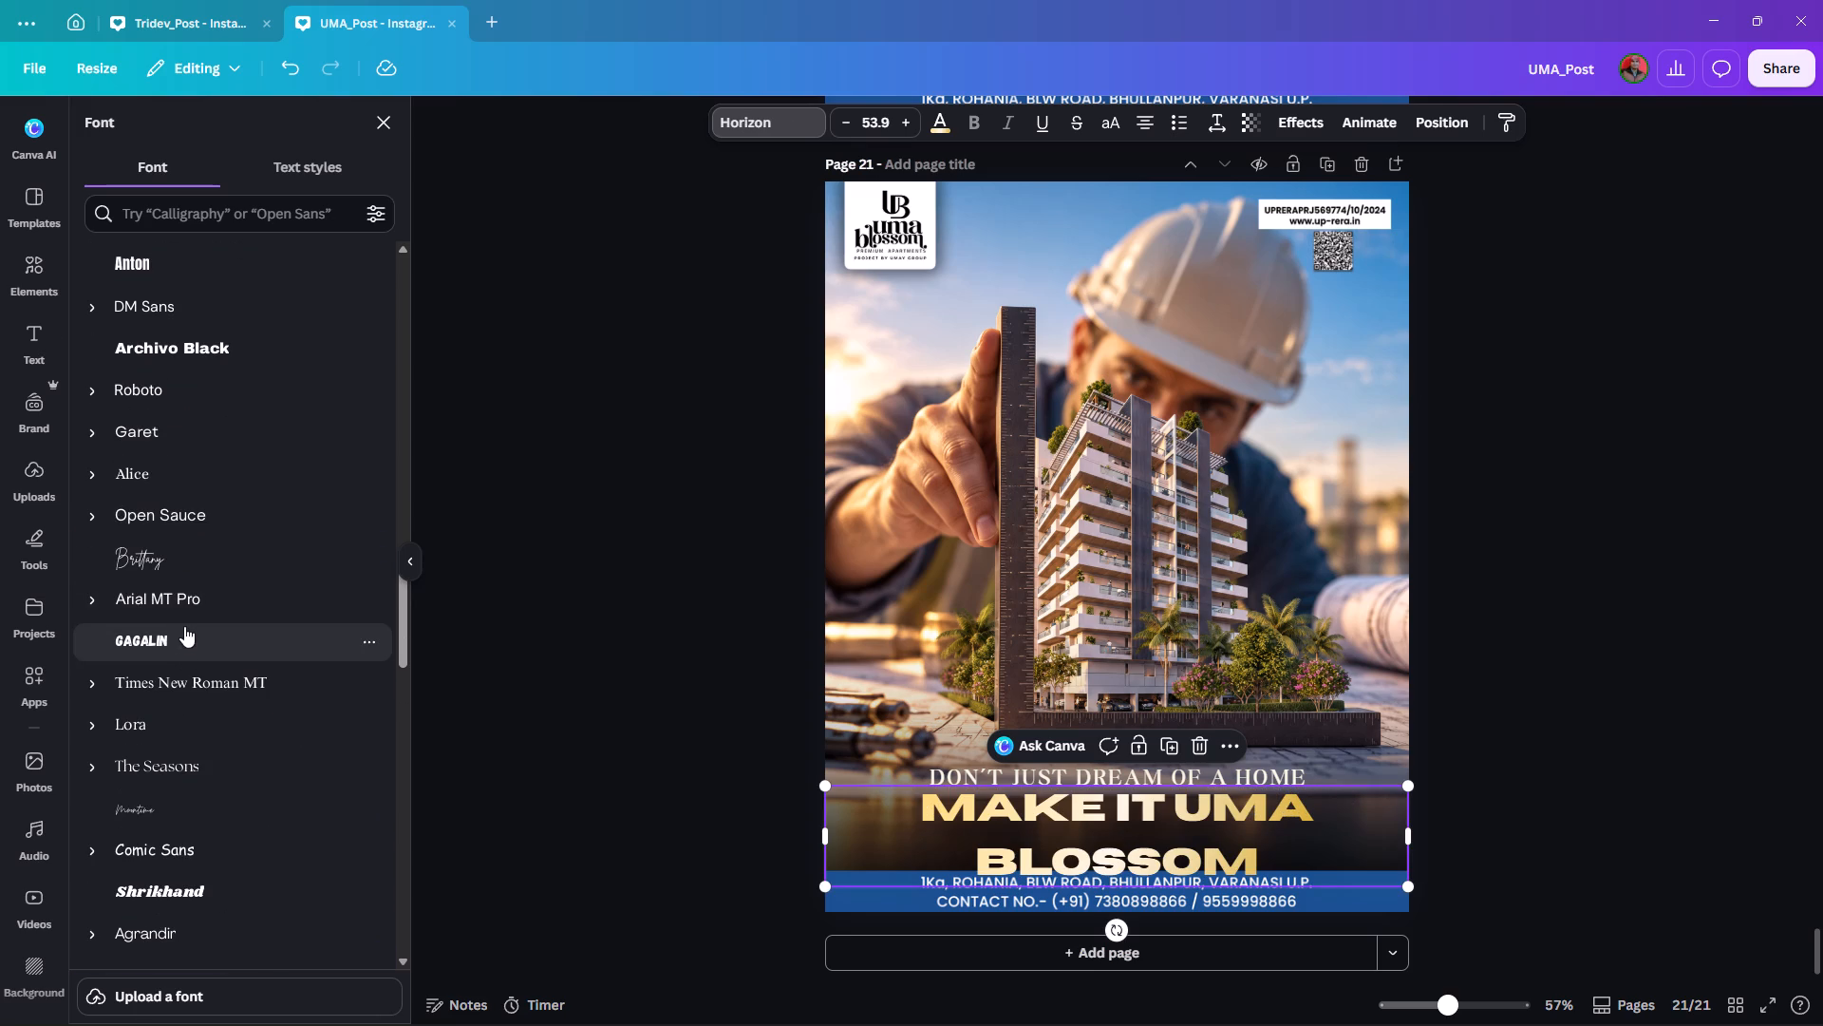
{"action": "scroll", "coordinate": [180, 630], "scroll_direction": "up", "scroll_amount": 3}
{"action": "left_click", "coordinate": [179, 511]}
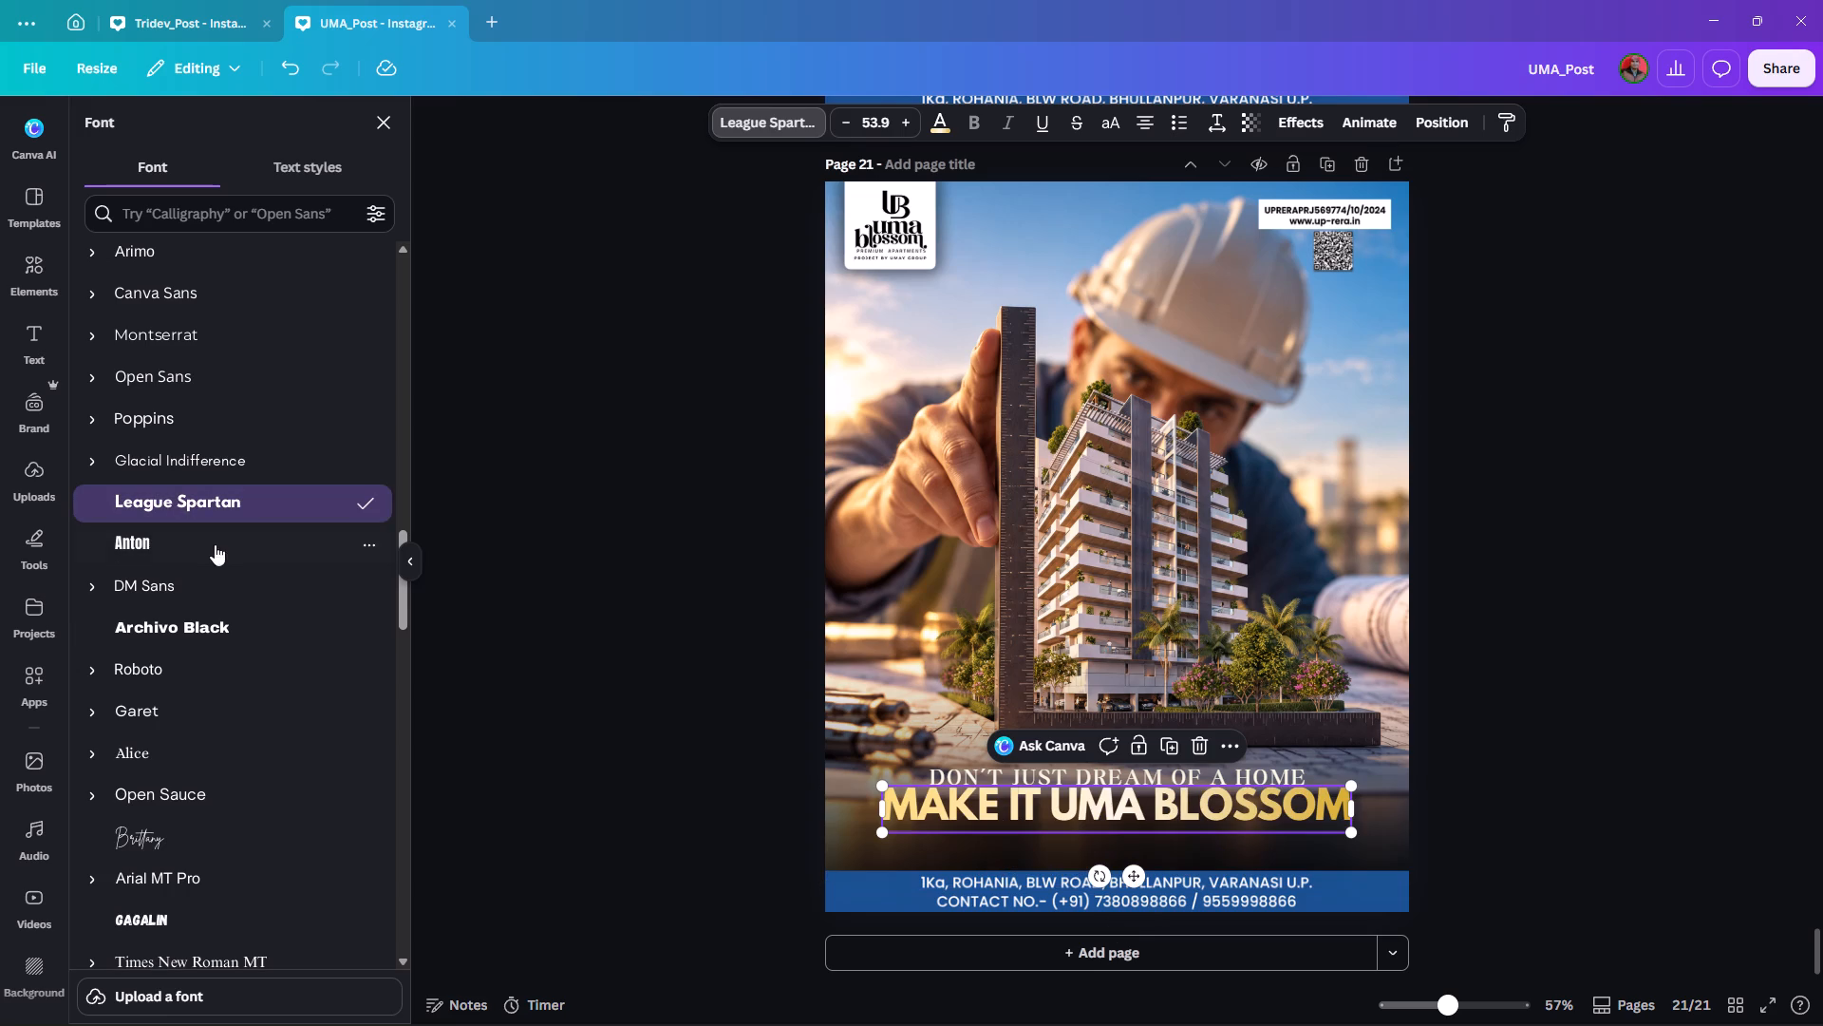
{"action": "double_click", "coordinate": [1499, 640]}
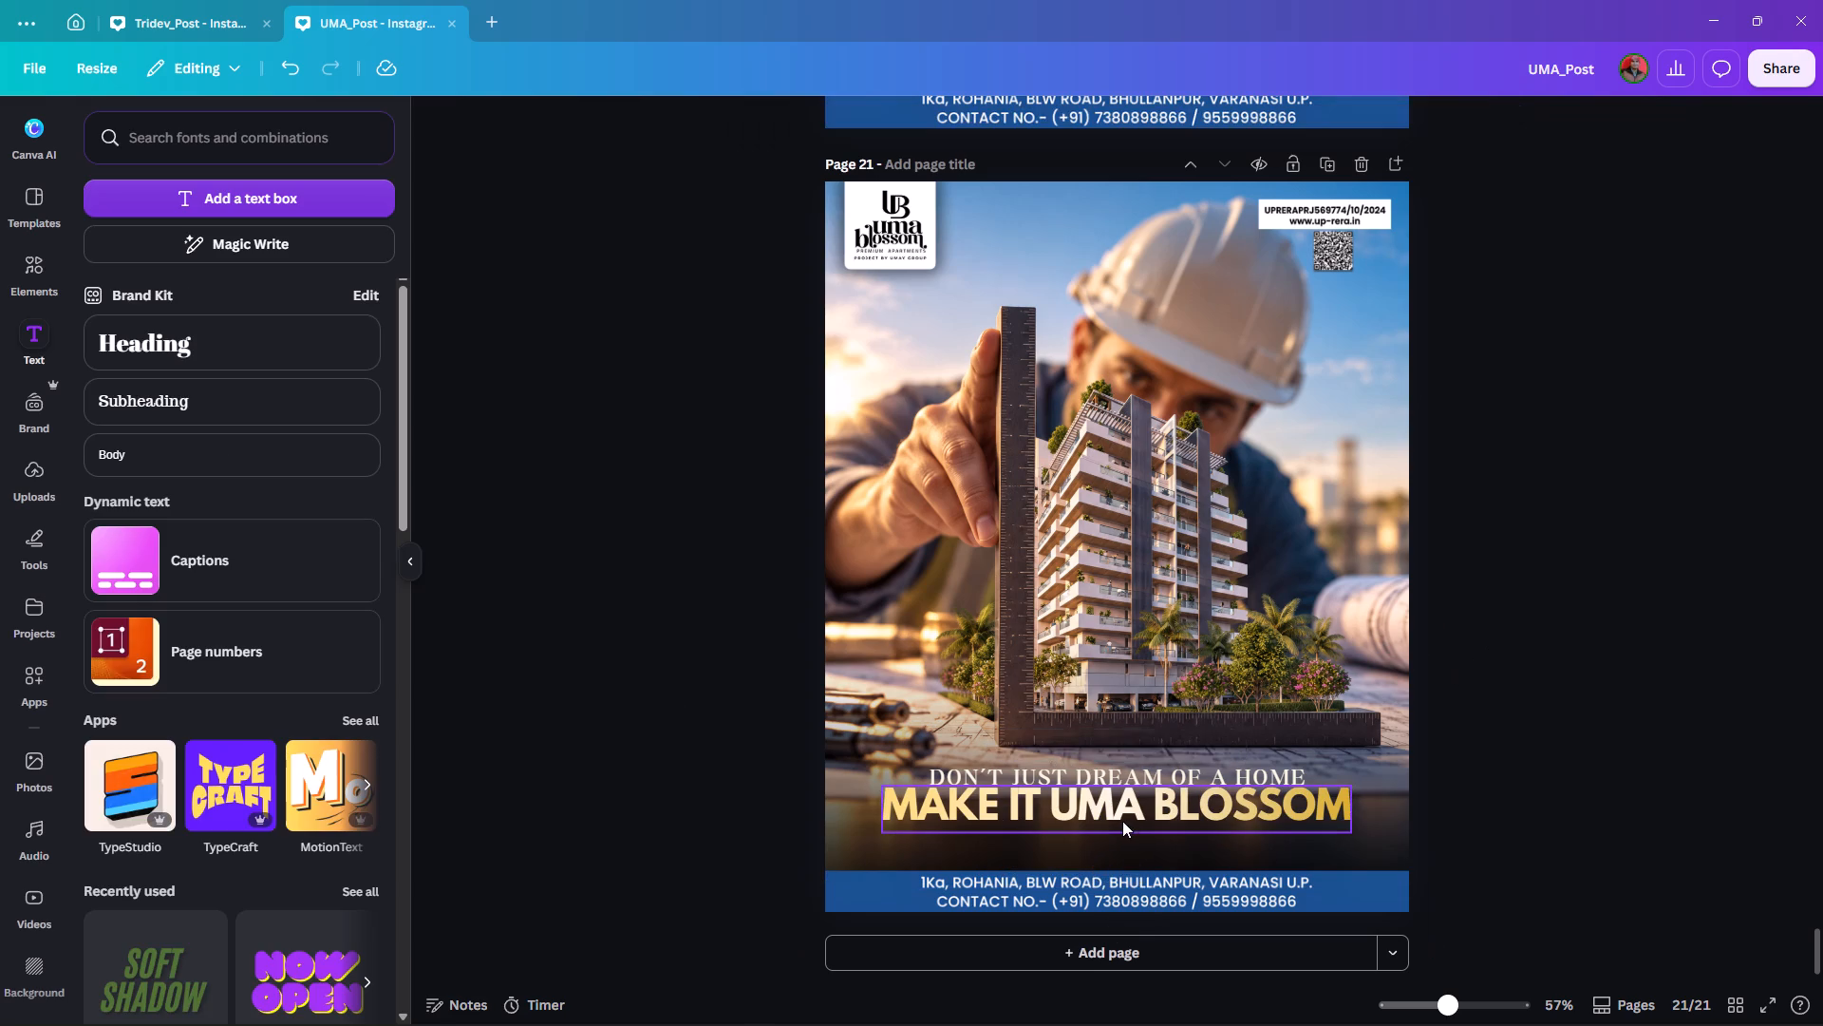
Set the letter spacing of the "MAKE IT UMA BLOSSOM" line to 0.
{"action": "left_click", "coordinate": [1122, 821]}
{"action": "left_click", "coordinate": [1216, 131]}
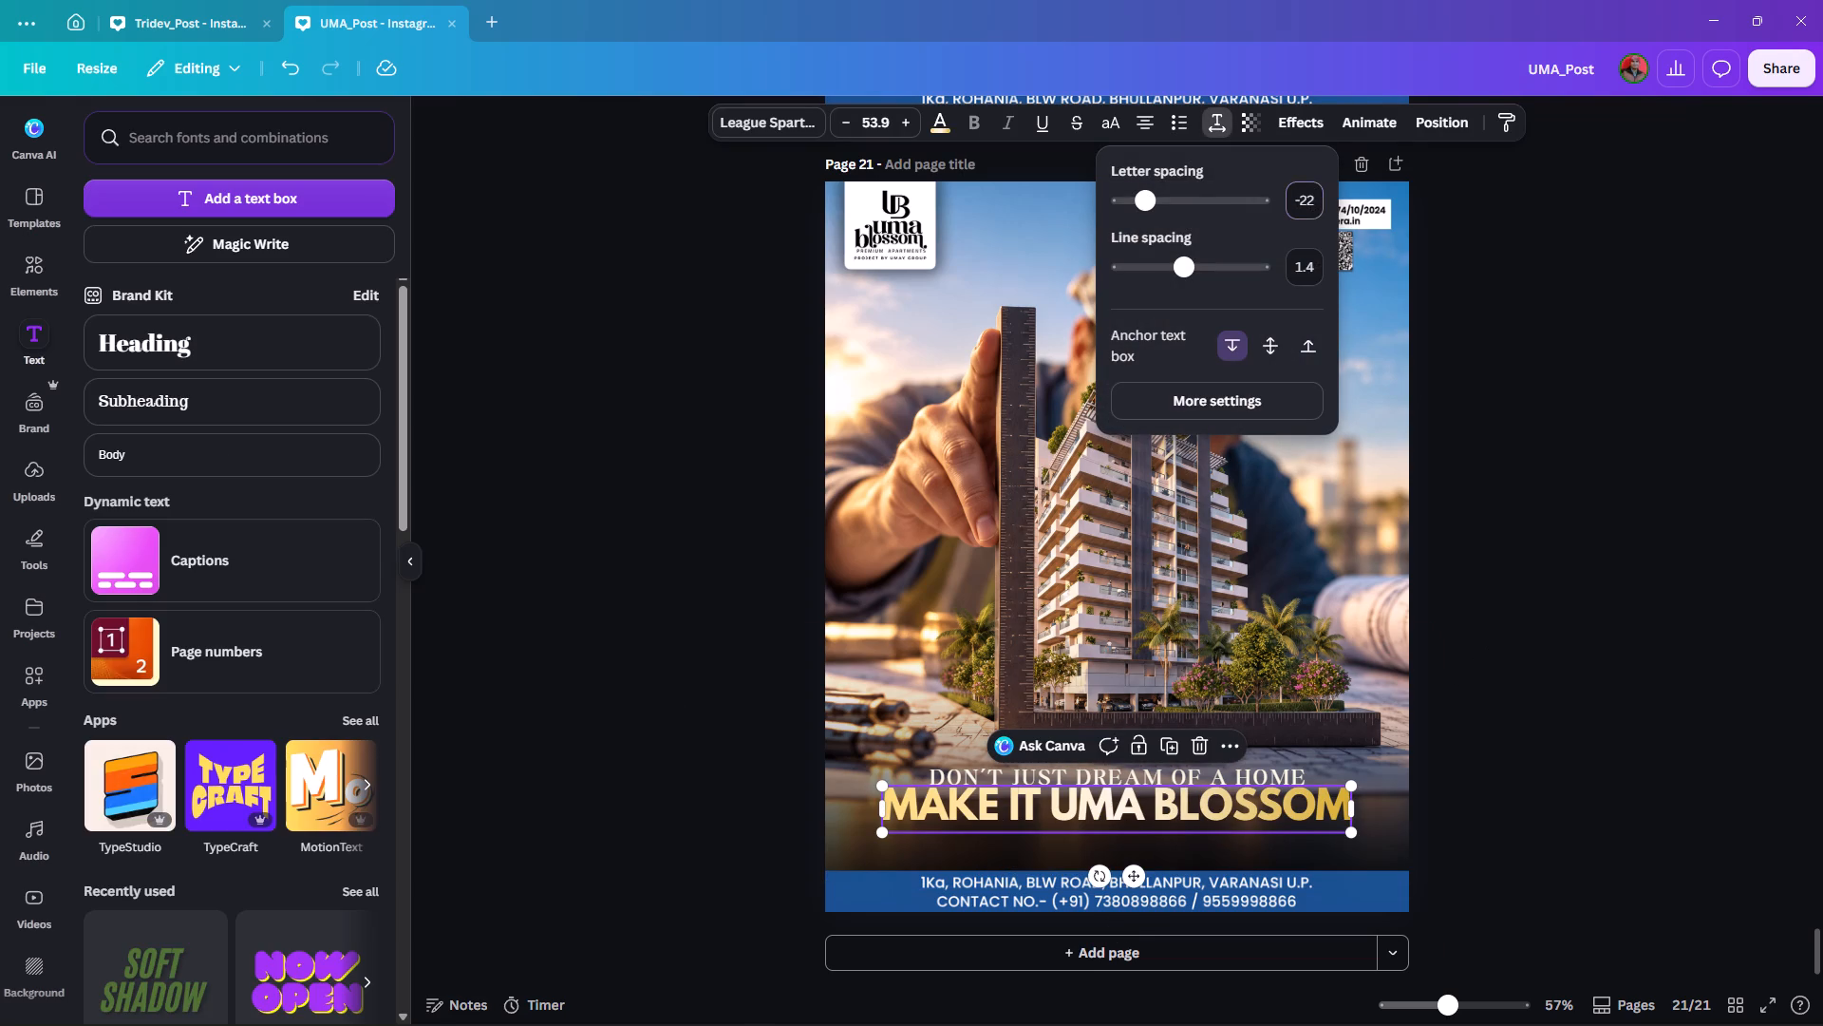
{"action": "left_click", "coordinate": [1305, 201]}
{"action": "key", "text": "0"}
{"action": "key", "text": "Return"}
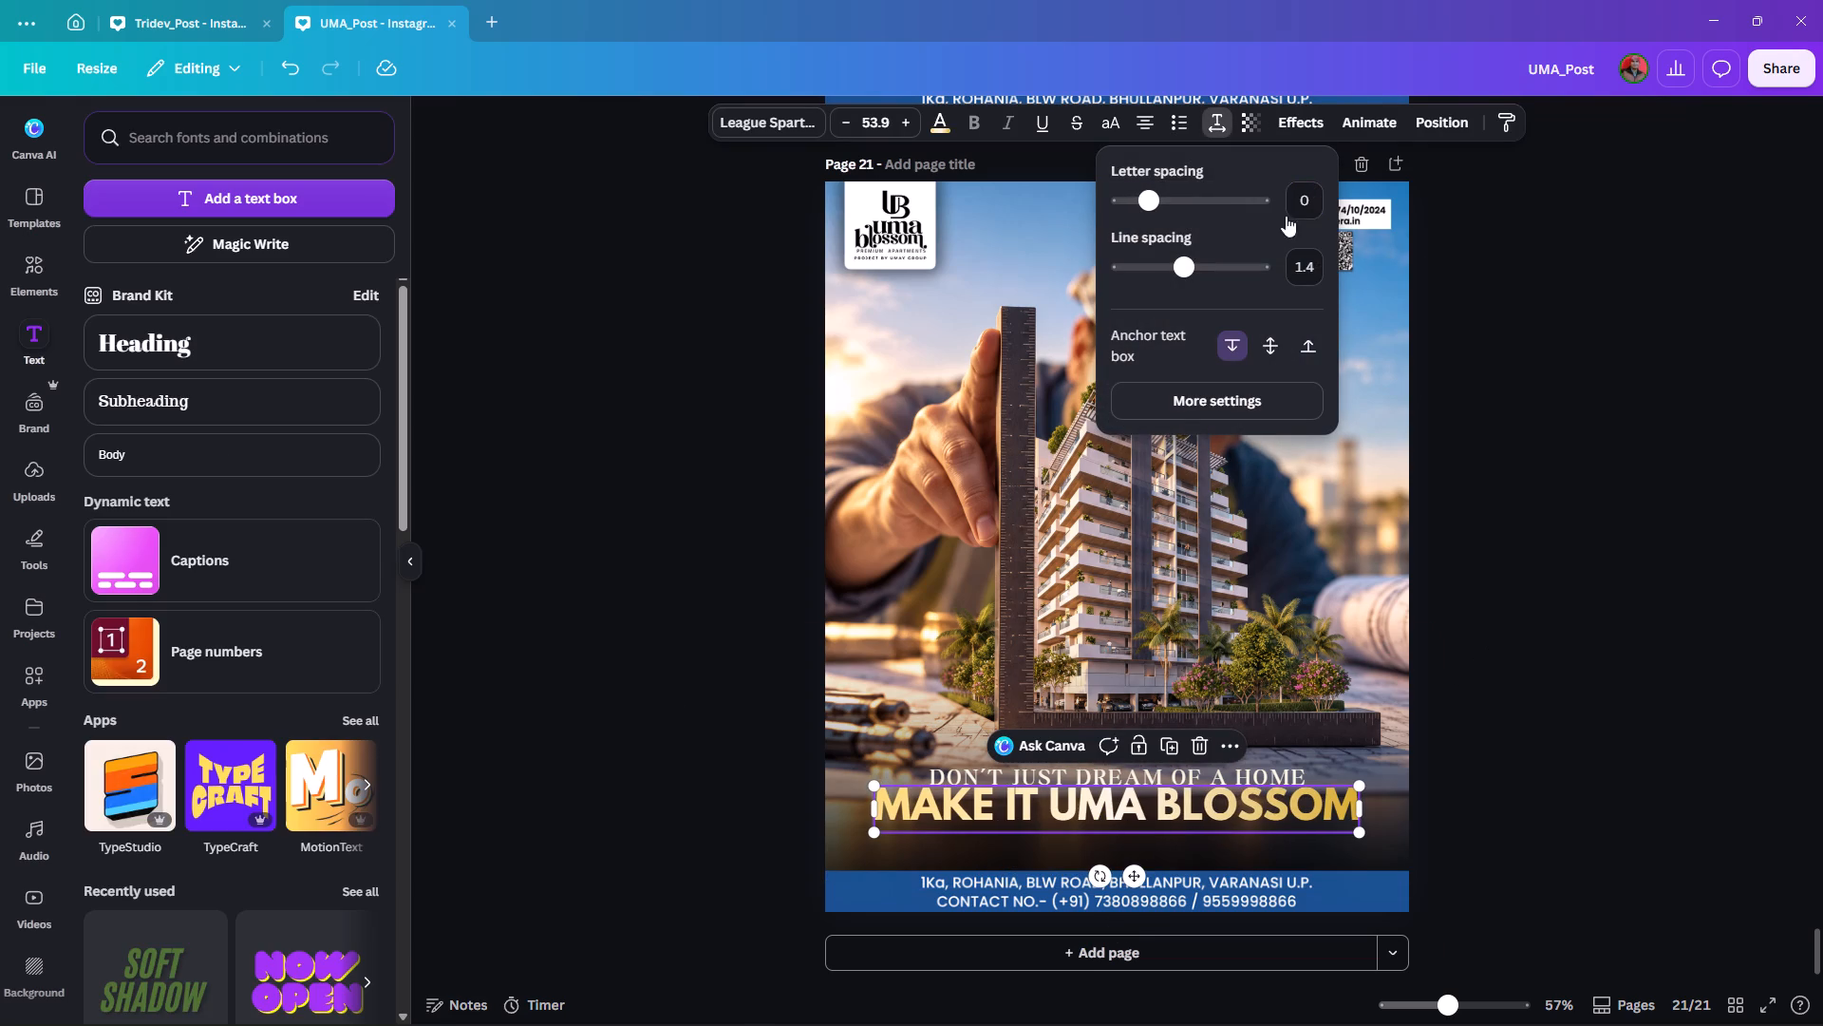
{"action": "double_click", "coordinate": [1515, 271]}
Nudge the "DON'T JUST DREAM OF A HOME" line slightly upward, away from the line below it.
{"action": "left_click", "coordinate": [1171, 774]}
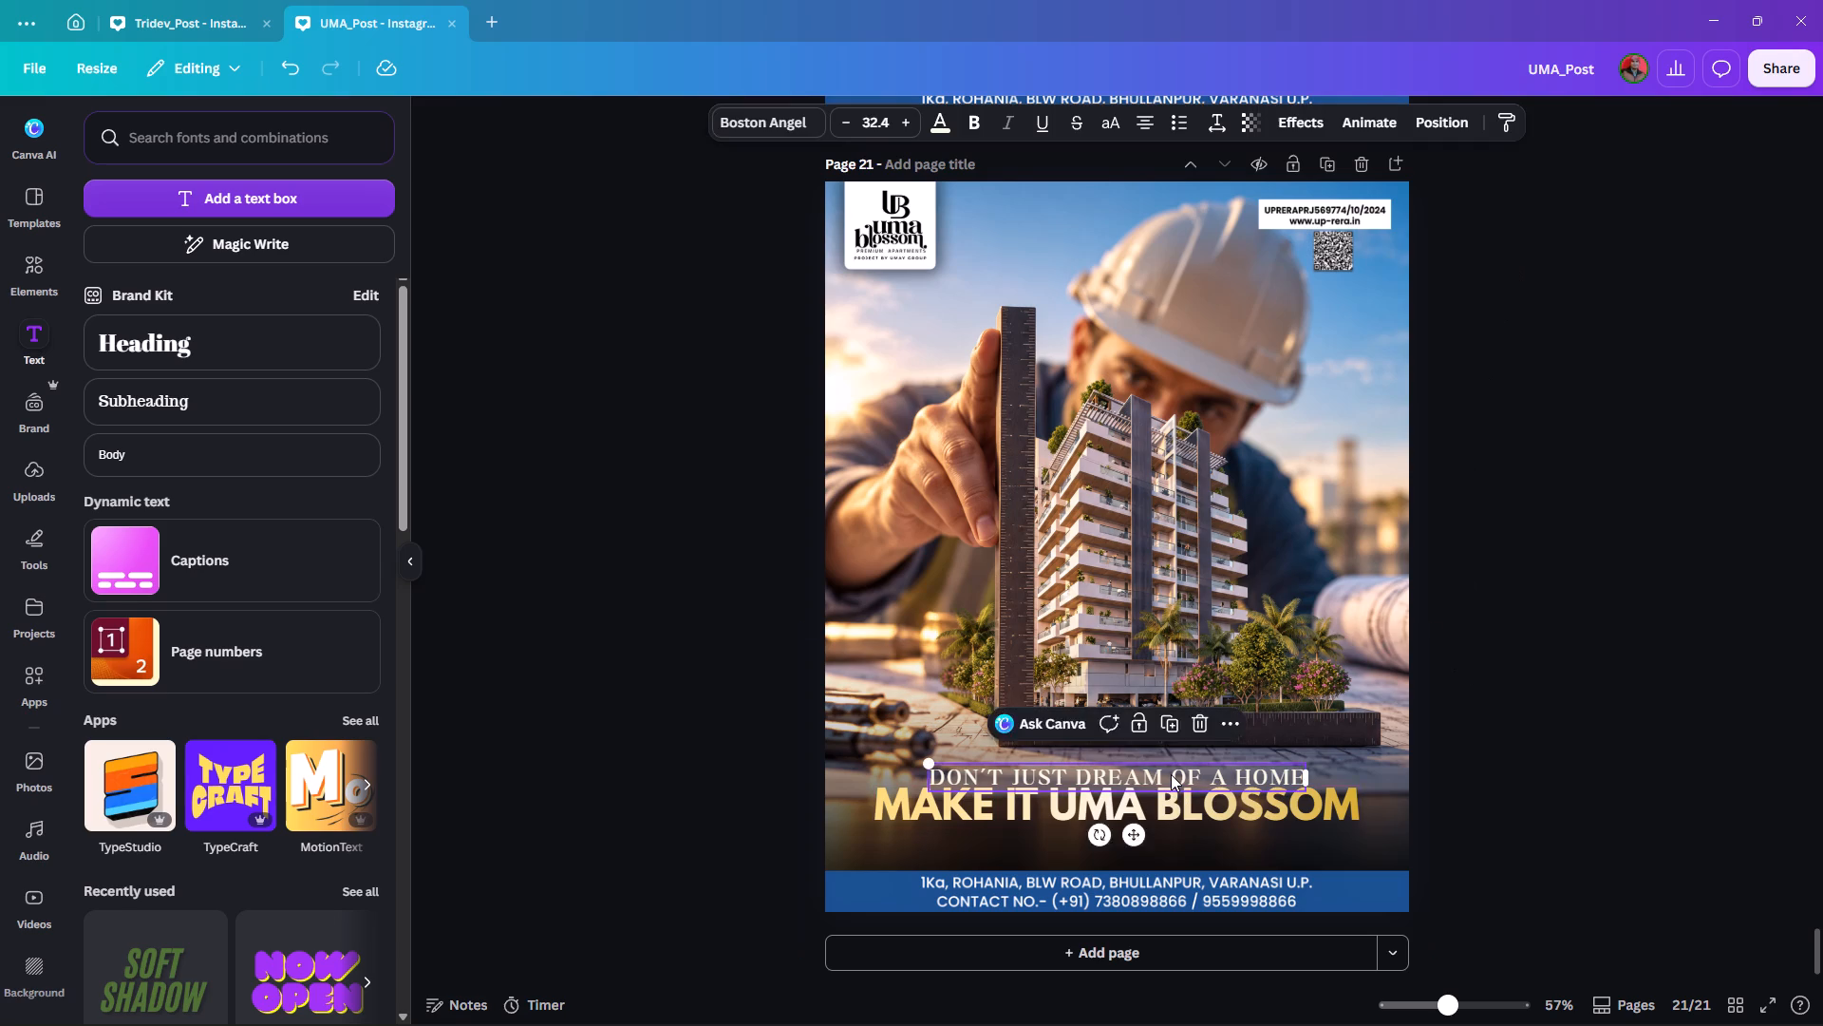
{"action": "key", "text": "Up"}
{"action": "key", "text": "Up"}
{"action": "key", "text": "Up"}
{"action": "left_click", "coordinate": [1559, 687]}
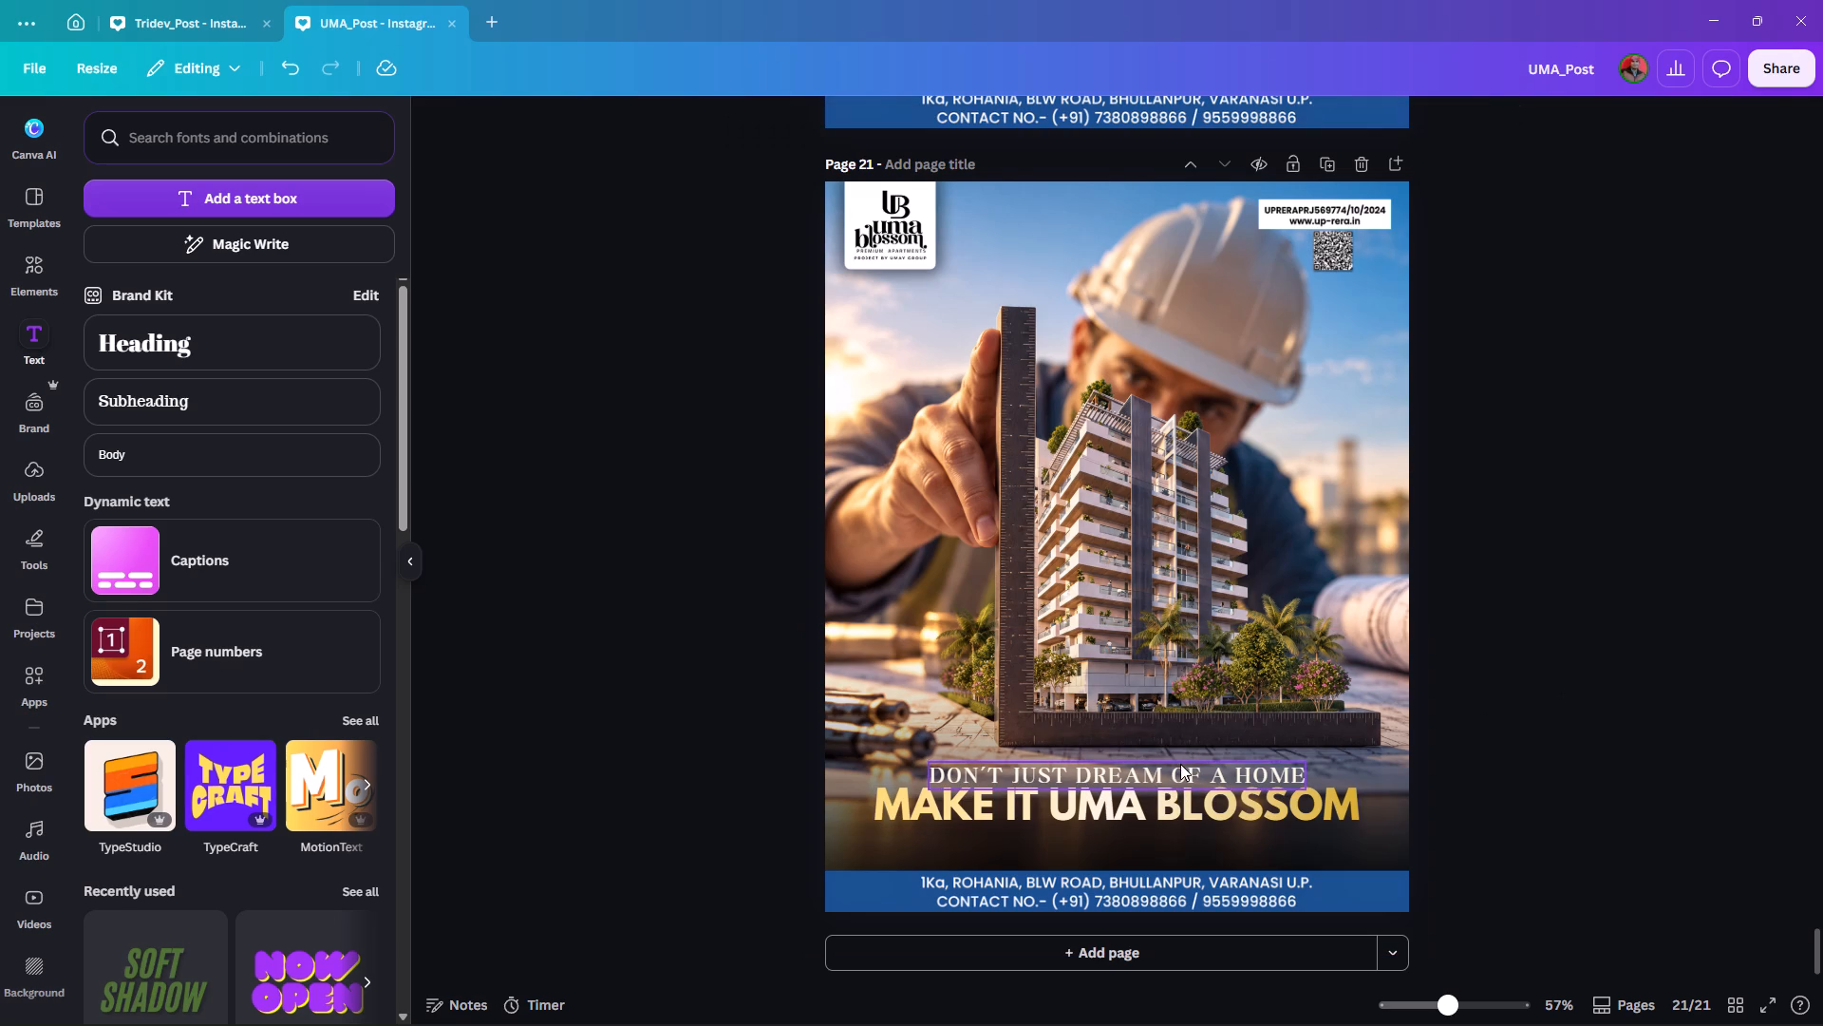
Try Glacial Indifference and Montserrat on the "DON'T JUST DREAM OF A HOME" line, and settle on Poppins in SemiBold weight.
{"action": "left_click", "coordinate": [1180, 764]}
{"action": "left_click", "coordinate": [767, 112]}
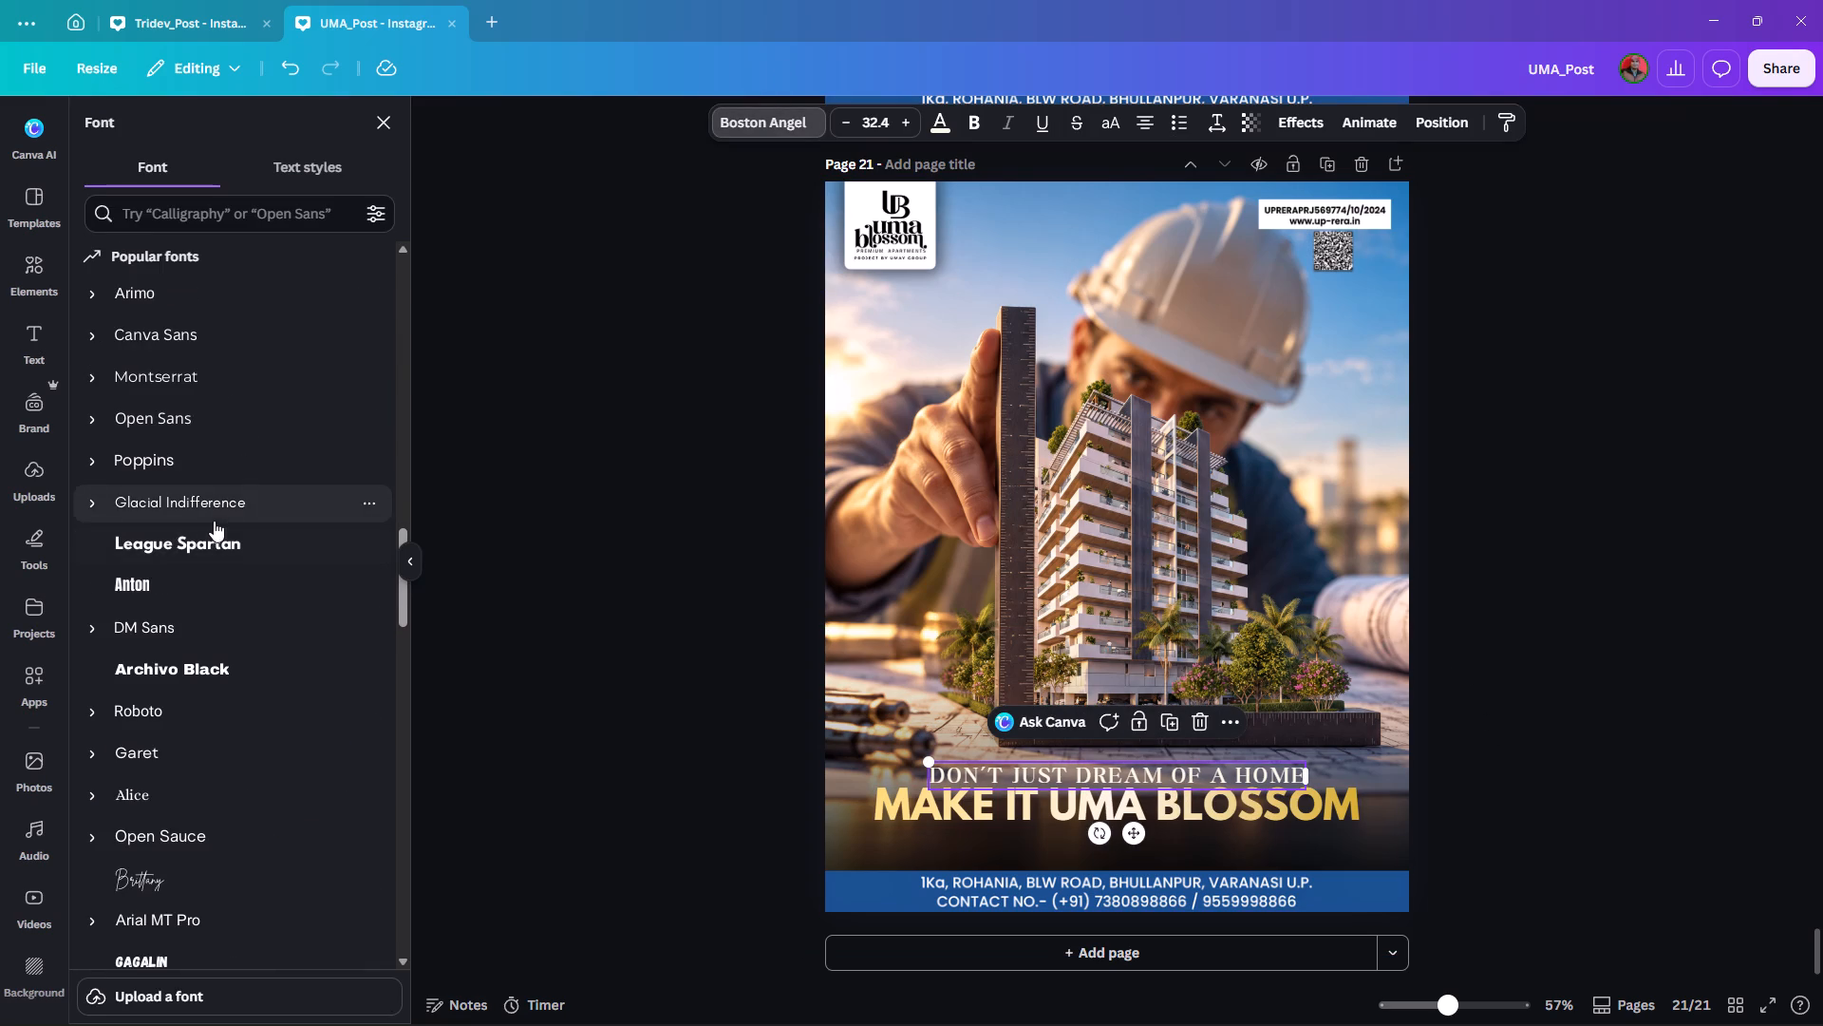
{"action": "scroll", "coordinate": [187, 557], "scroll_direction": "up", "scroll_amount": 1}
{"action": "left_click", "coordinate": [177, 602]}
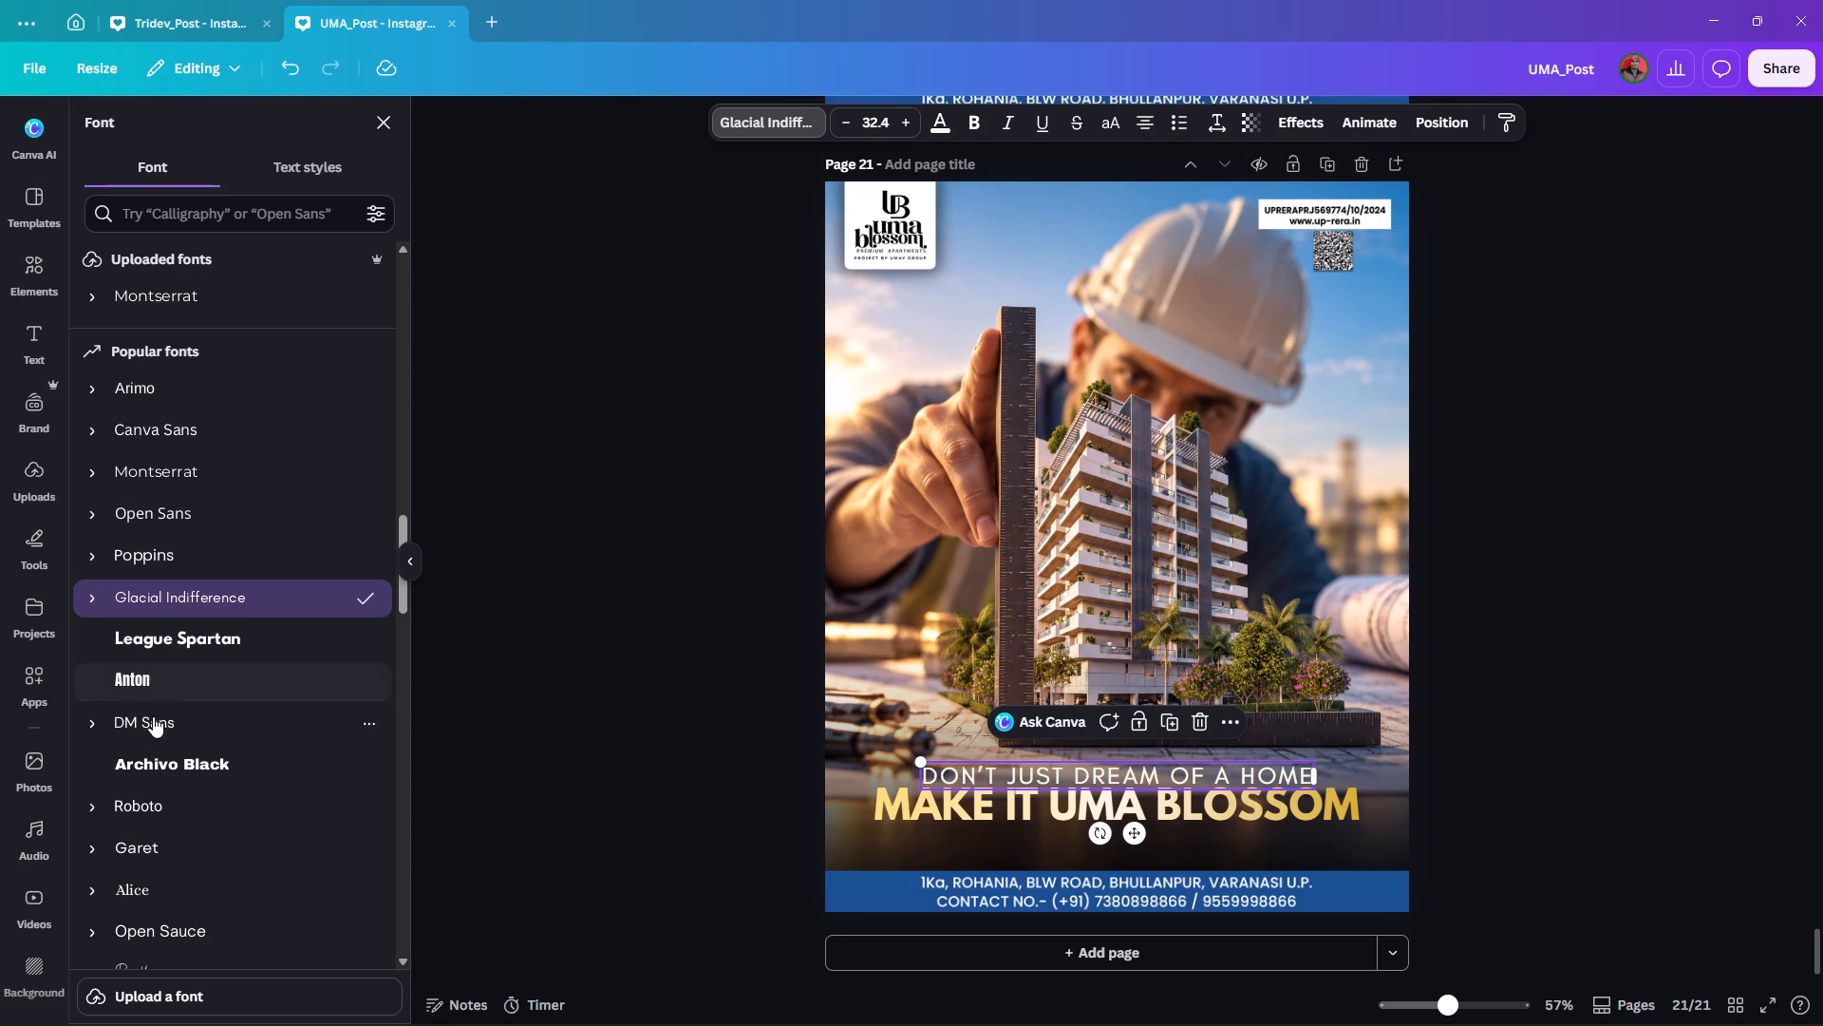
{"action": "left_click", "coordinate": [166, 480]}
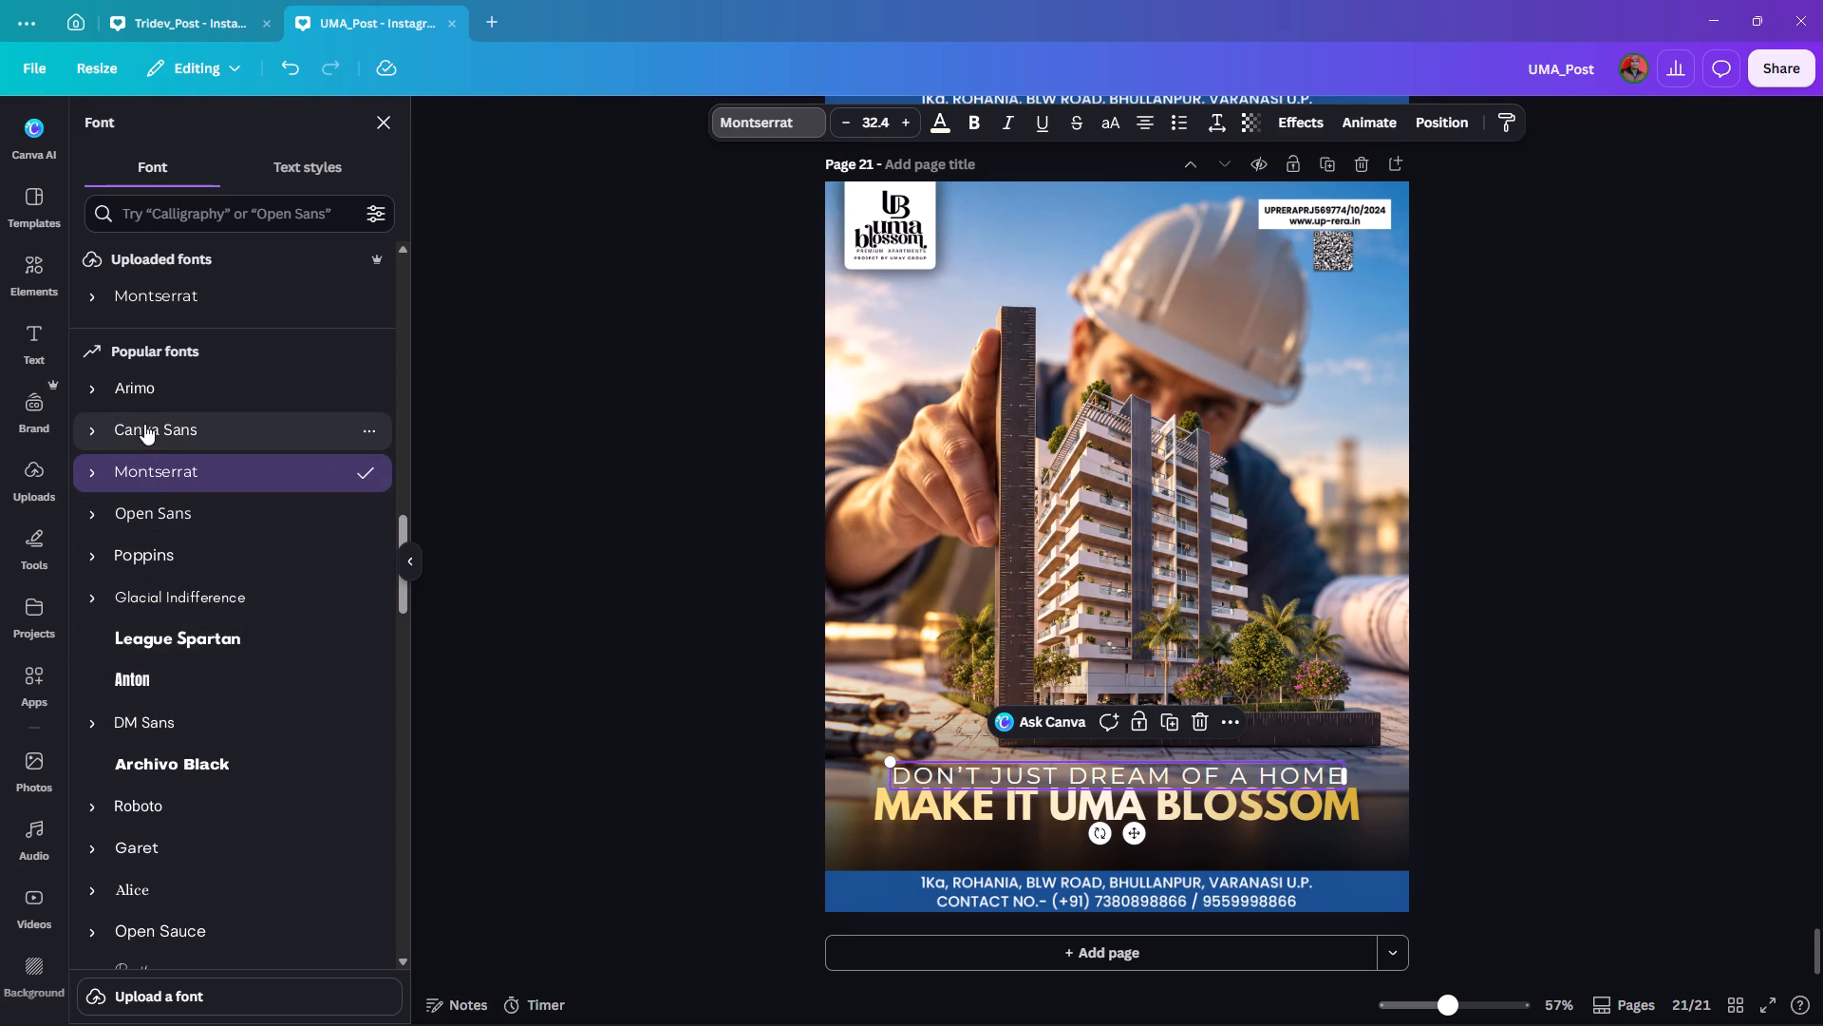
{"action": "left_click", "coordinate": [141, 563]}
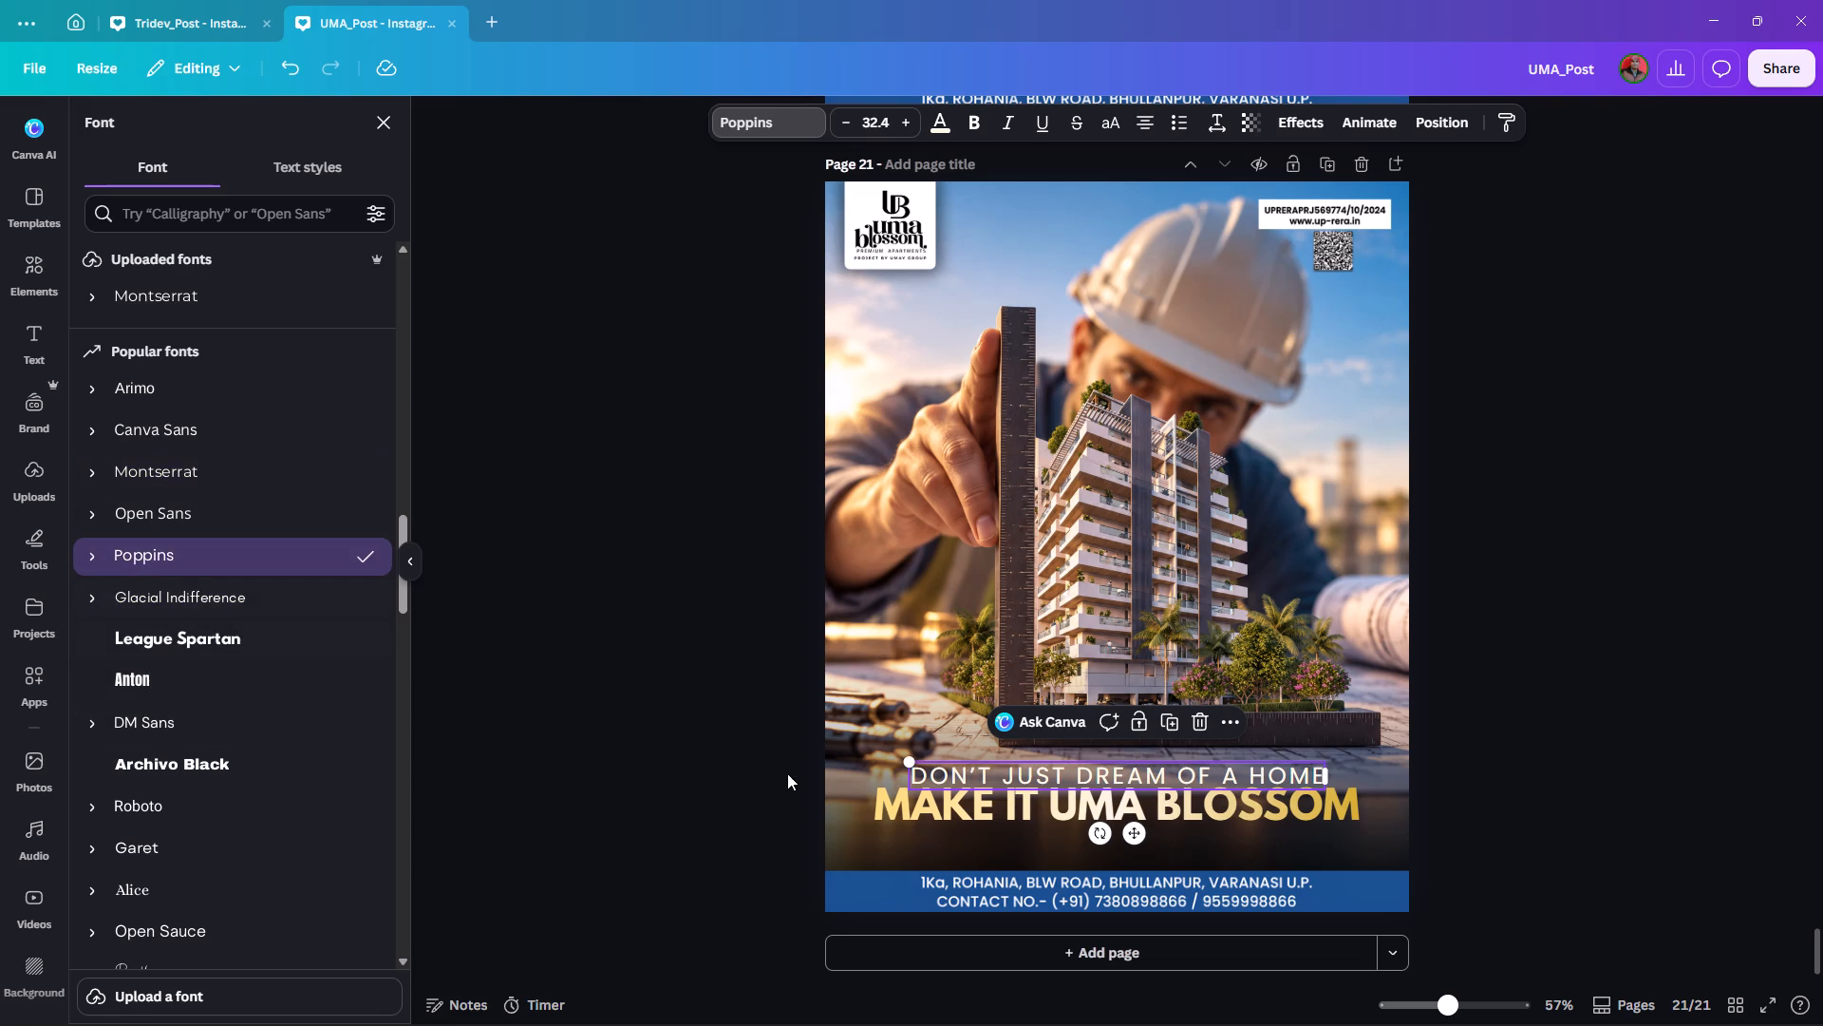
{"action": "left_click", "coordinate": [84, 558]}
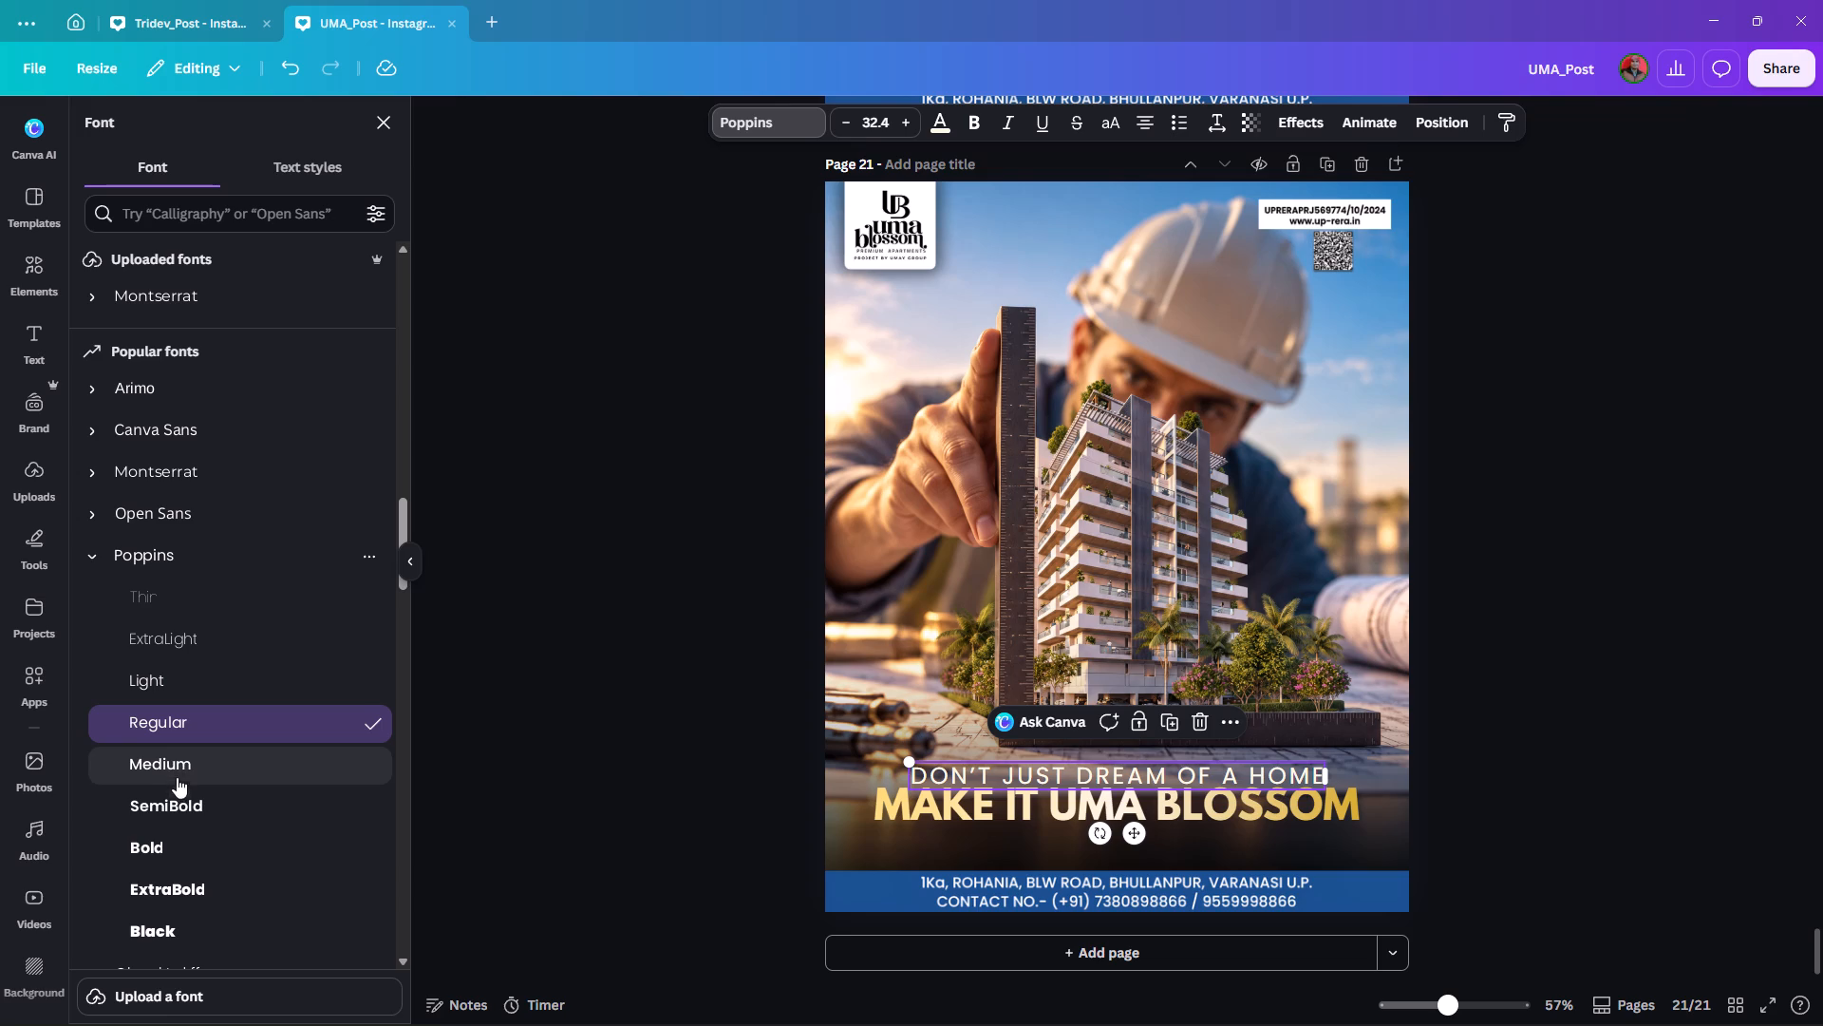
{"action": "left_click", "coordinate": [167, 774]}
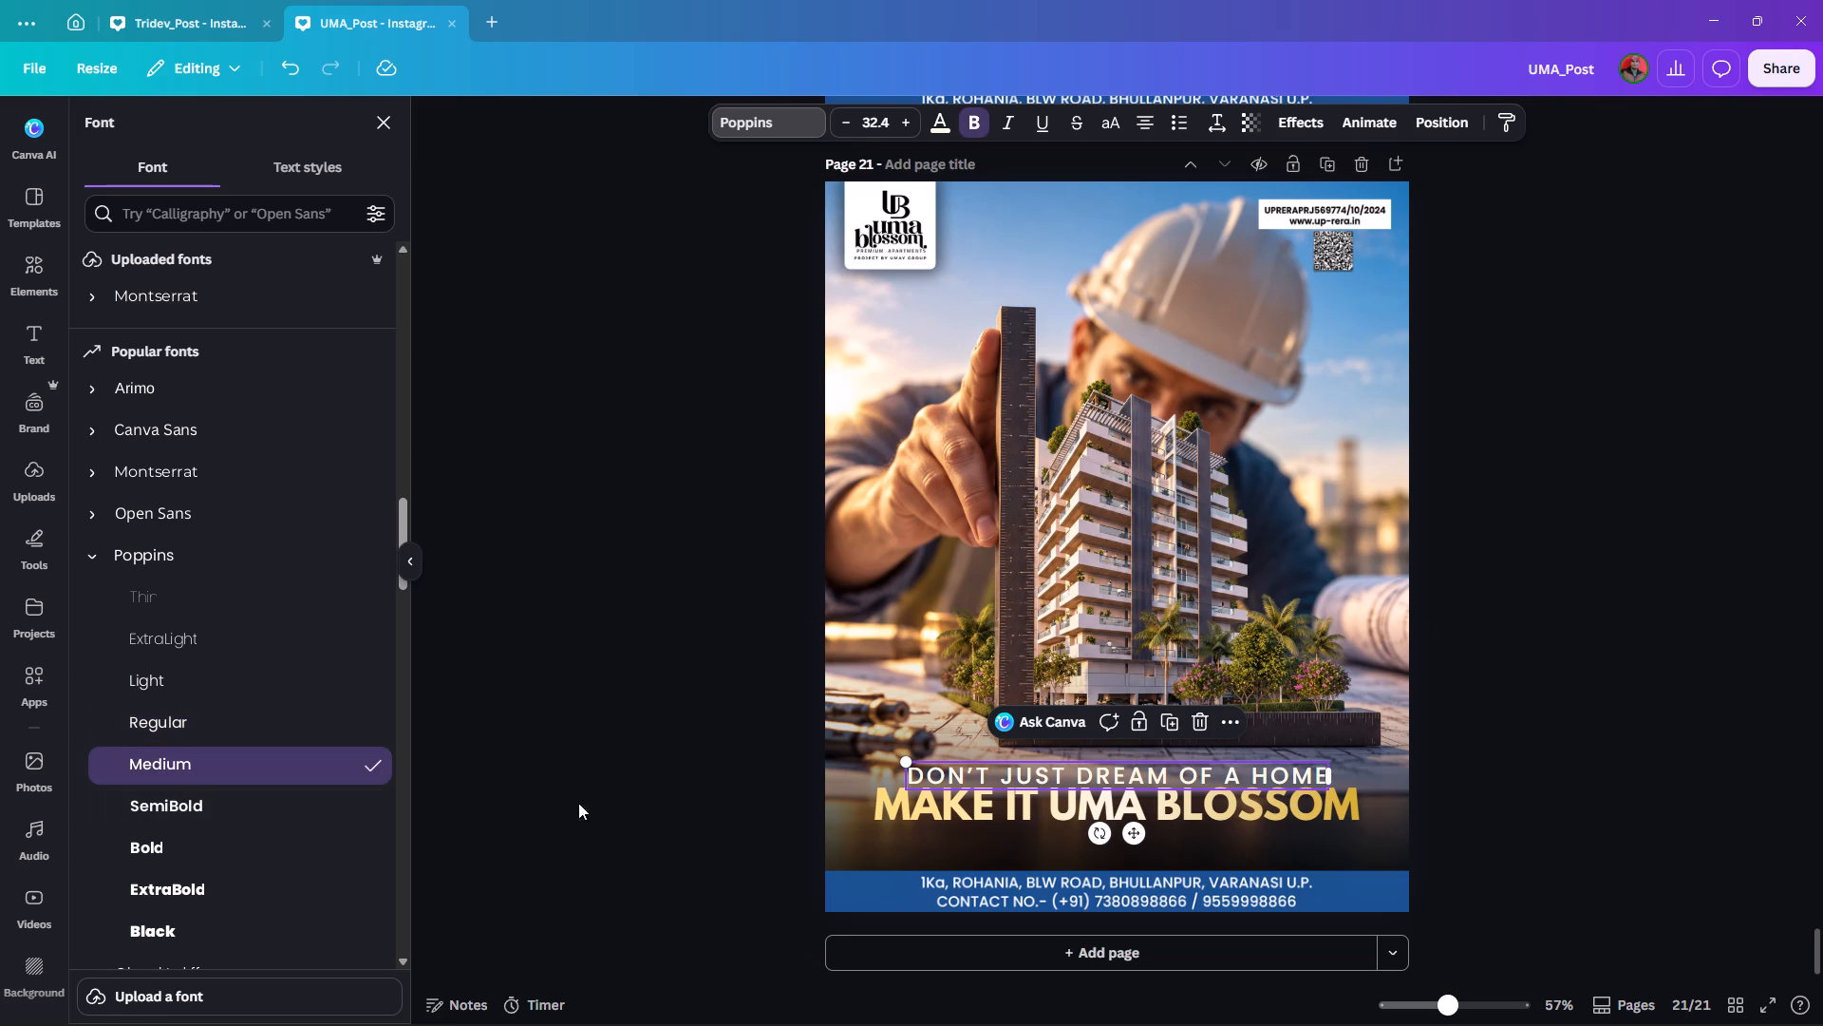
{"action": "left_click", "coordinate": [193, 814]}
Change the font of the "MAKE IT UMA BLOSSOM" line to Poppins Bold.
{"action": "left_click", "coordinate": [923, 808]}
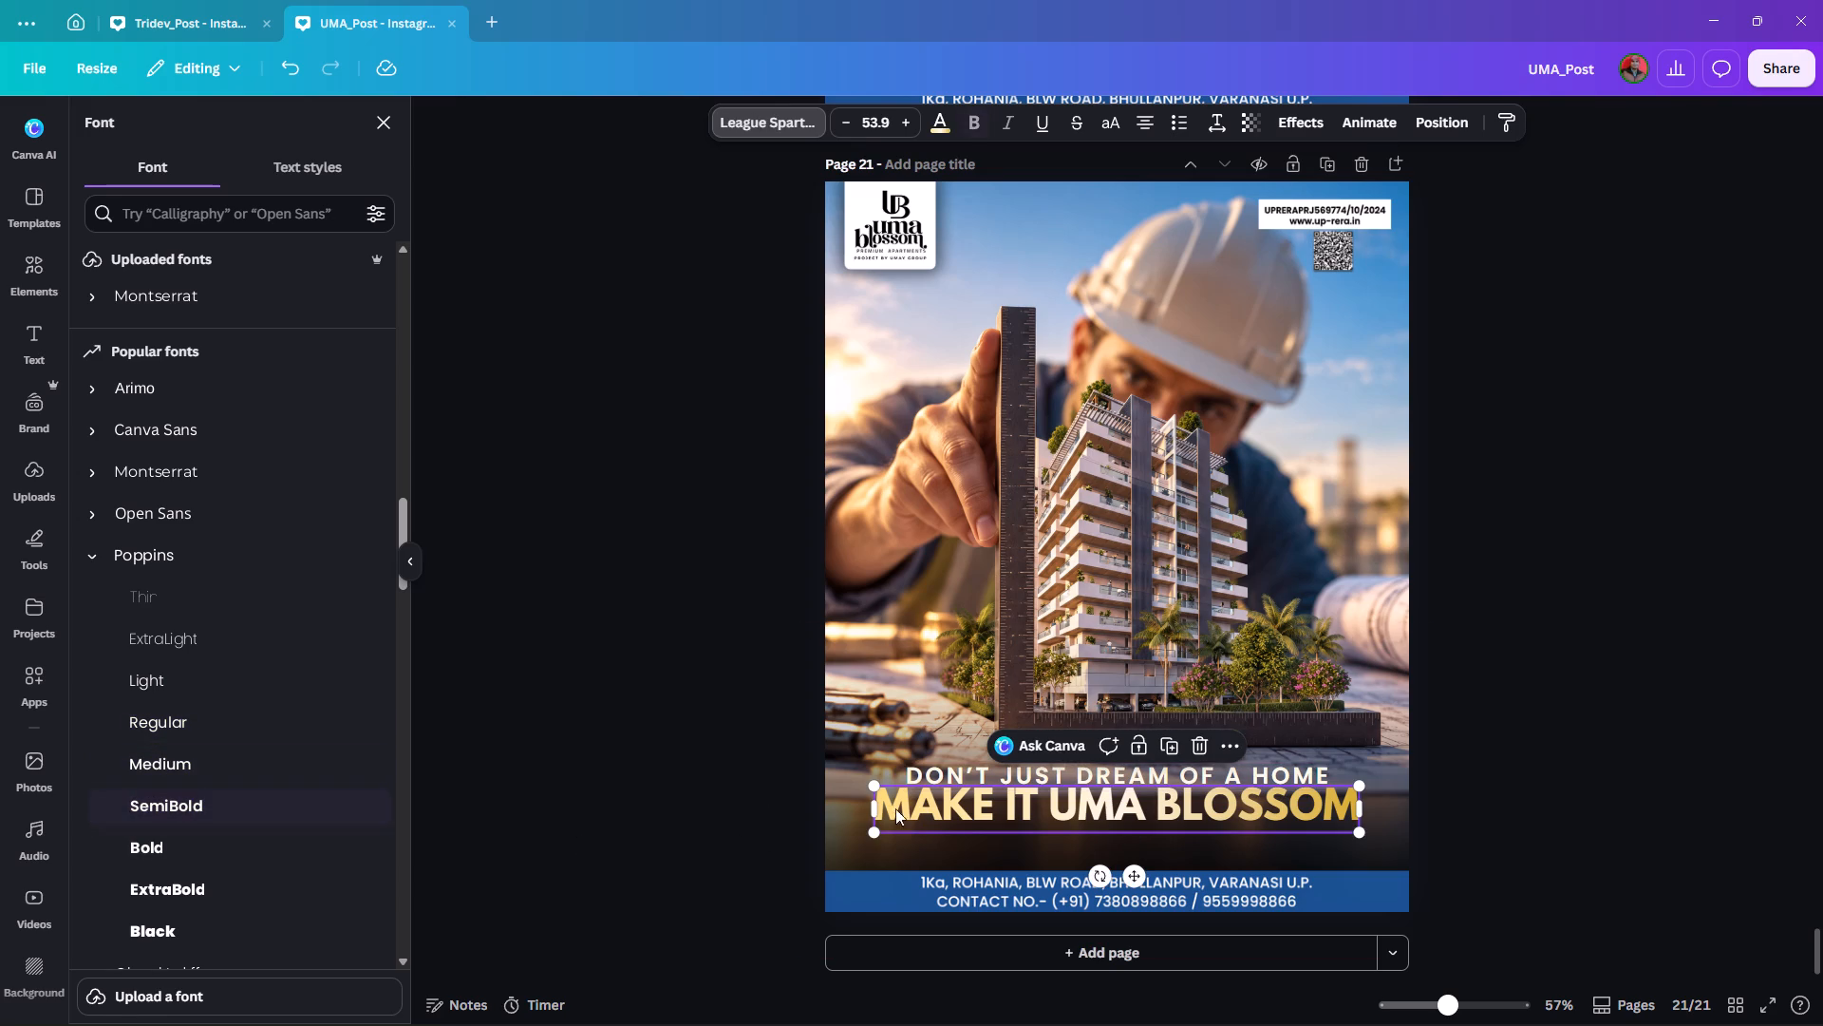
{"action": "left_click", "coordinate": [155, 810]}
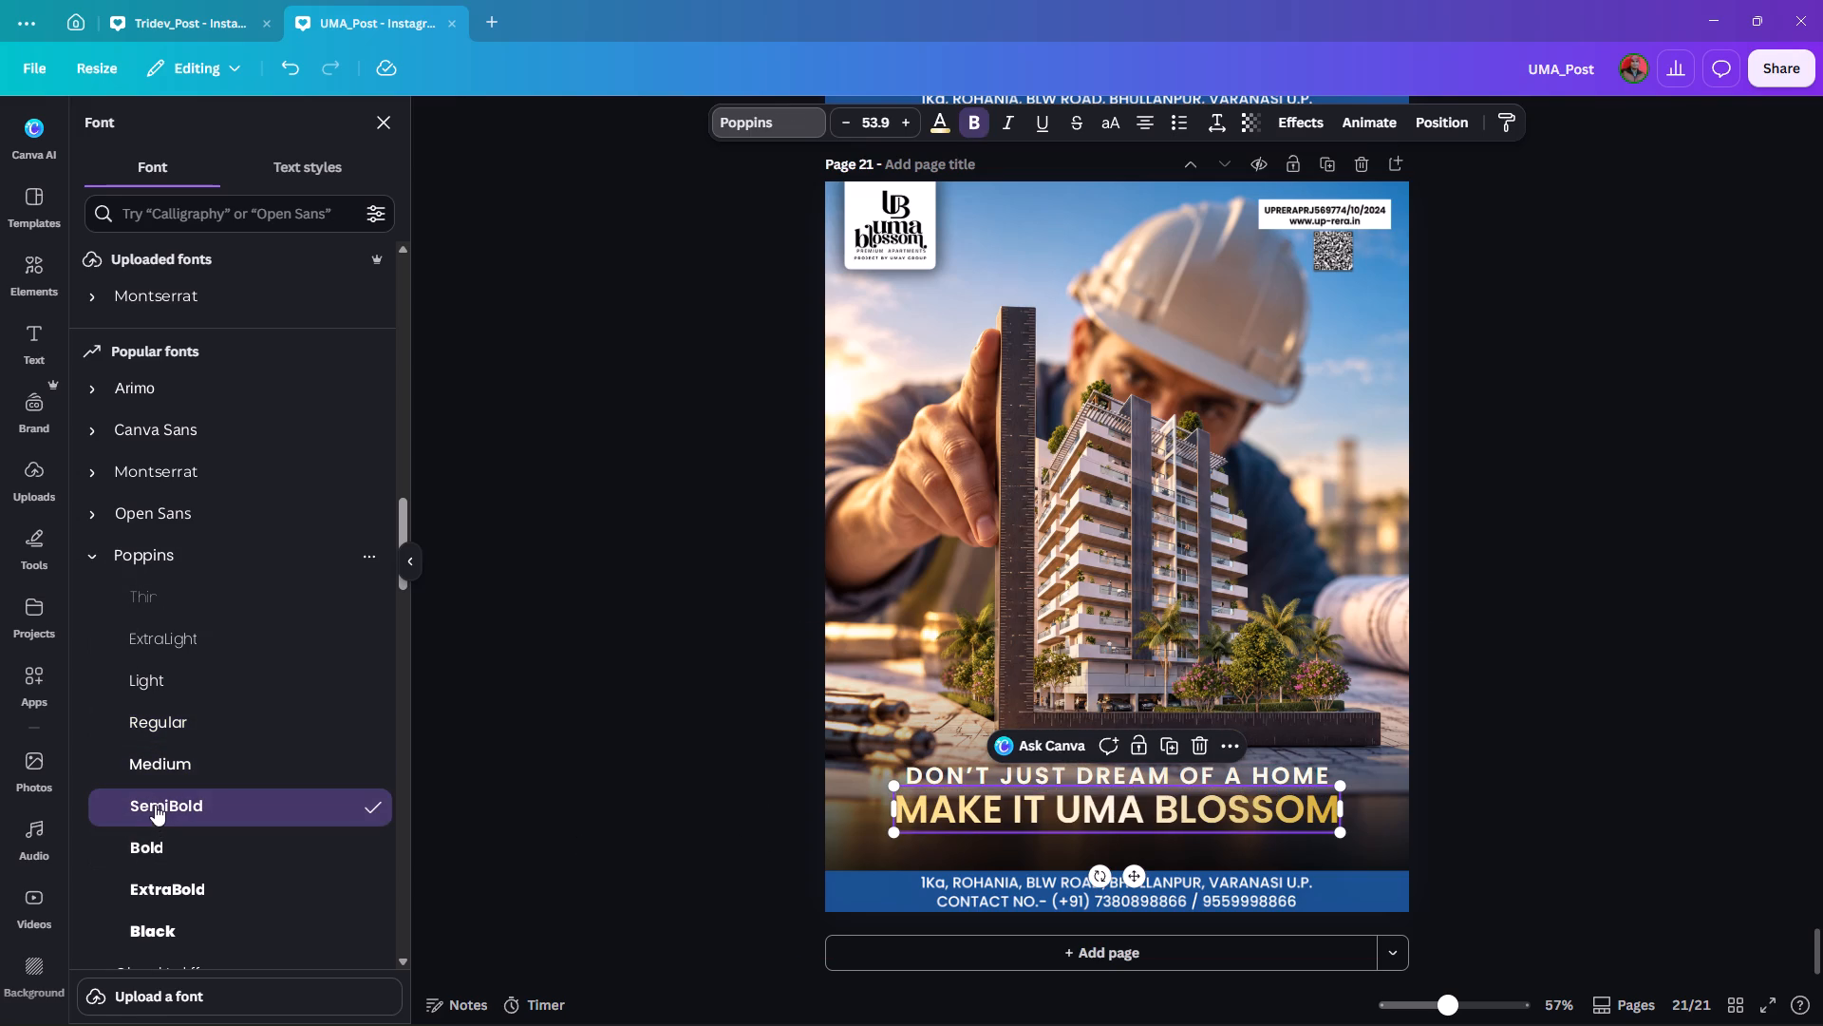
{"action": "left_click", "coordinate": [143, 846]}
{"action": "double_click", "coordinate": [667, 728]}
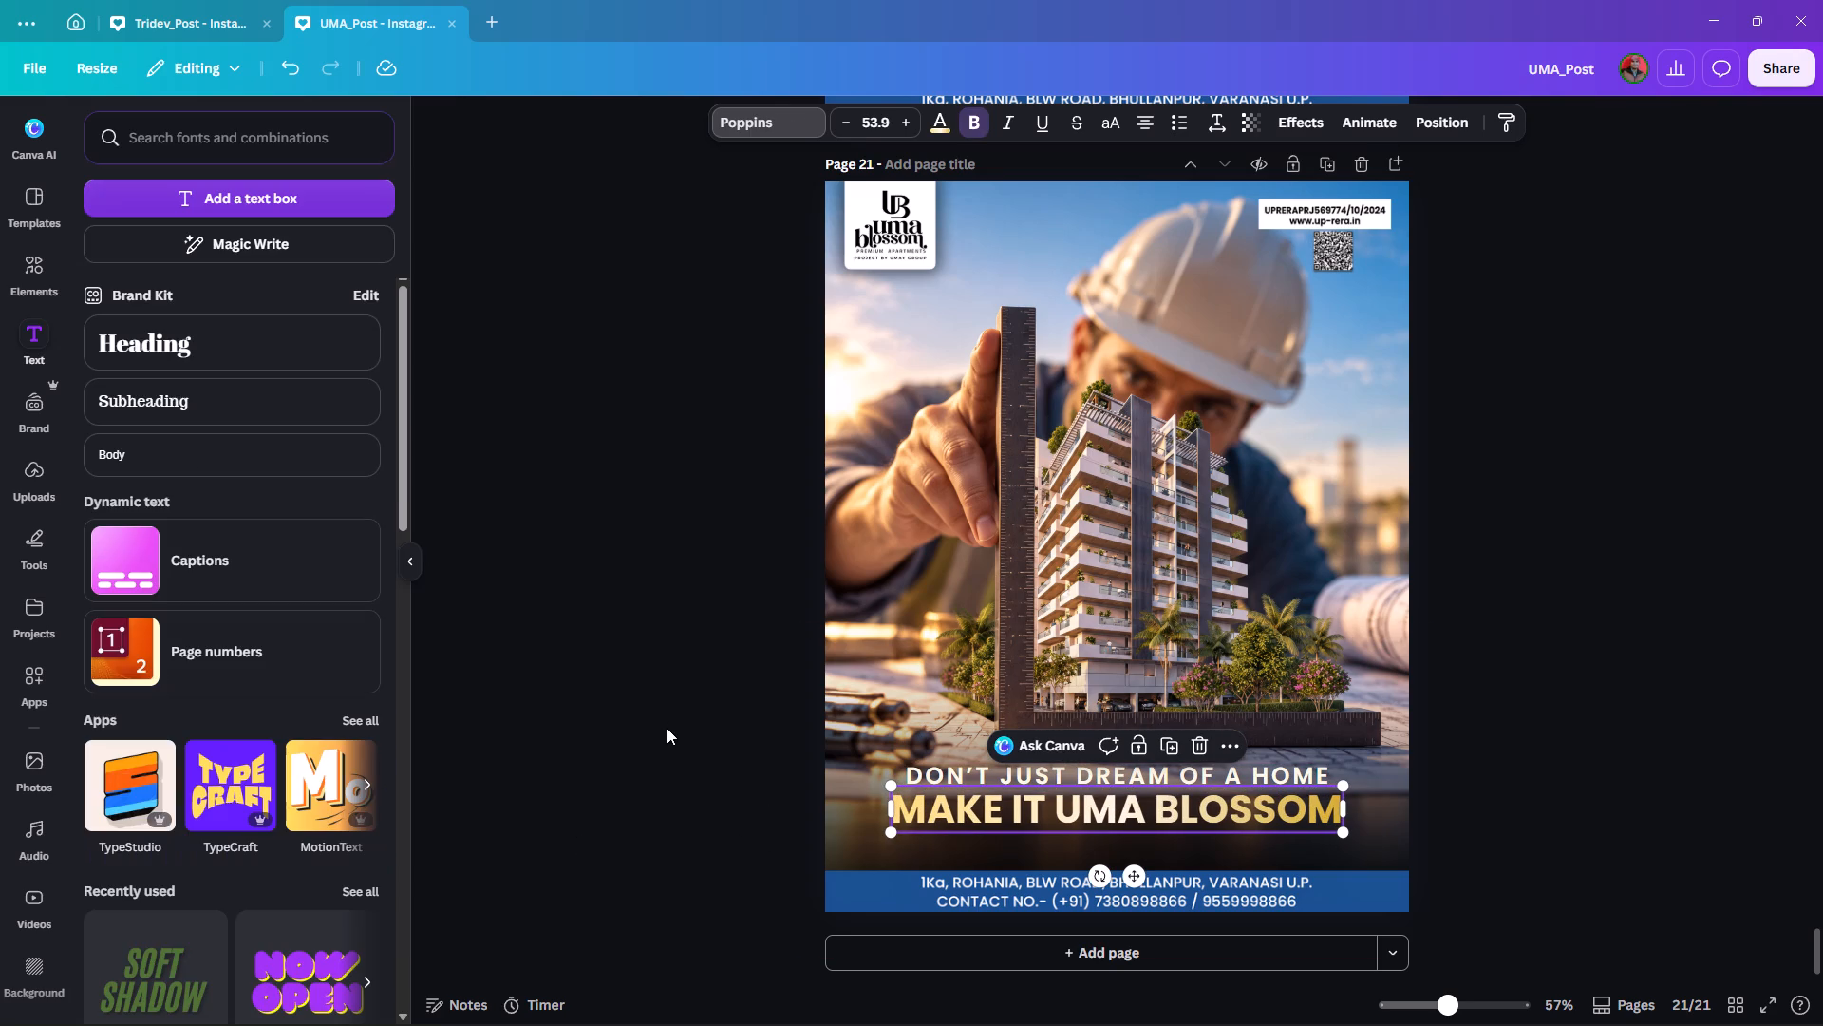
Change the weight of the "DON'T JUST DREAM OF A HOME" line to Poppins Medium.
{"action": "left_click", "coordinate": [1010, 769]}
{"action": "left_click", "coordinate": [774, 130]}
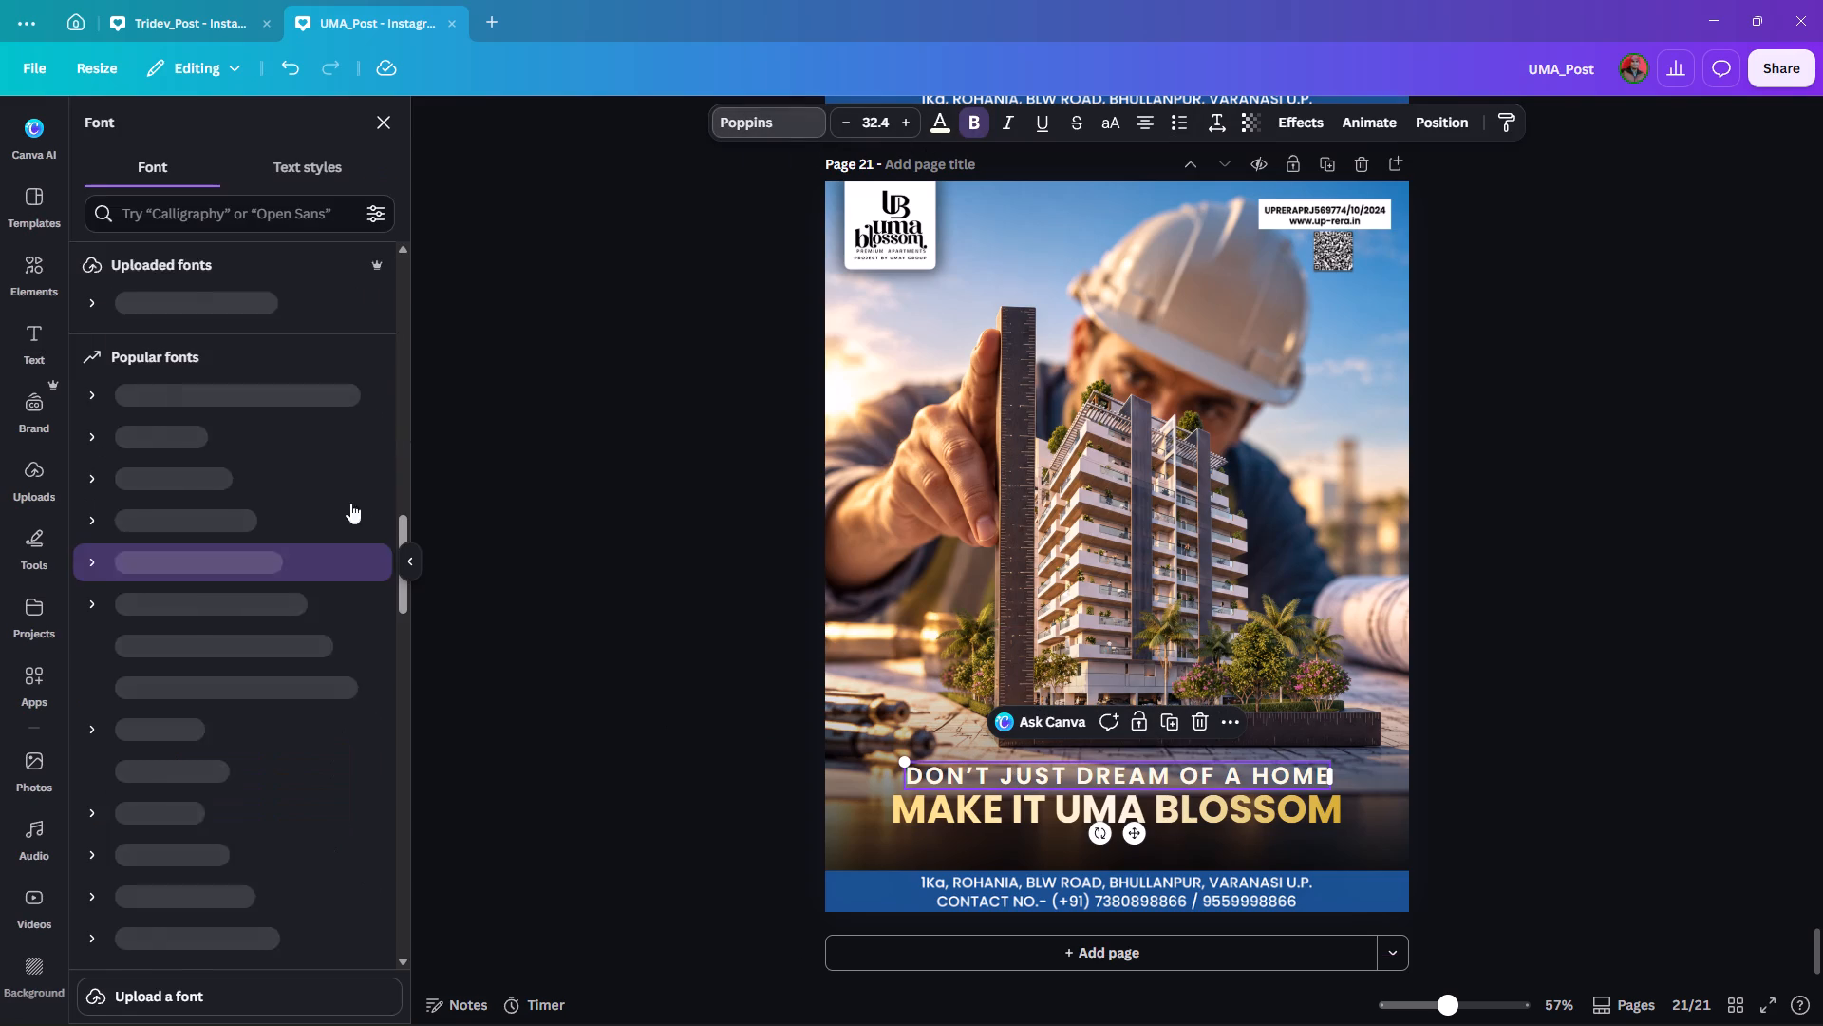
{"action": "left_click", "coordinate": [92, 509]}
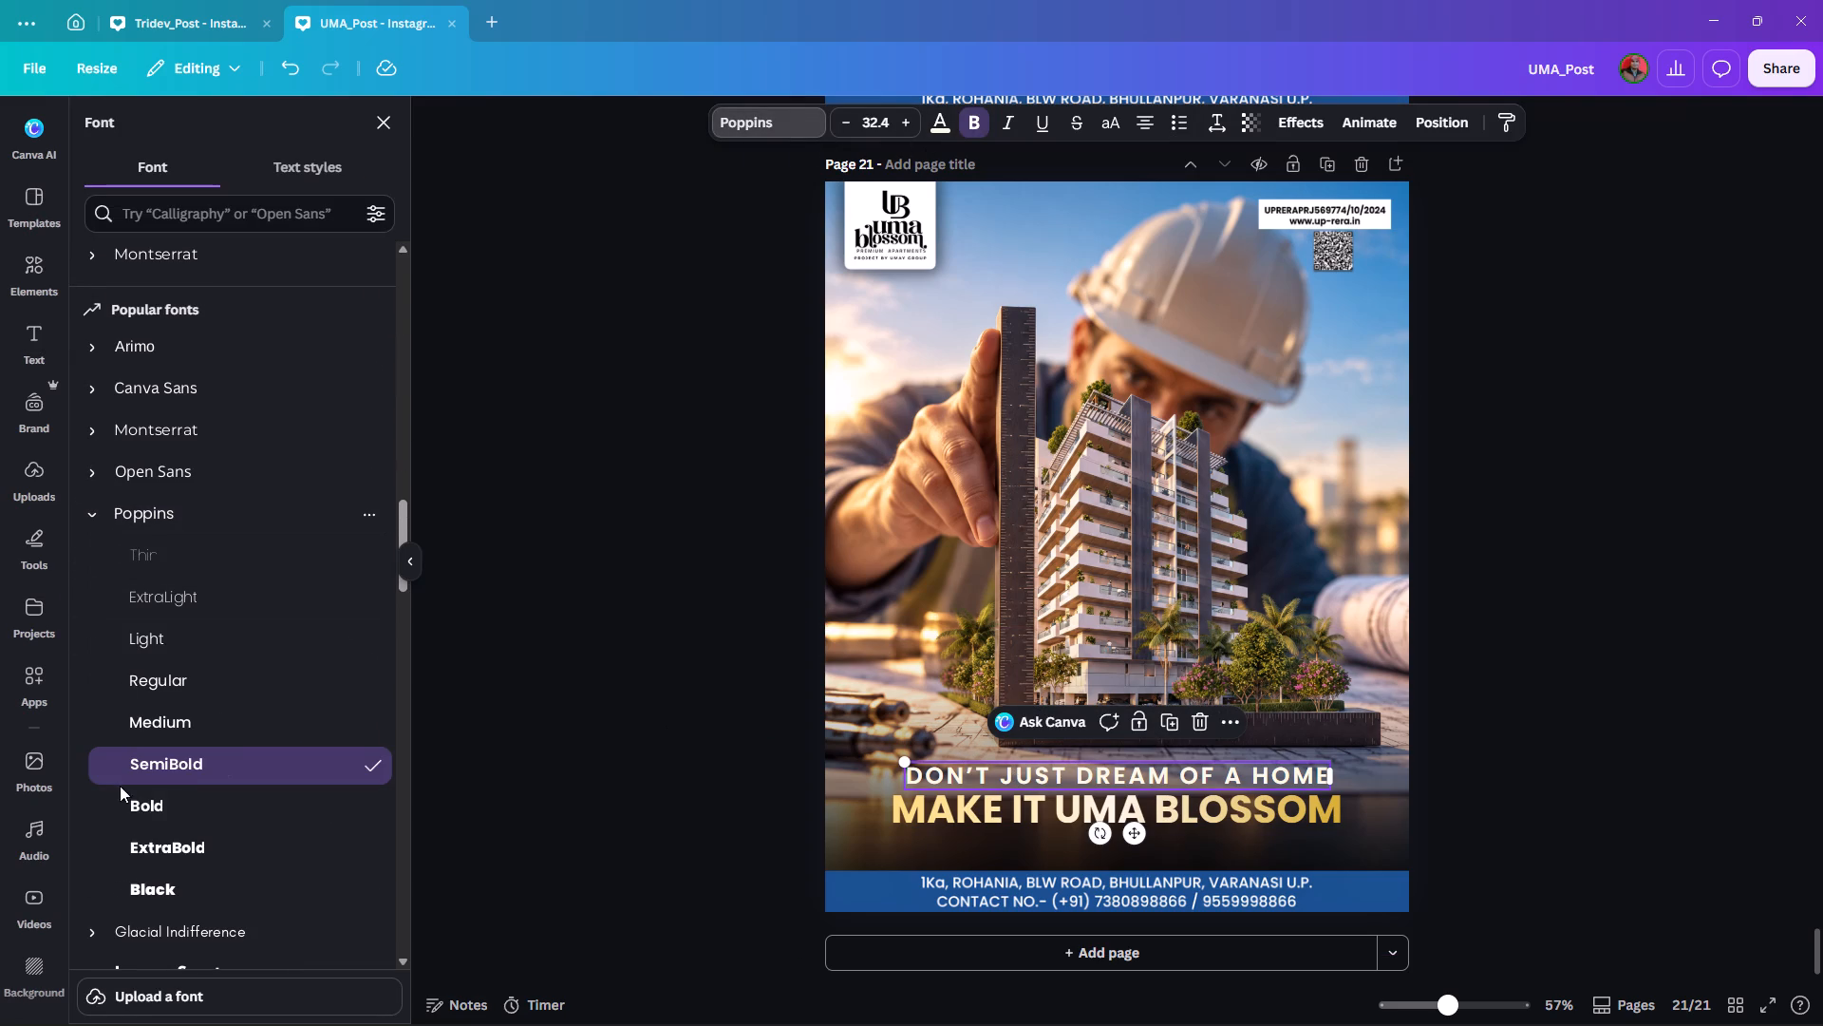
{"action": "left_click", "coordinate": [160, 717]}
{"action": "double_click", "coordinate": [517, 729]}
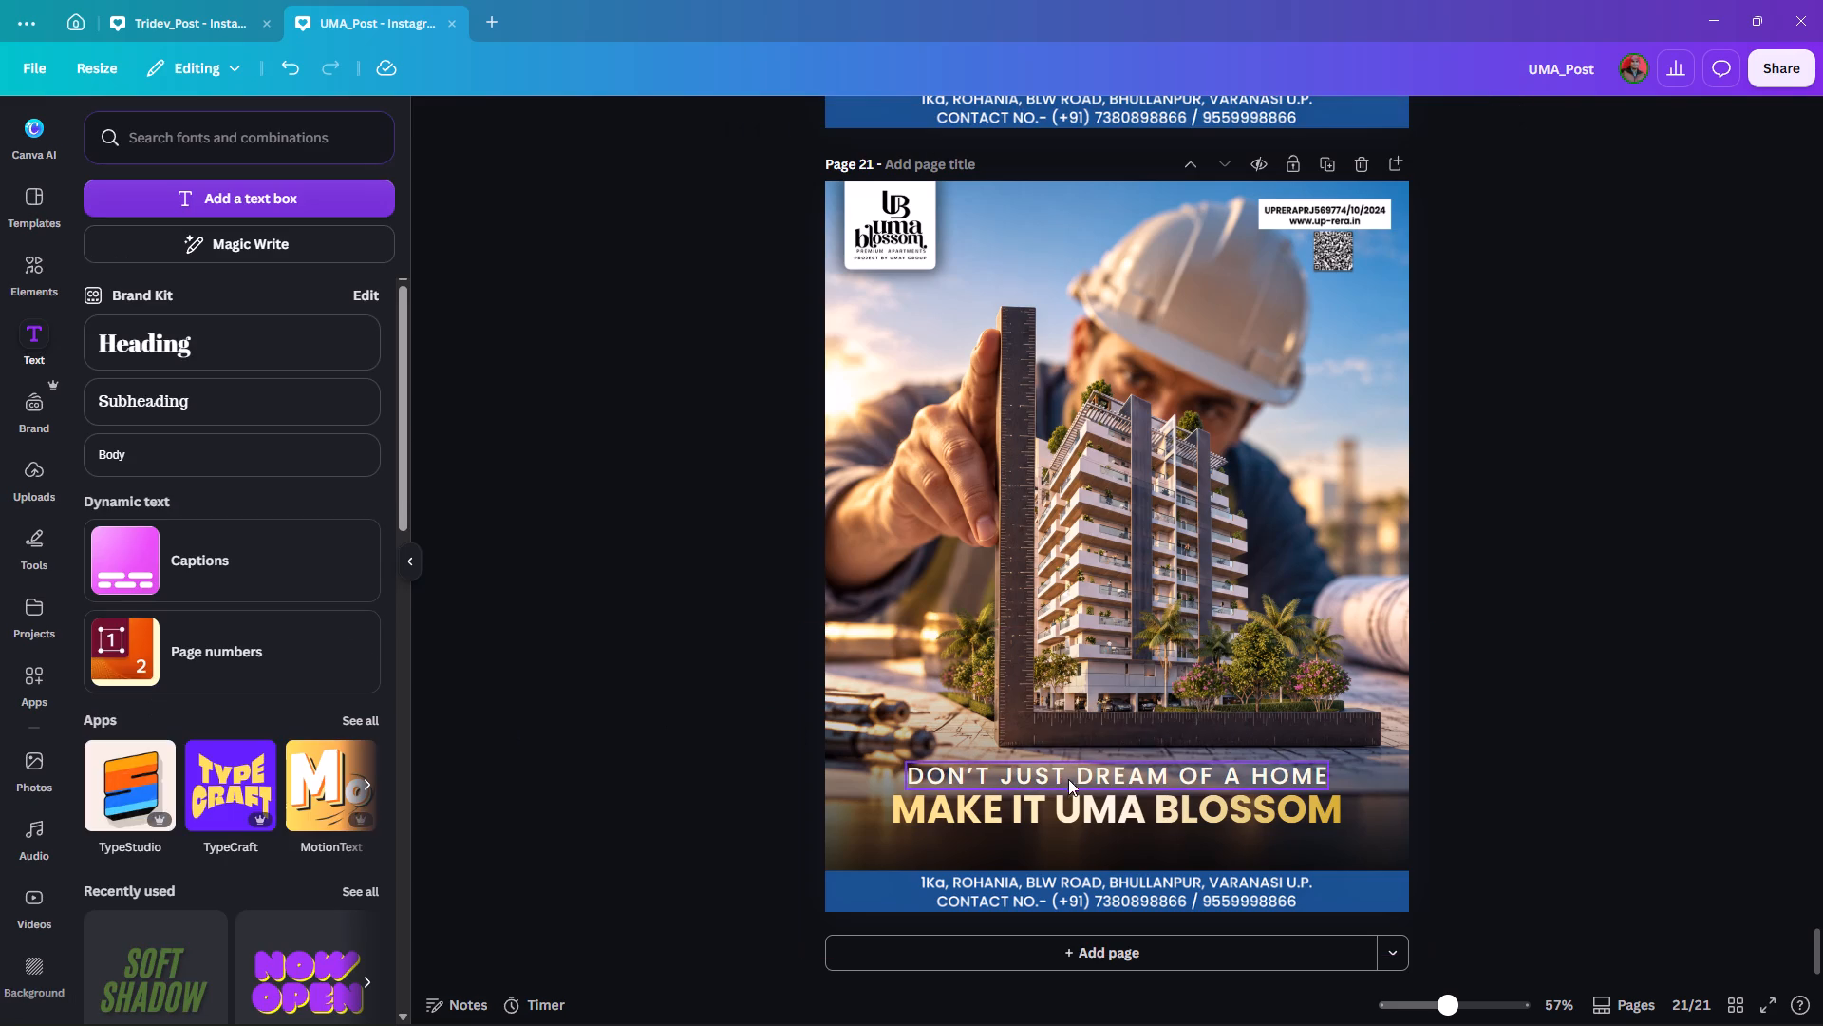
Tighten the letter spacing of the "DON'T JUST DREAM OF A HOME" line to 20.
{"action": "left_click", "coordinate": [1074, 777]}
{"action": "left_click", "coordinate": [1224, 118]}
{"action": "left_click_drag", "start_coordinate": [1169, 198], "coordinate": [1164, 199]}
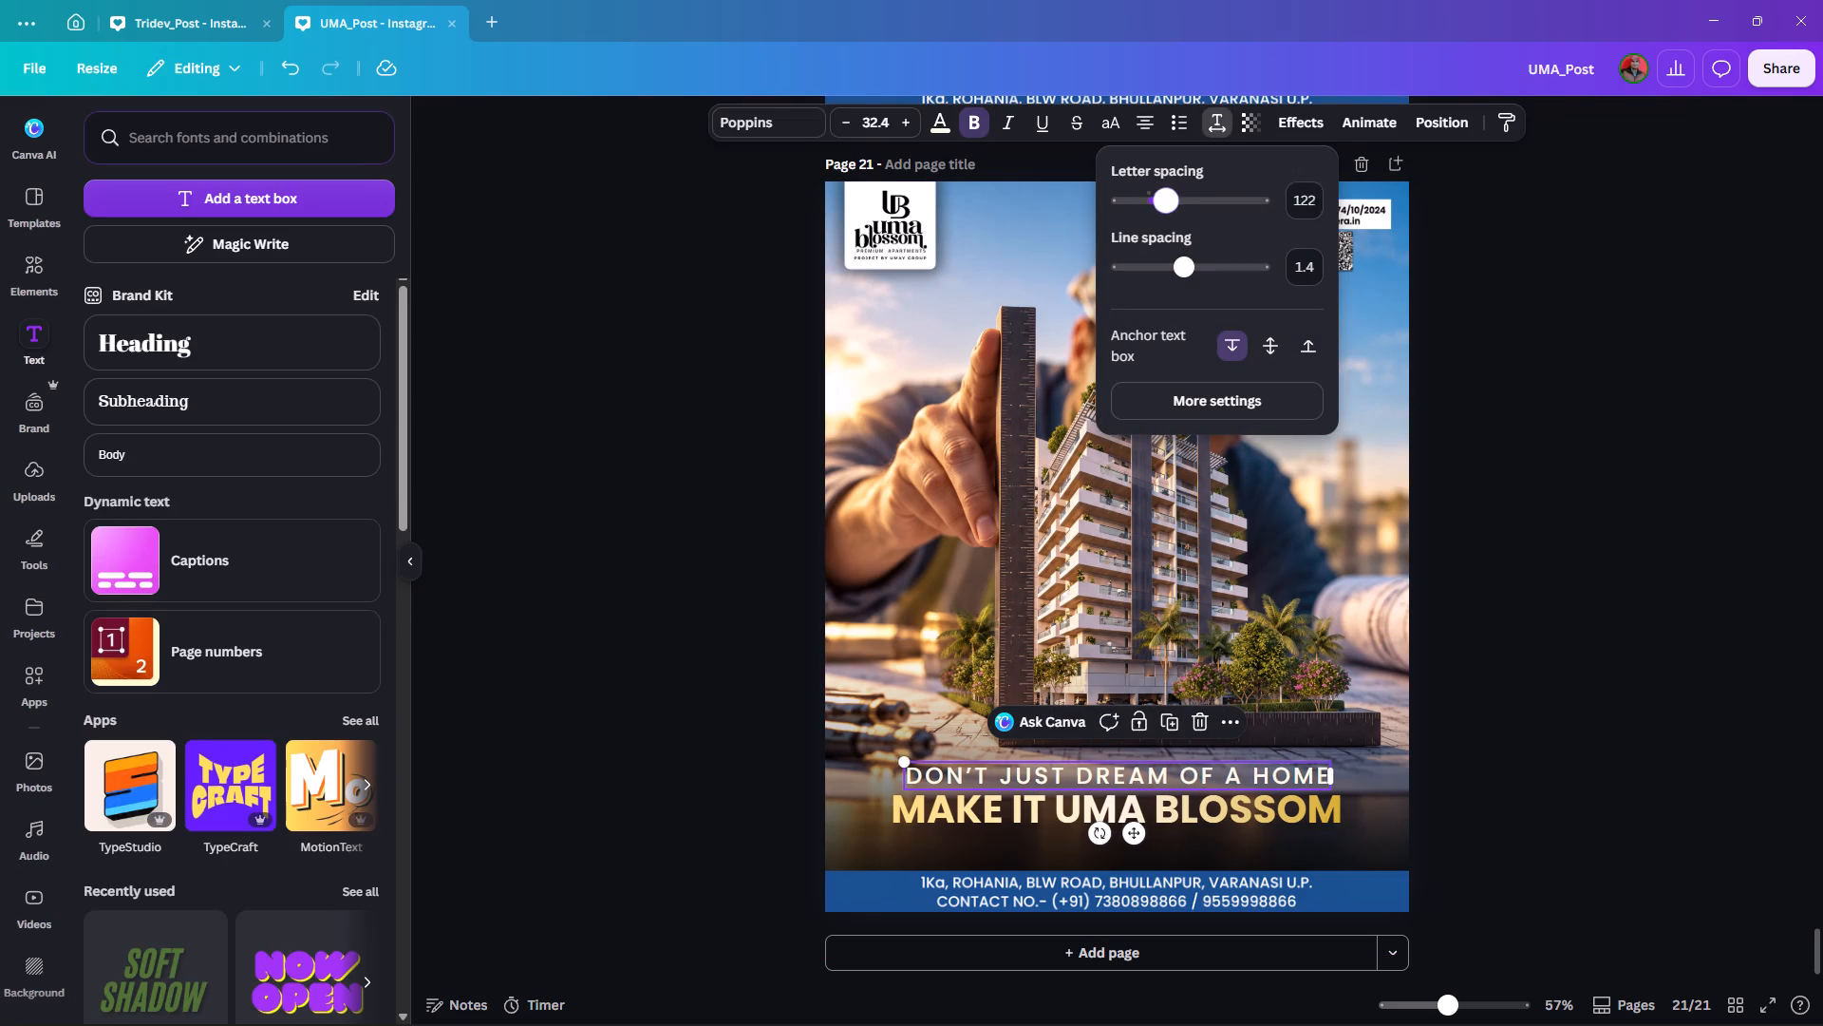
{"action": "left_click_drag", "start_coordinate": [1164, 199], "coordinate": [1155, 200]}
{"action": "left_click", "coordinate": [1299, 203]}
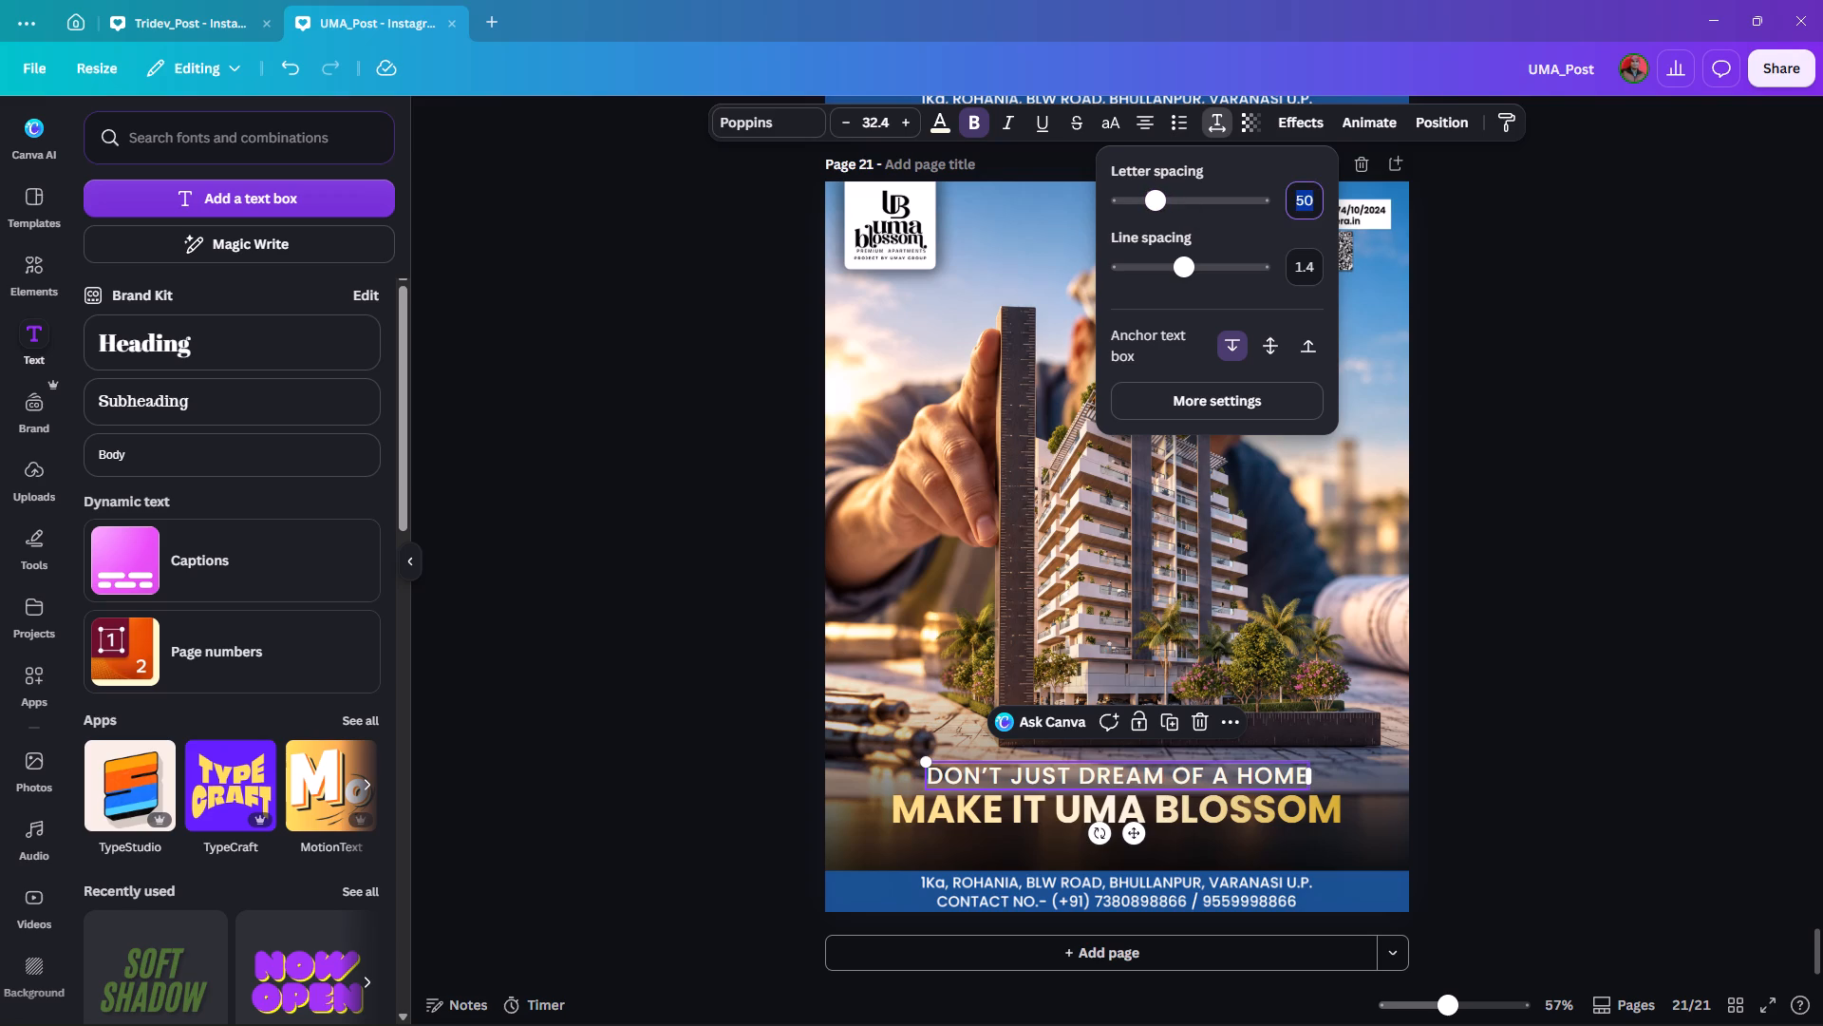
{"action": "key", "text": "0"}
{"action": "key", "text": "Return"}
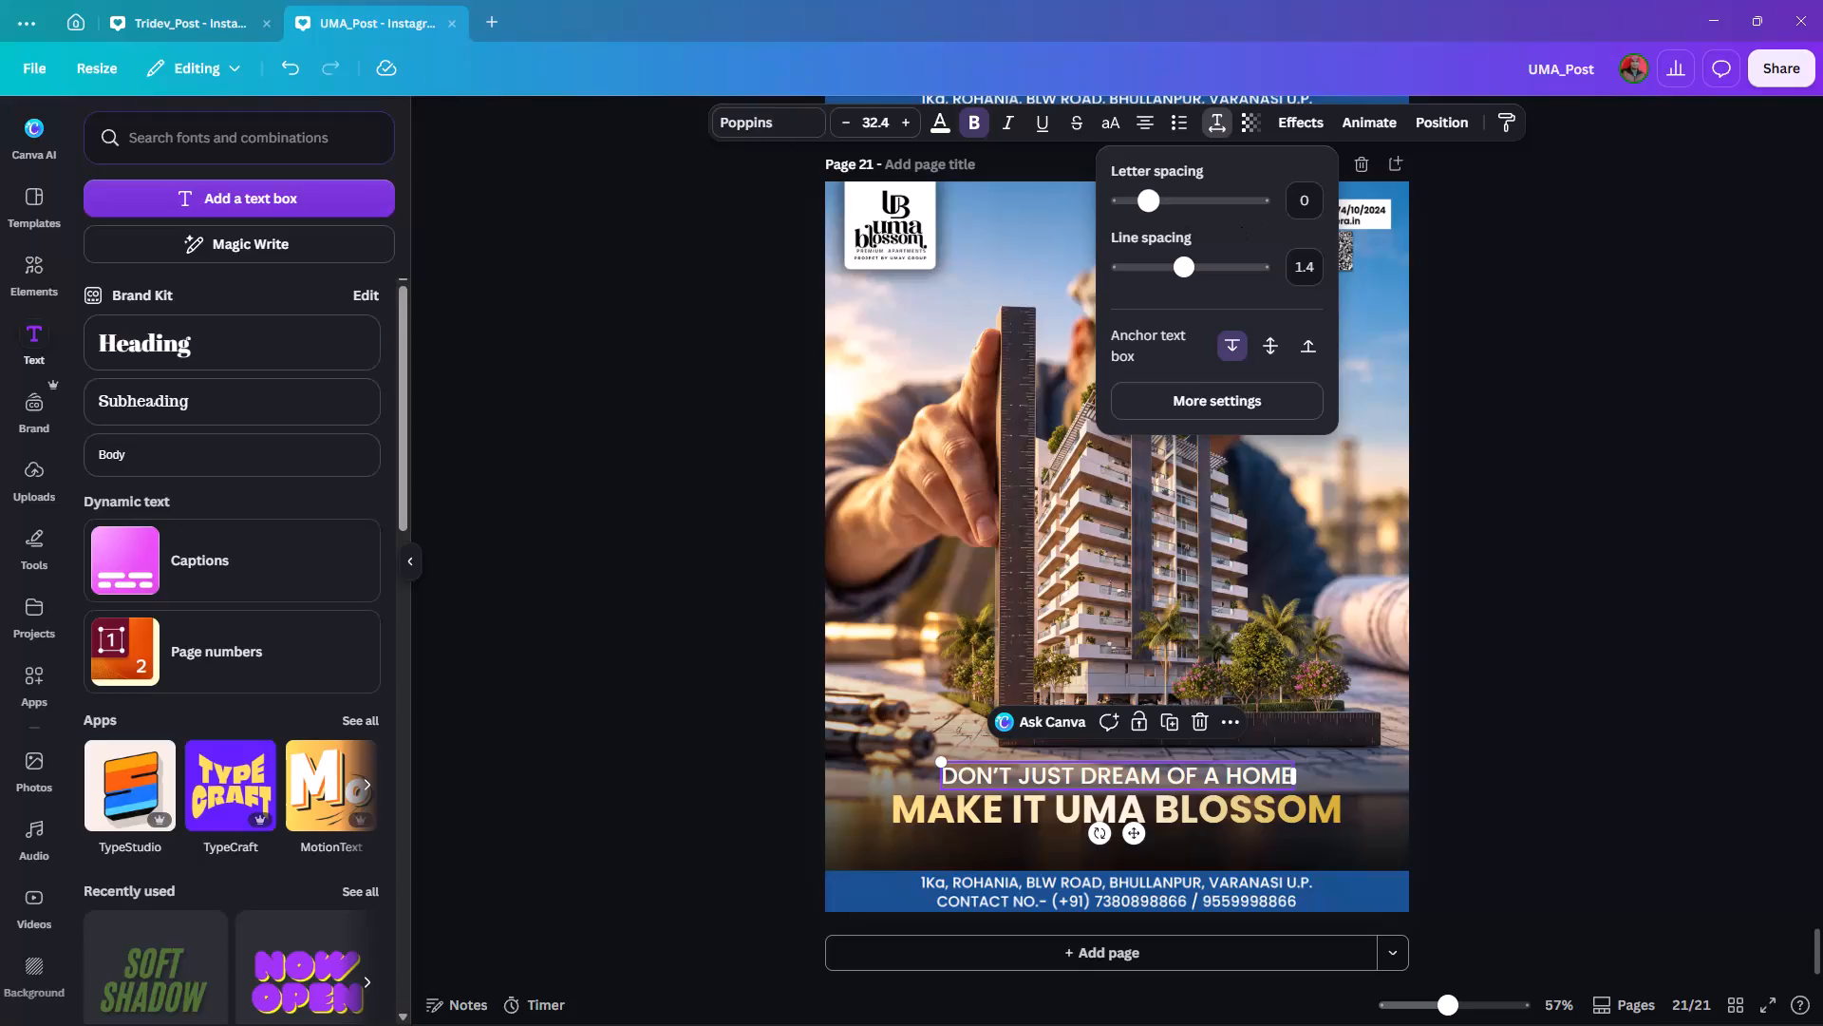
{"action": "left_click", "coordinate": [1151, 202]}
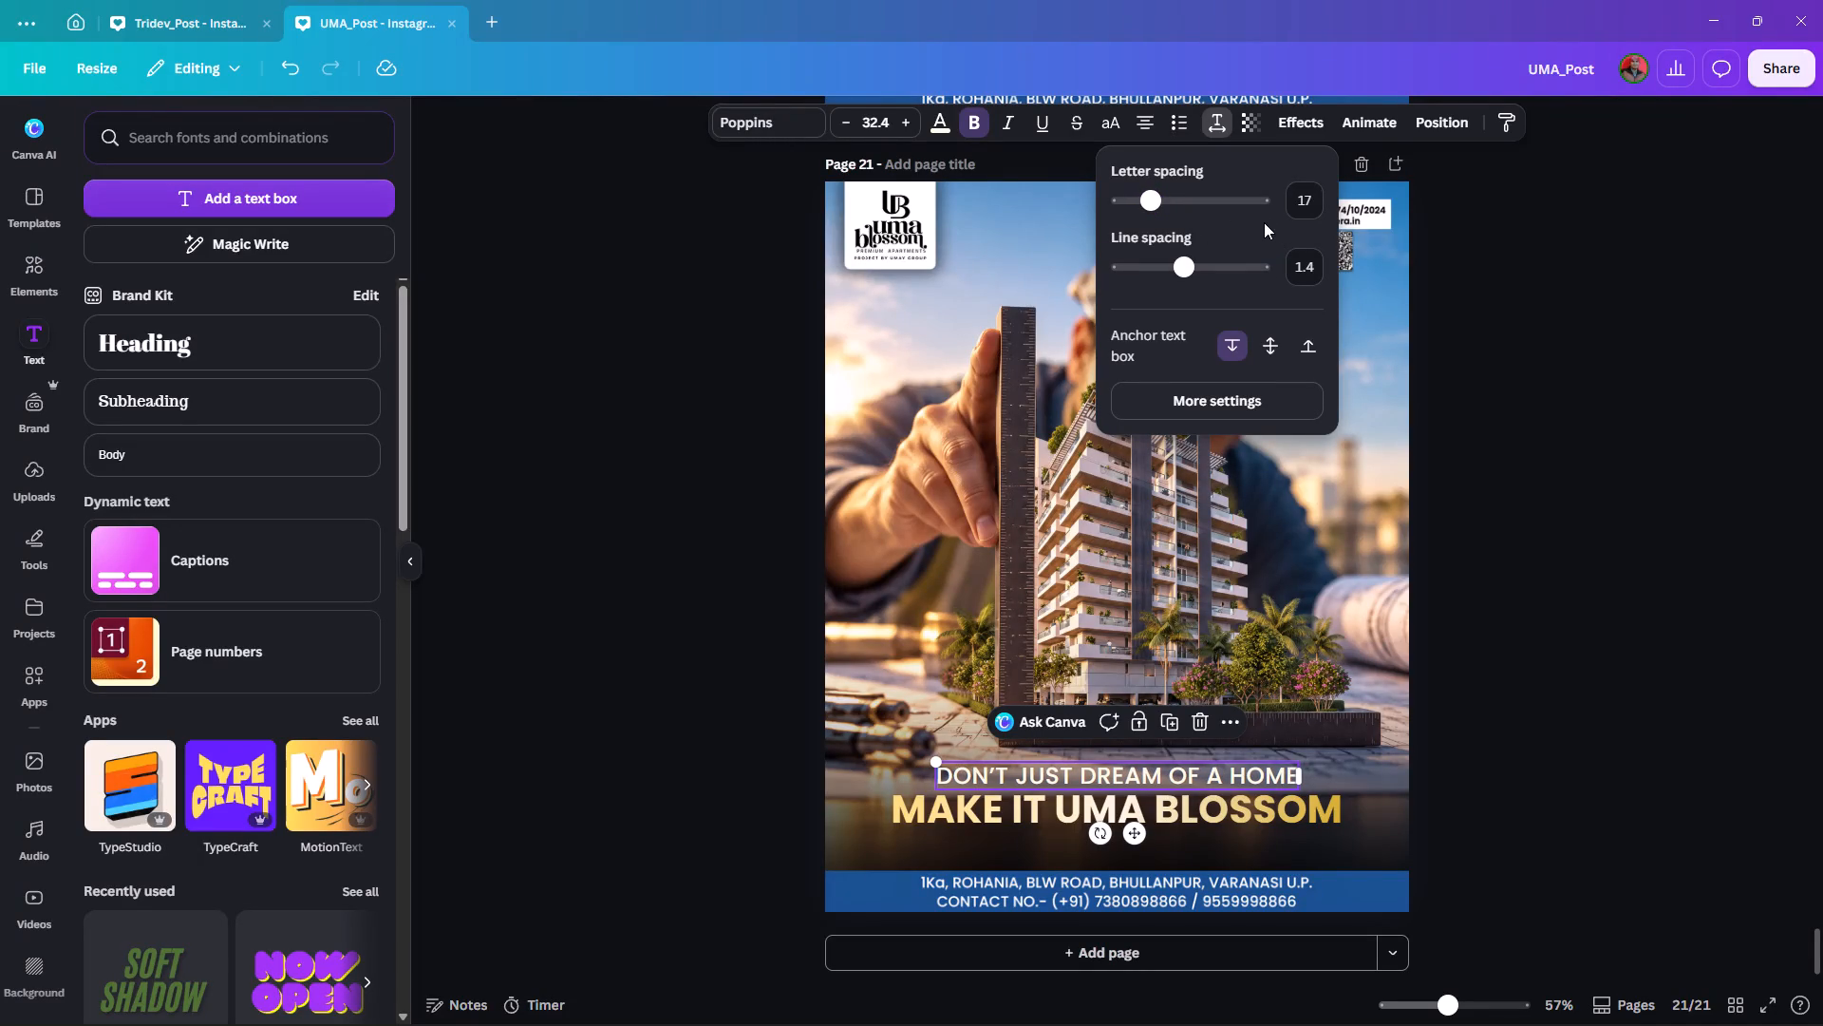
{"action": "left_click", "coordinate": [1302, 192]}
{"action": "type", "text": "20"}
{"action": "key", "text": "Return"}
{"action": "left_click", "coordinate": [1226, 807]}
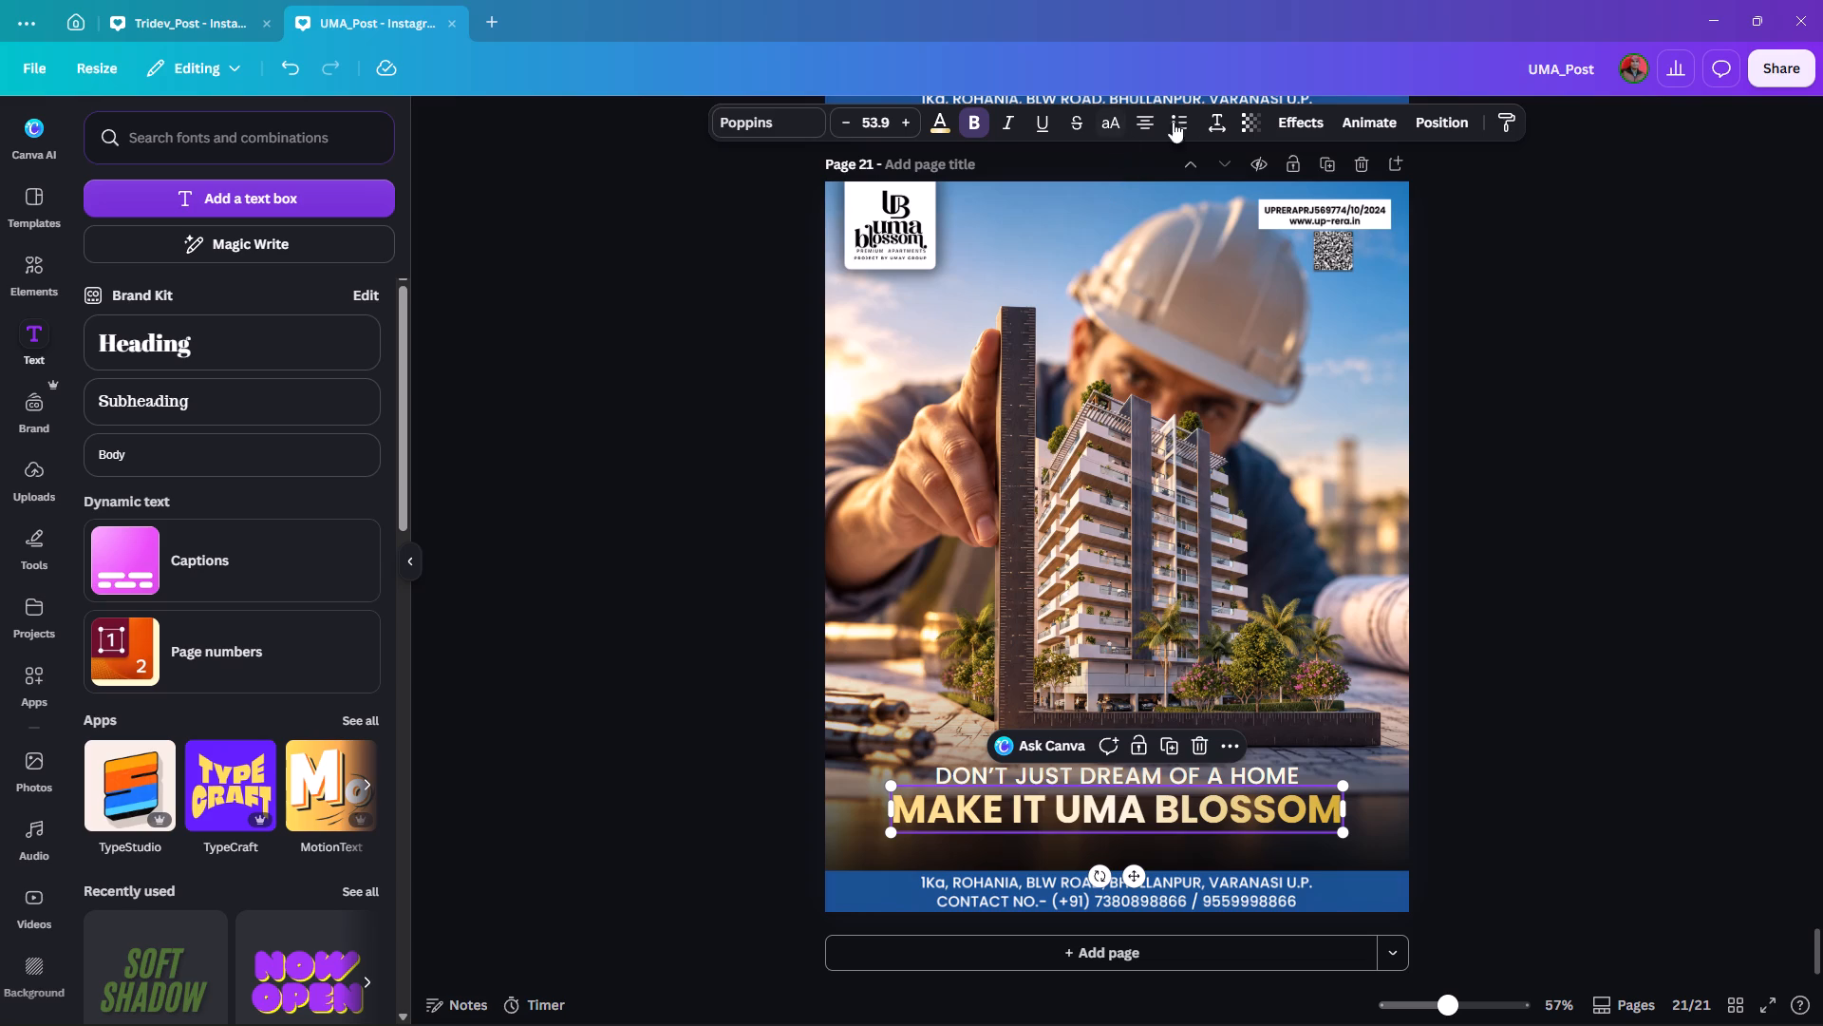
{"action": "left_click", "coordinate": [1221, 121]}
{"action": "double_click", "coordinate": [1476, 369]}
Enlarge the "MAKE IT UMA BLOSSOM" line to a font size of about 57.
{"action": "left_click", "coordinate": [1168, 802]}
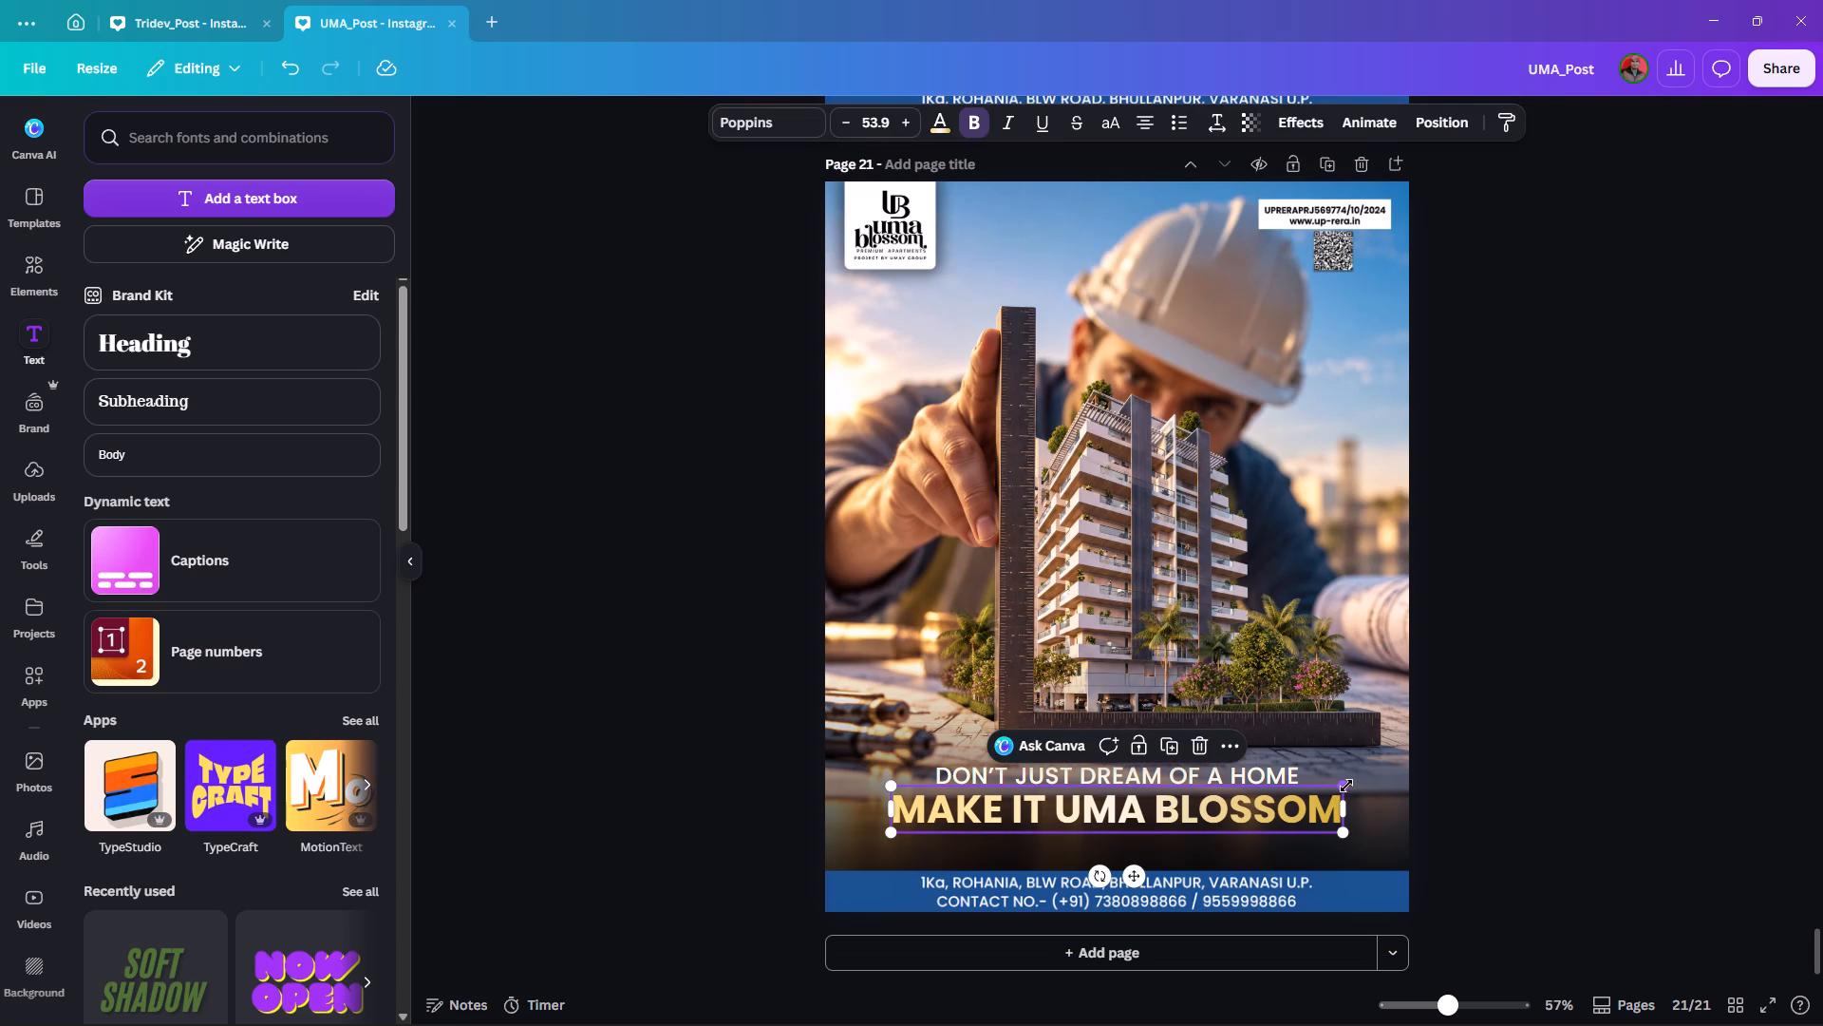
{"action": "left_click_drag", "start_coordinate": [1346, 782], "coordinate": [1360, 772], "text": "alt"}
{"action": "left_click", "coordinate": [1529, 699]}
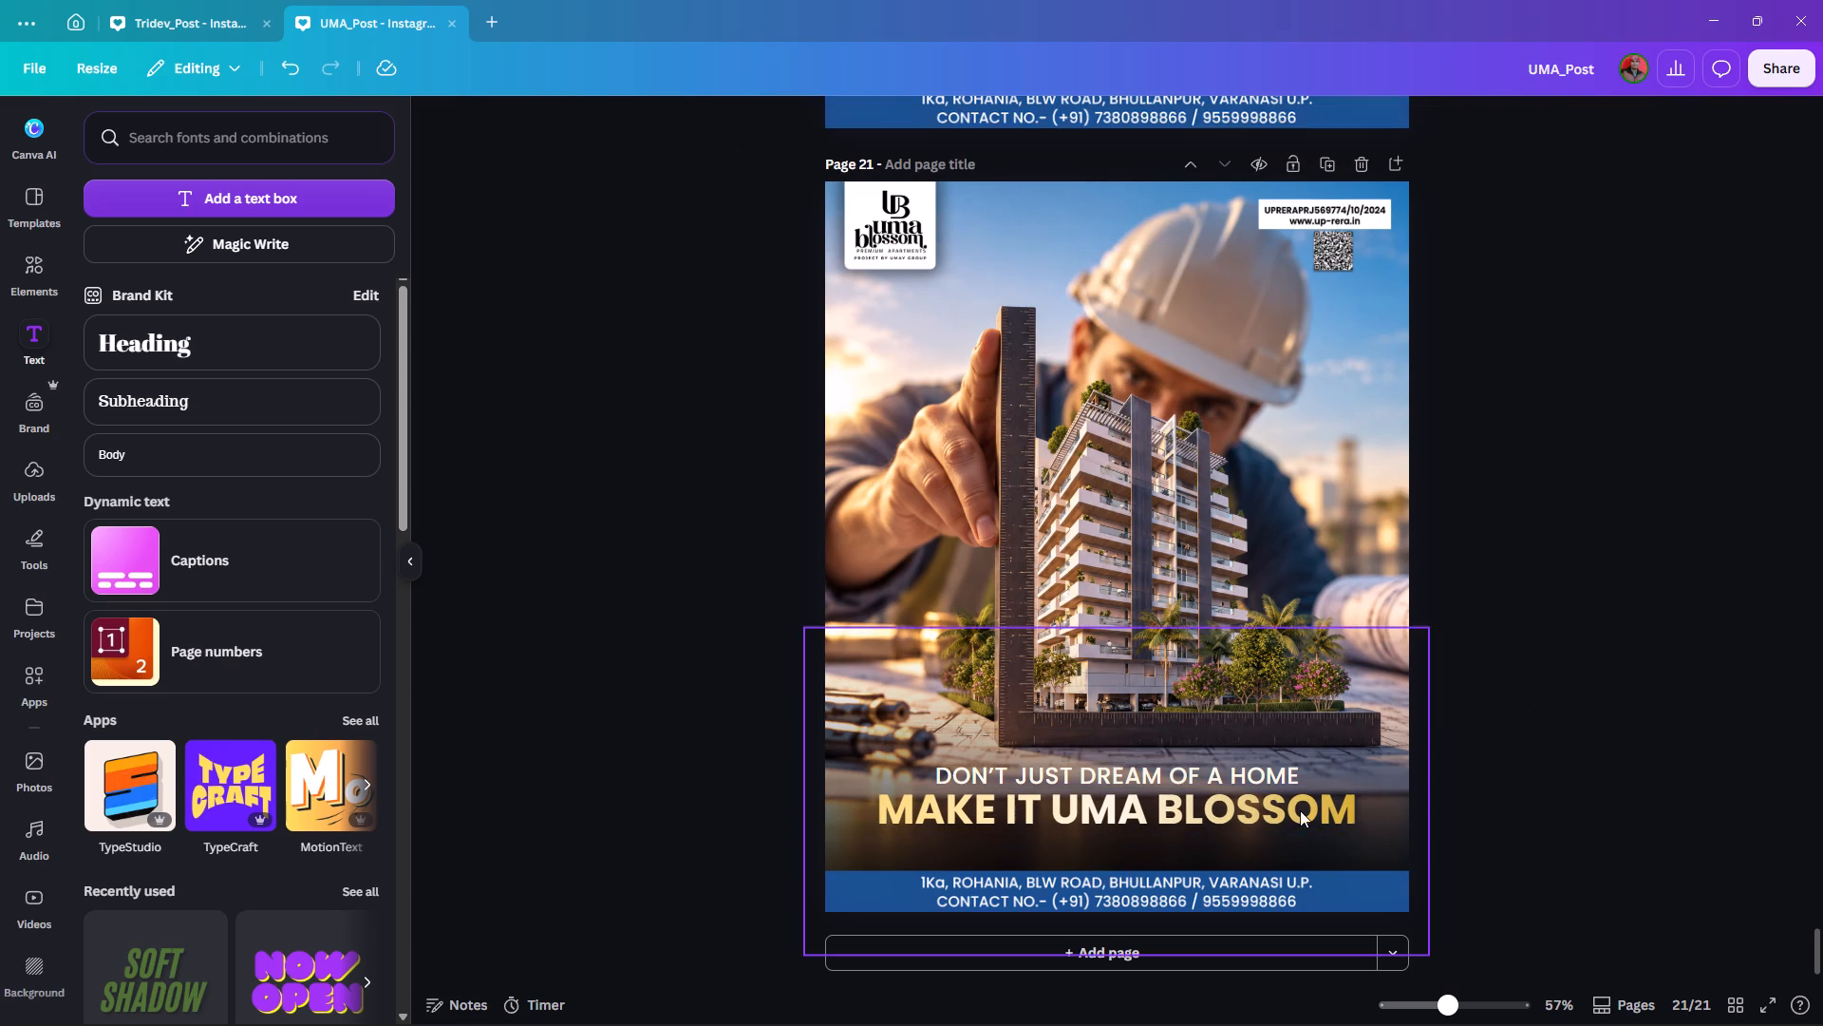
Tighten the letter spacing of the "MAKE IT UMA BLOSSOM" line to roughly -60.
{"action": "left_click", "coordinate": [1282, 822]}
{"action": "left_click", "coordinate": [1225, 126]}
{"action": "left_click_drag", "start_coordinate": [1153, 202], "coordinate": [1138, 206]}
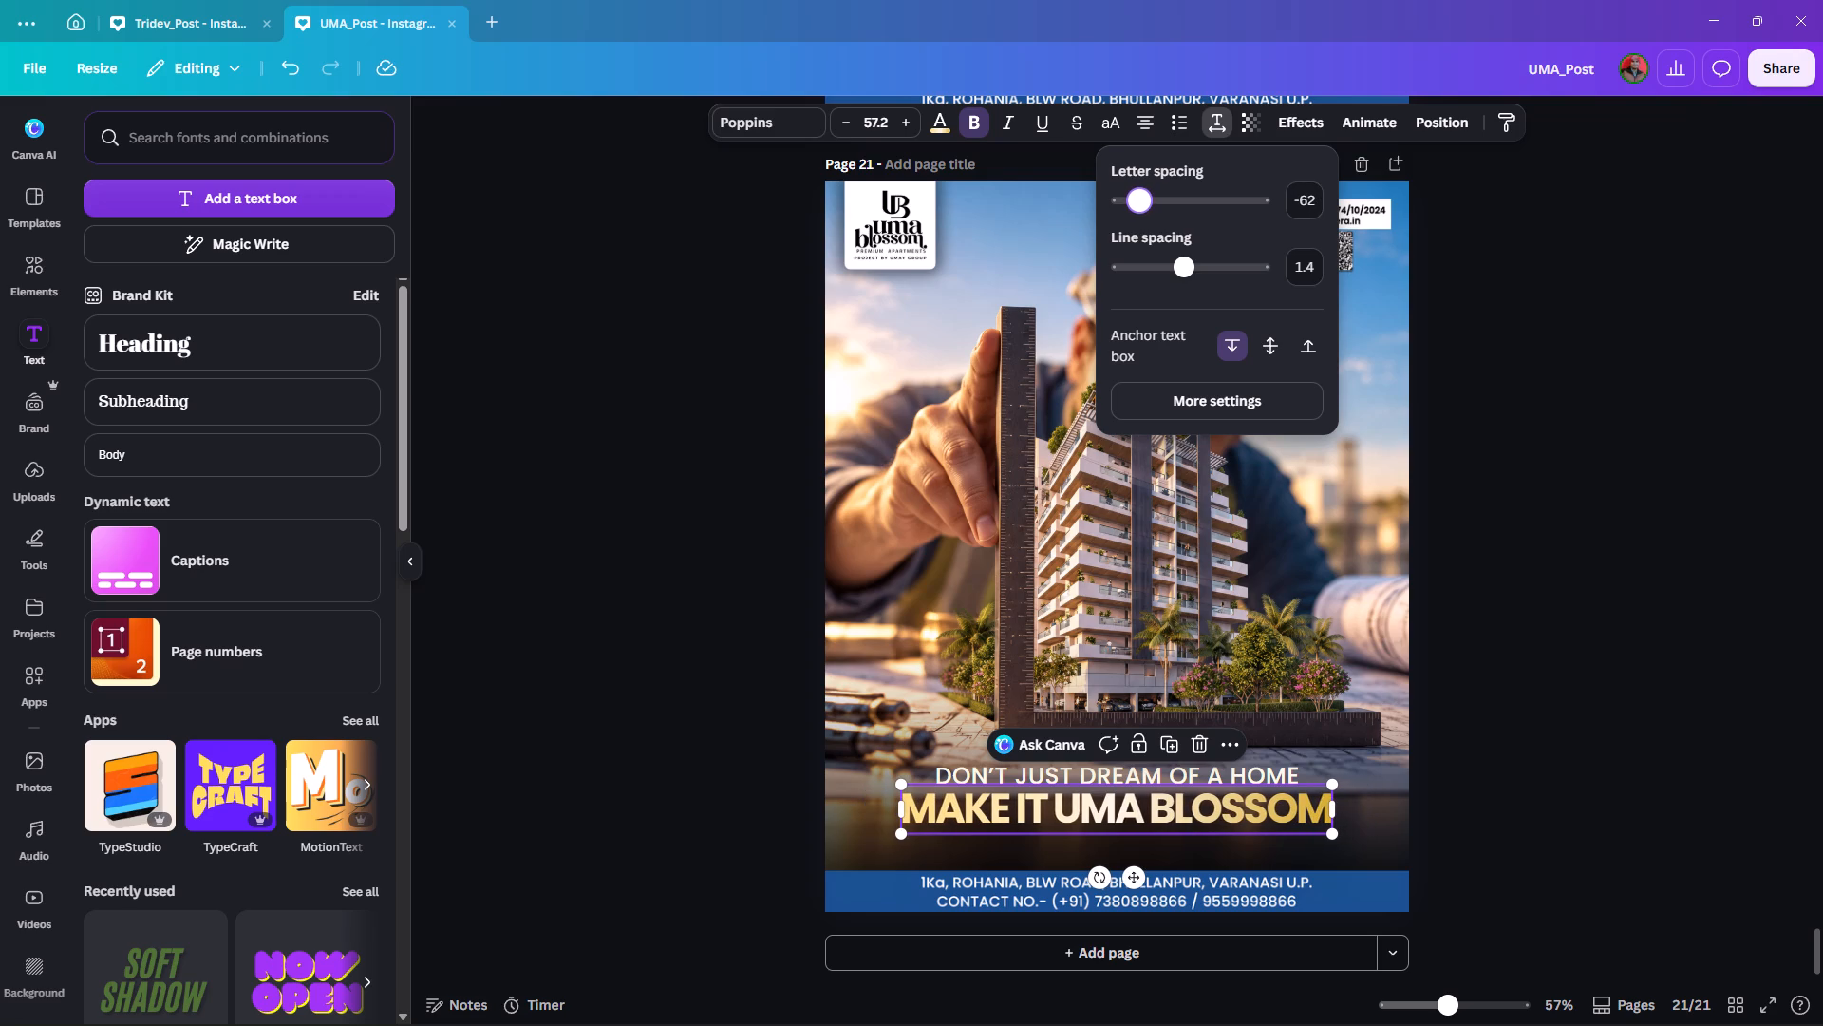
{"action": "left_click_drag", "start_coordinate": [1138, 206], "coordinate": [1139, 205]}
{"action": "double_click", "coordinate": [1494, 427]}
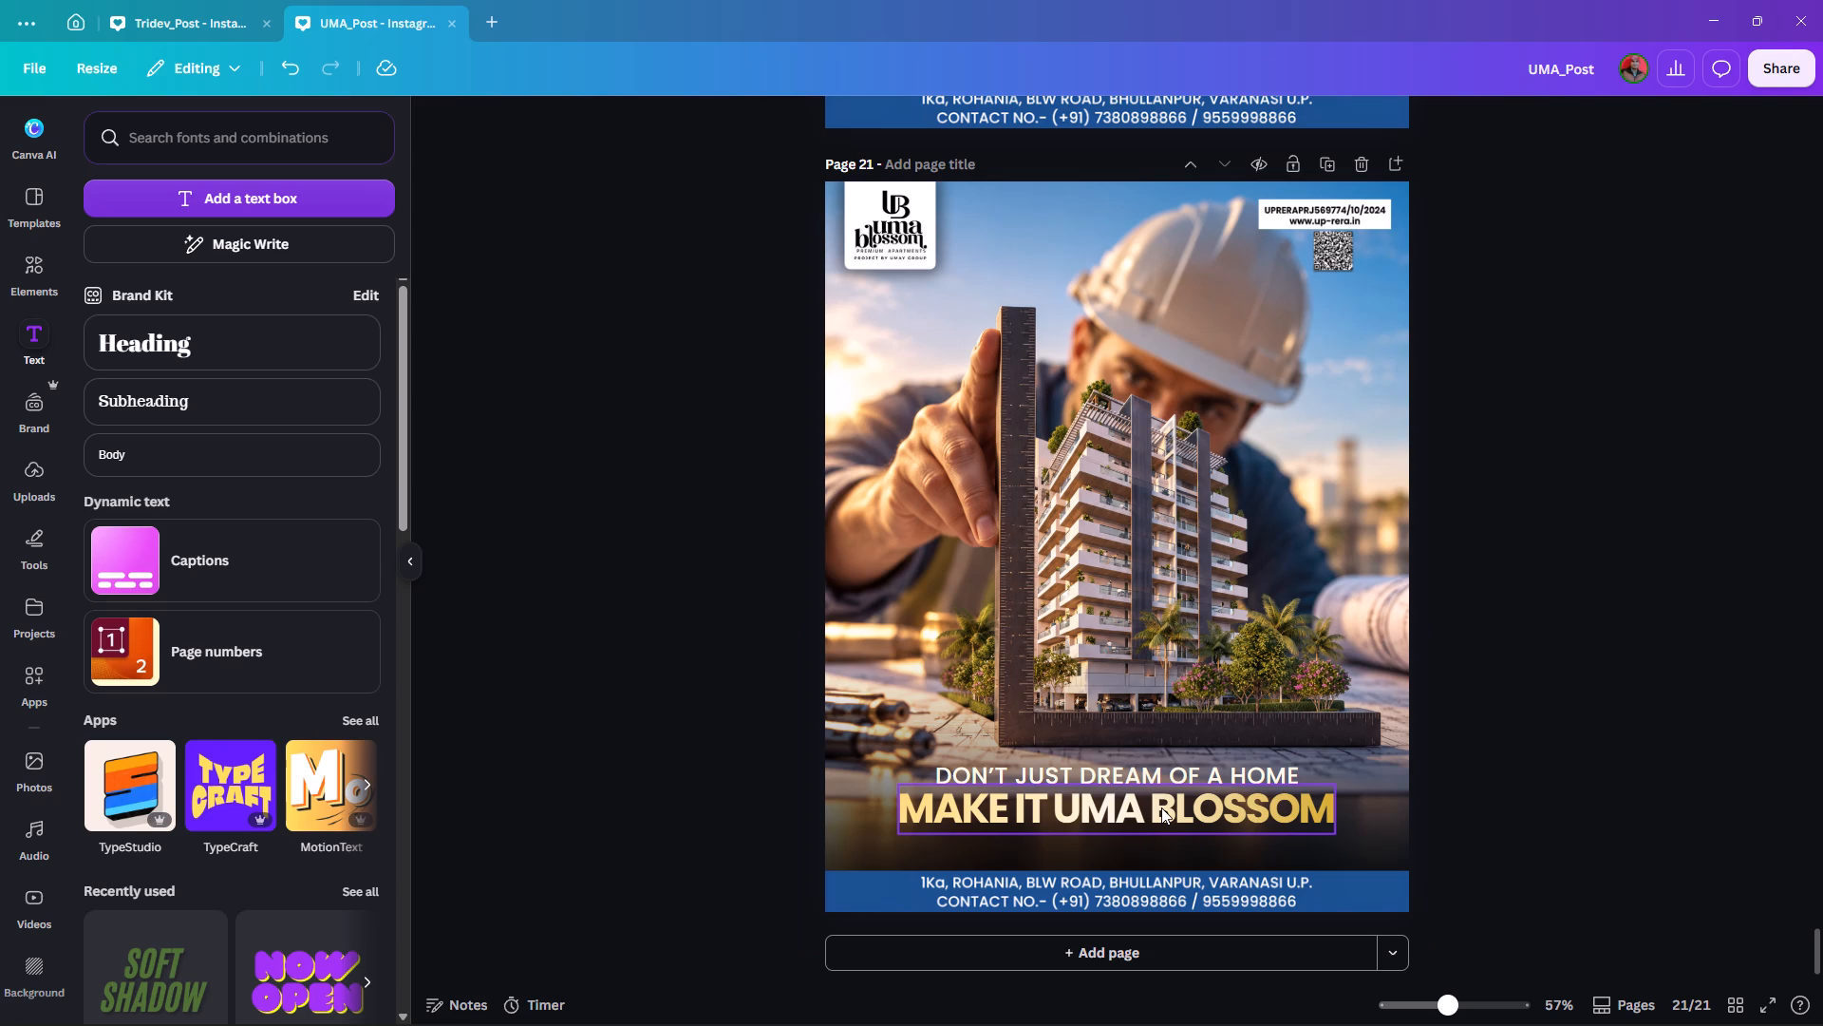
{"action": "left_click", "coordinate": [1557, 573]}
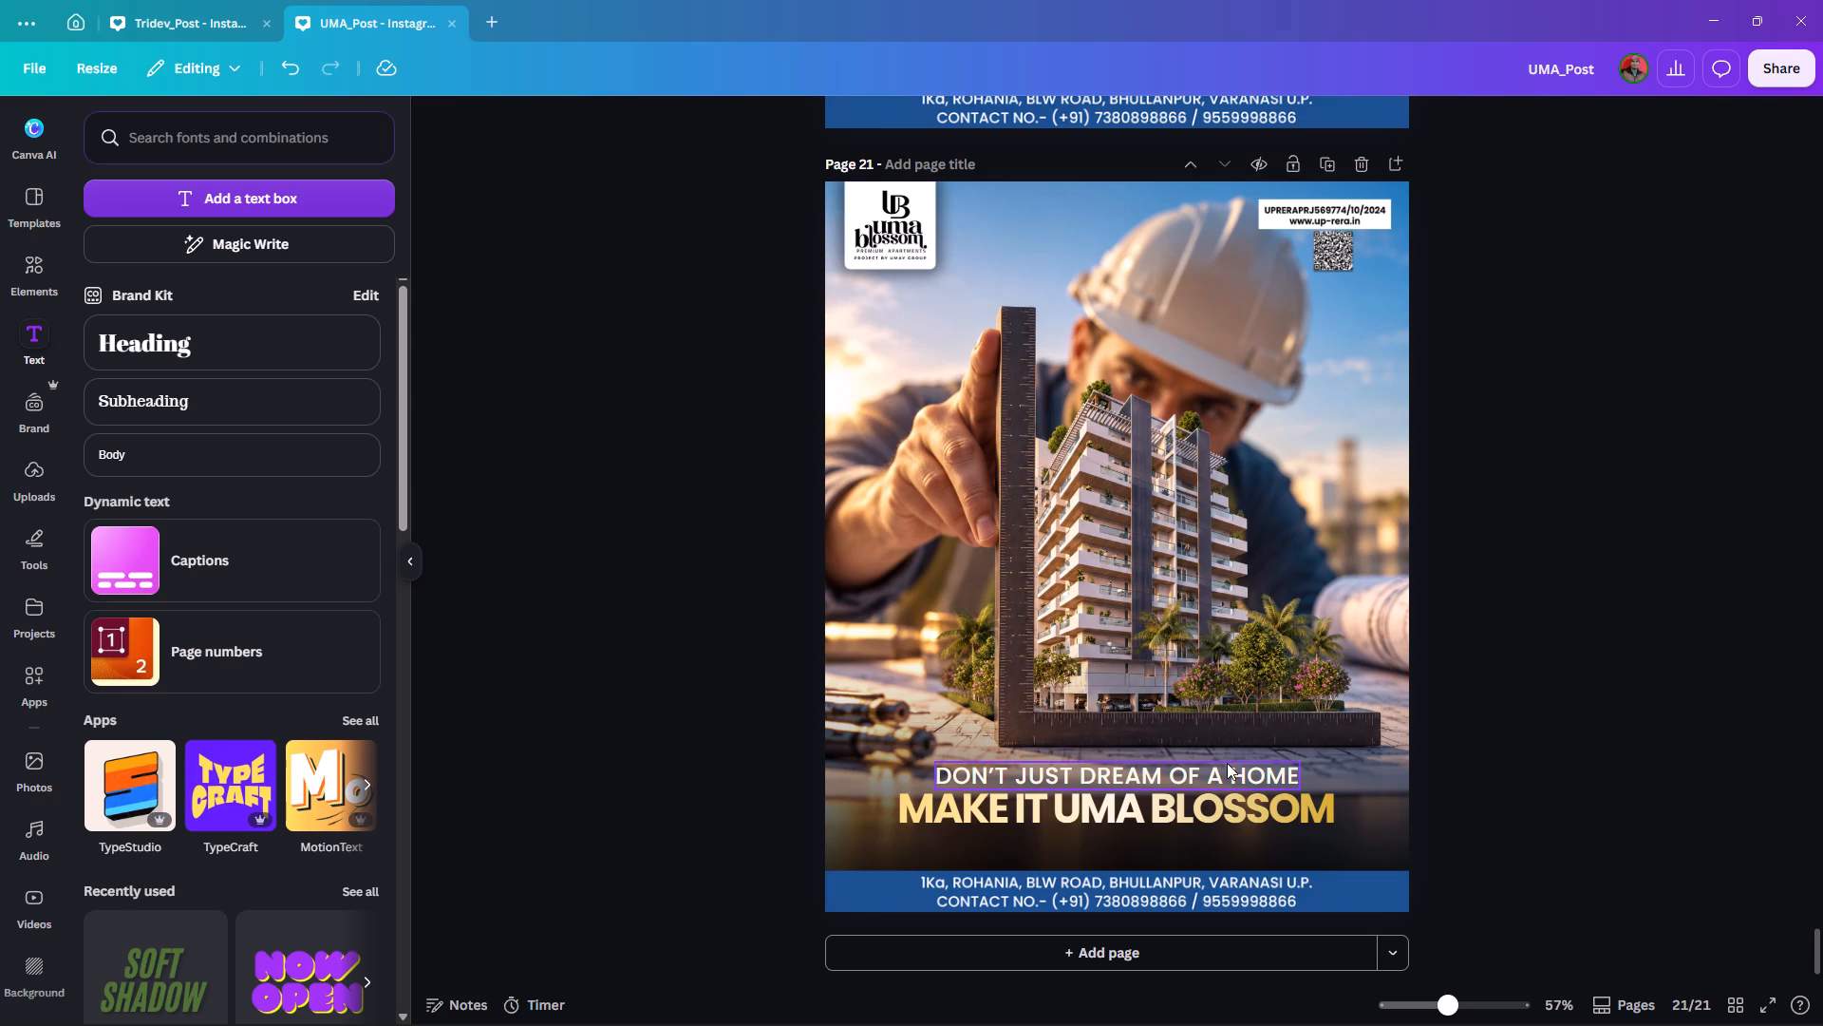
{"action": "left_click", "coordinate": [1500, 629]}
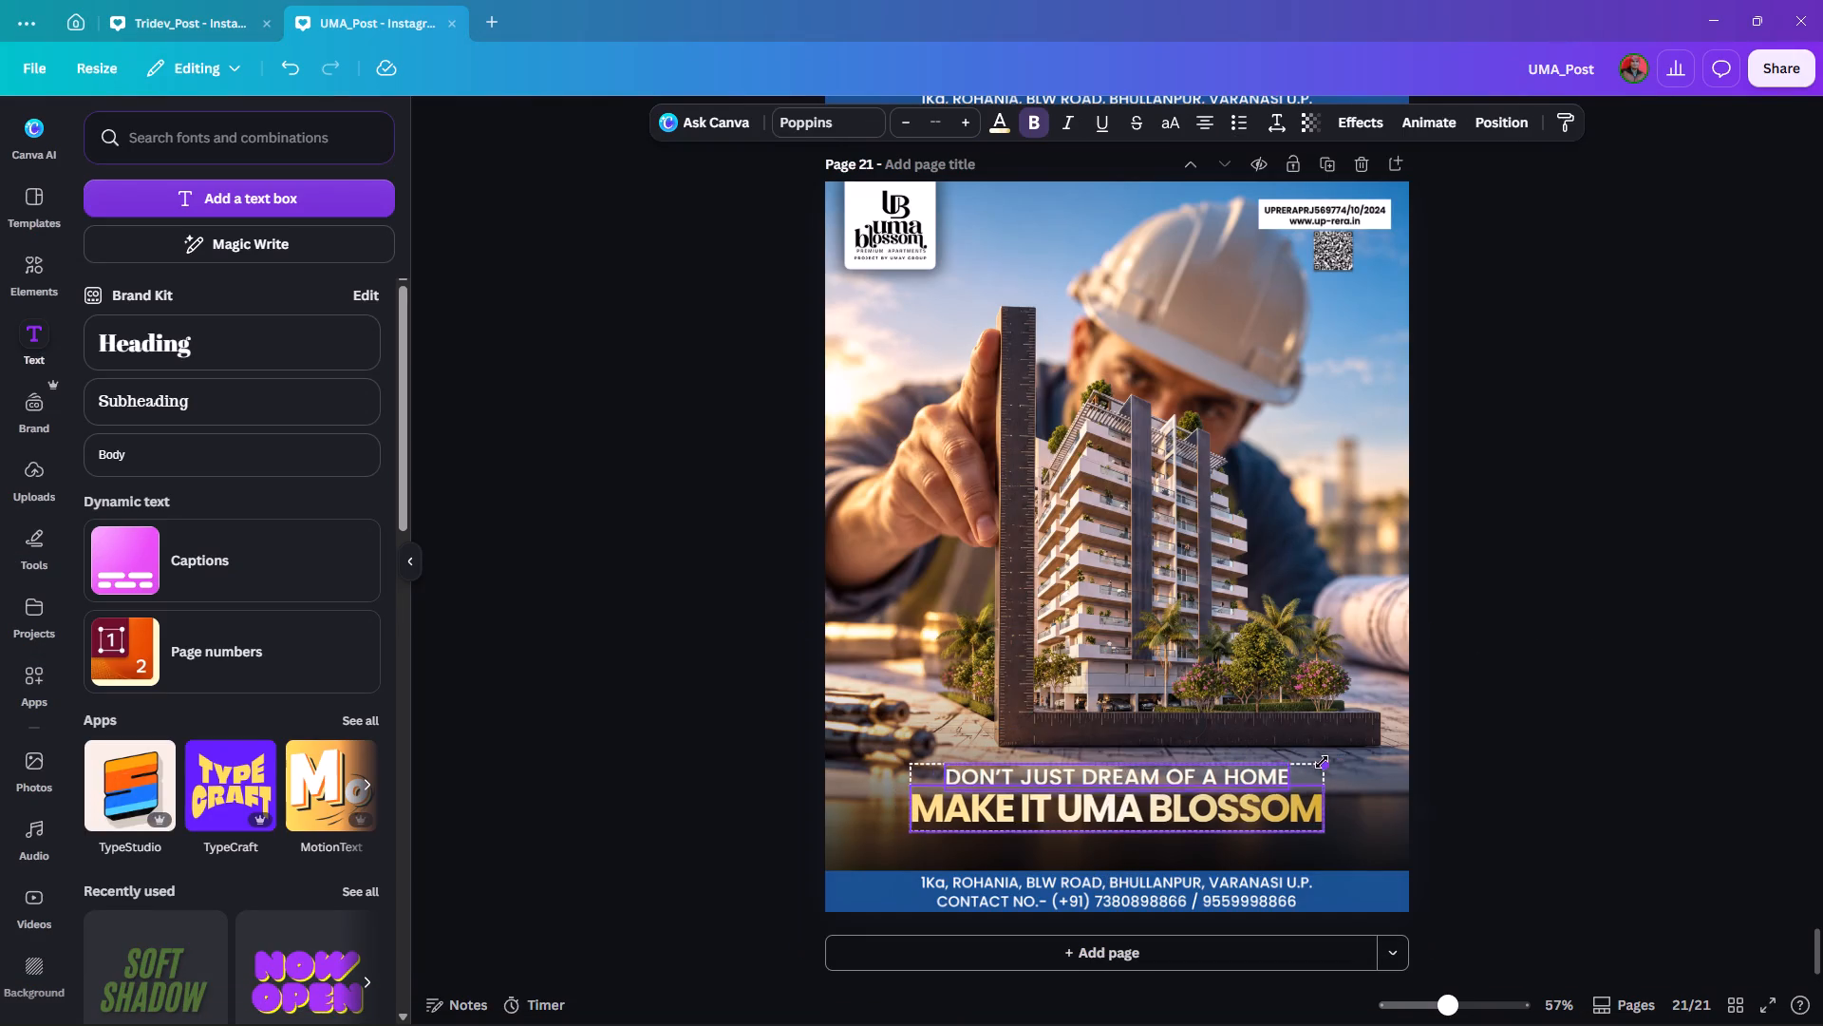
{"action": "left_click_drag", "start_coordinate": [1322, 762], "coordinate": [1312, 764], "text": "alt"}
{"action": "left_click", "coordinate": [1618, 678]}
Move both tagline lines up together, just under the horizontal arm of the ruler, leaving space above the blue contact strip.
{"action": "left_click", "coordinate": [1224, 771]}
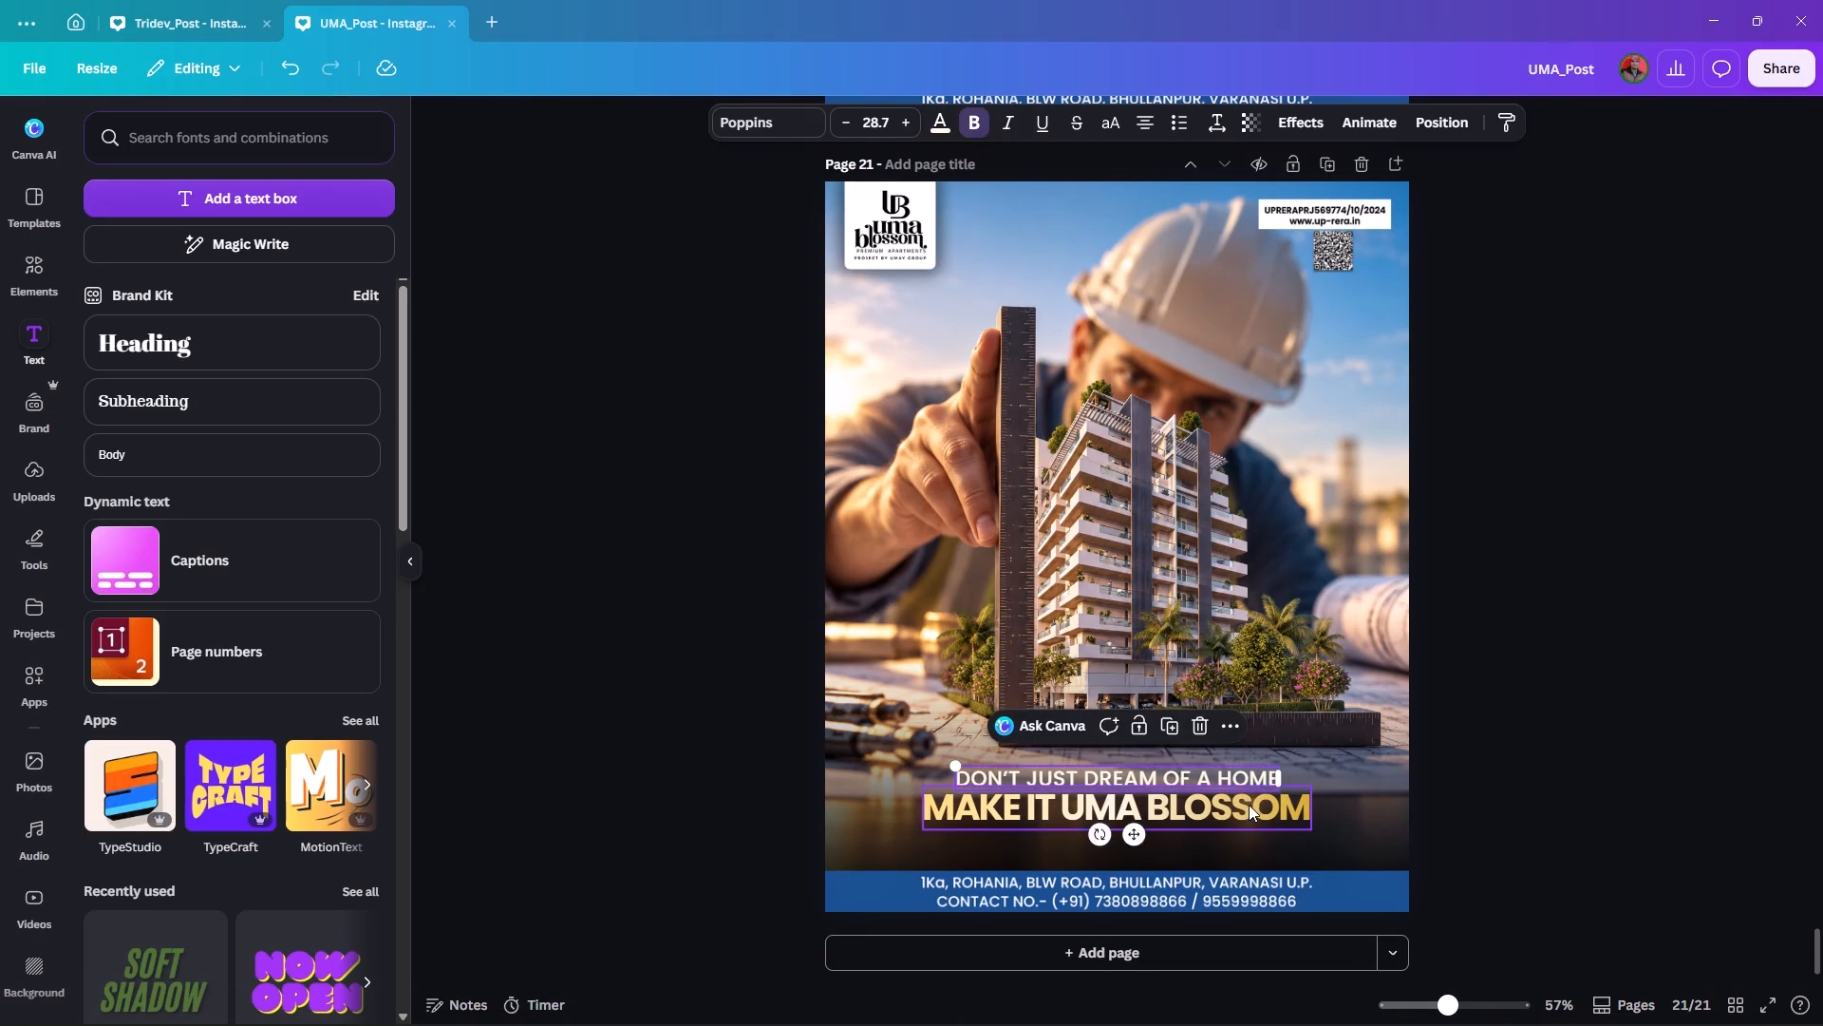
{"action": "left_click", "coordinate": [1249, 803], "text": "shift"}
{"action": "left_click_drag", "start_coordinate": [1248, 780], "coordinate": [1264, 760]}
{"action": "left_click", "coordinate": [1529, 701]}
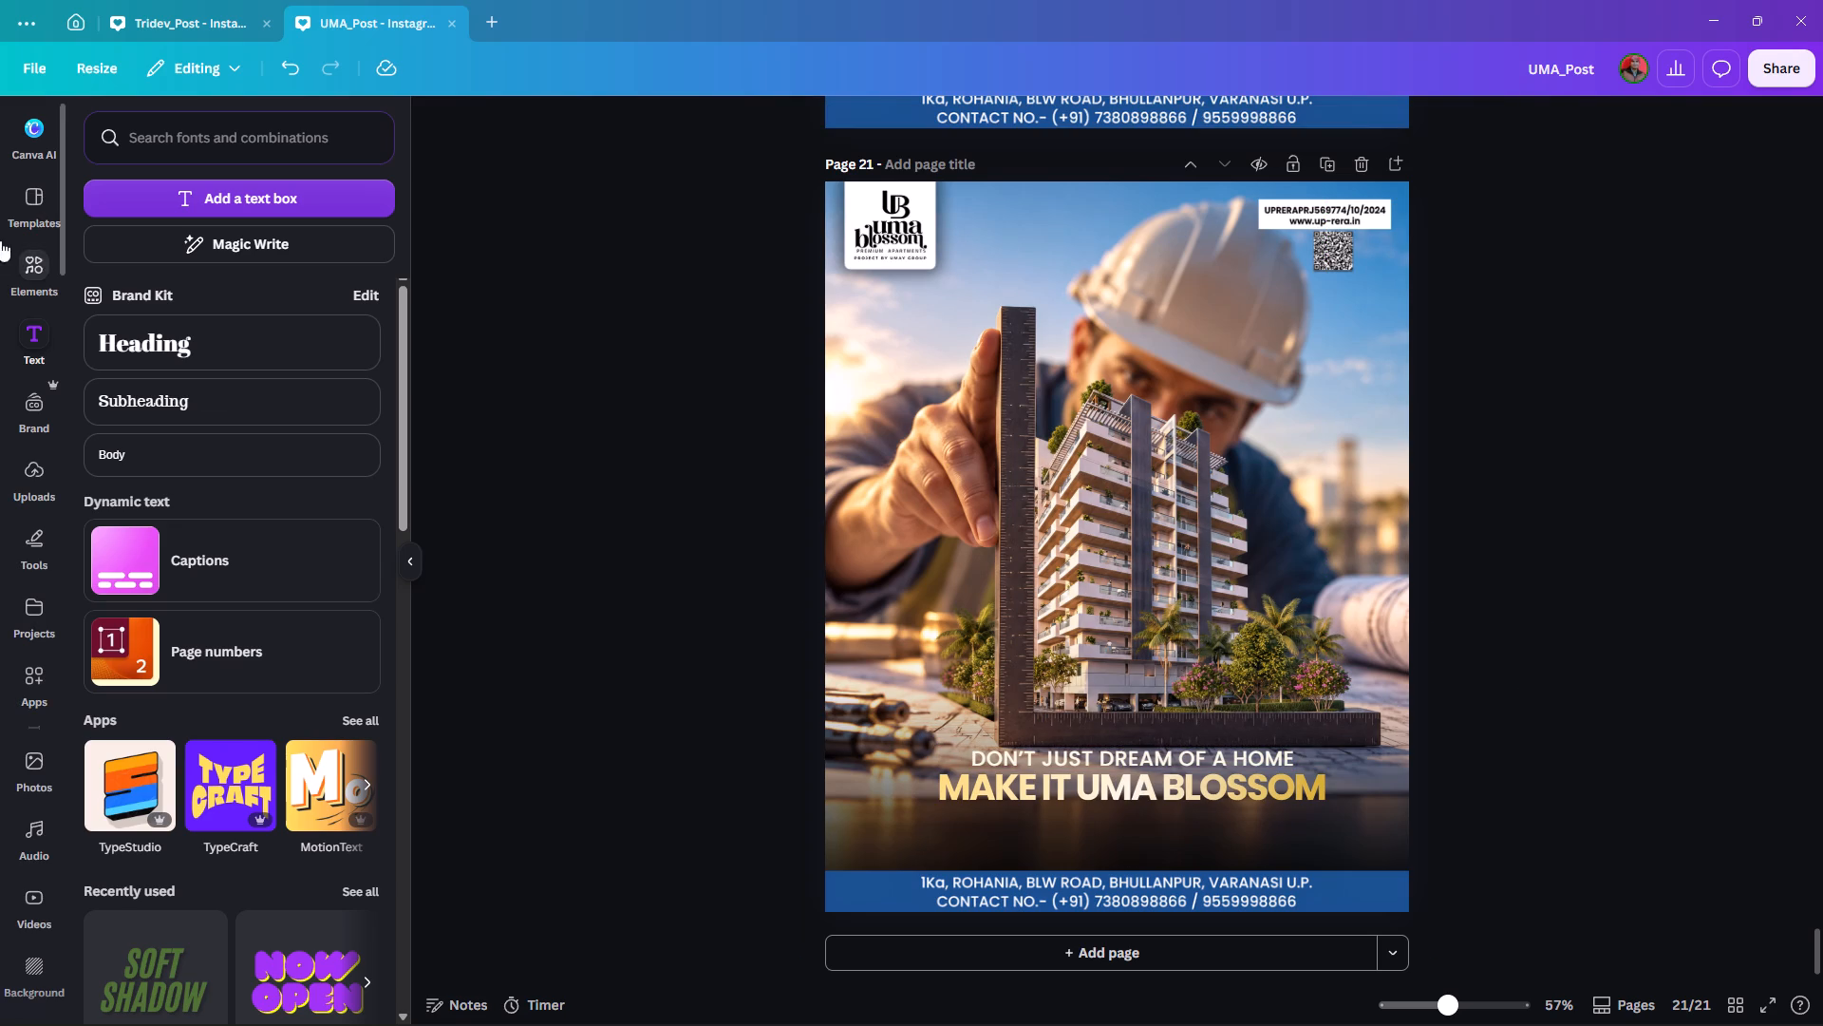
Search the elements for "shadow" and show all matching graphics.
{"action": "left_click", "coordinate": [44, 267]}
{"action": "left_click", "coordinate": [214, 141]}
{"action": "key", "text": "s"}
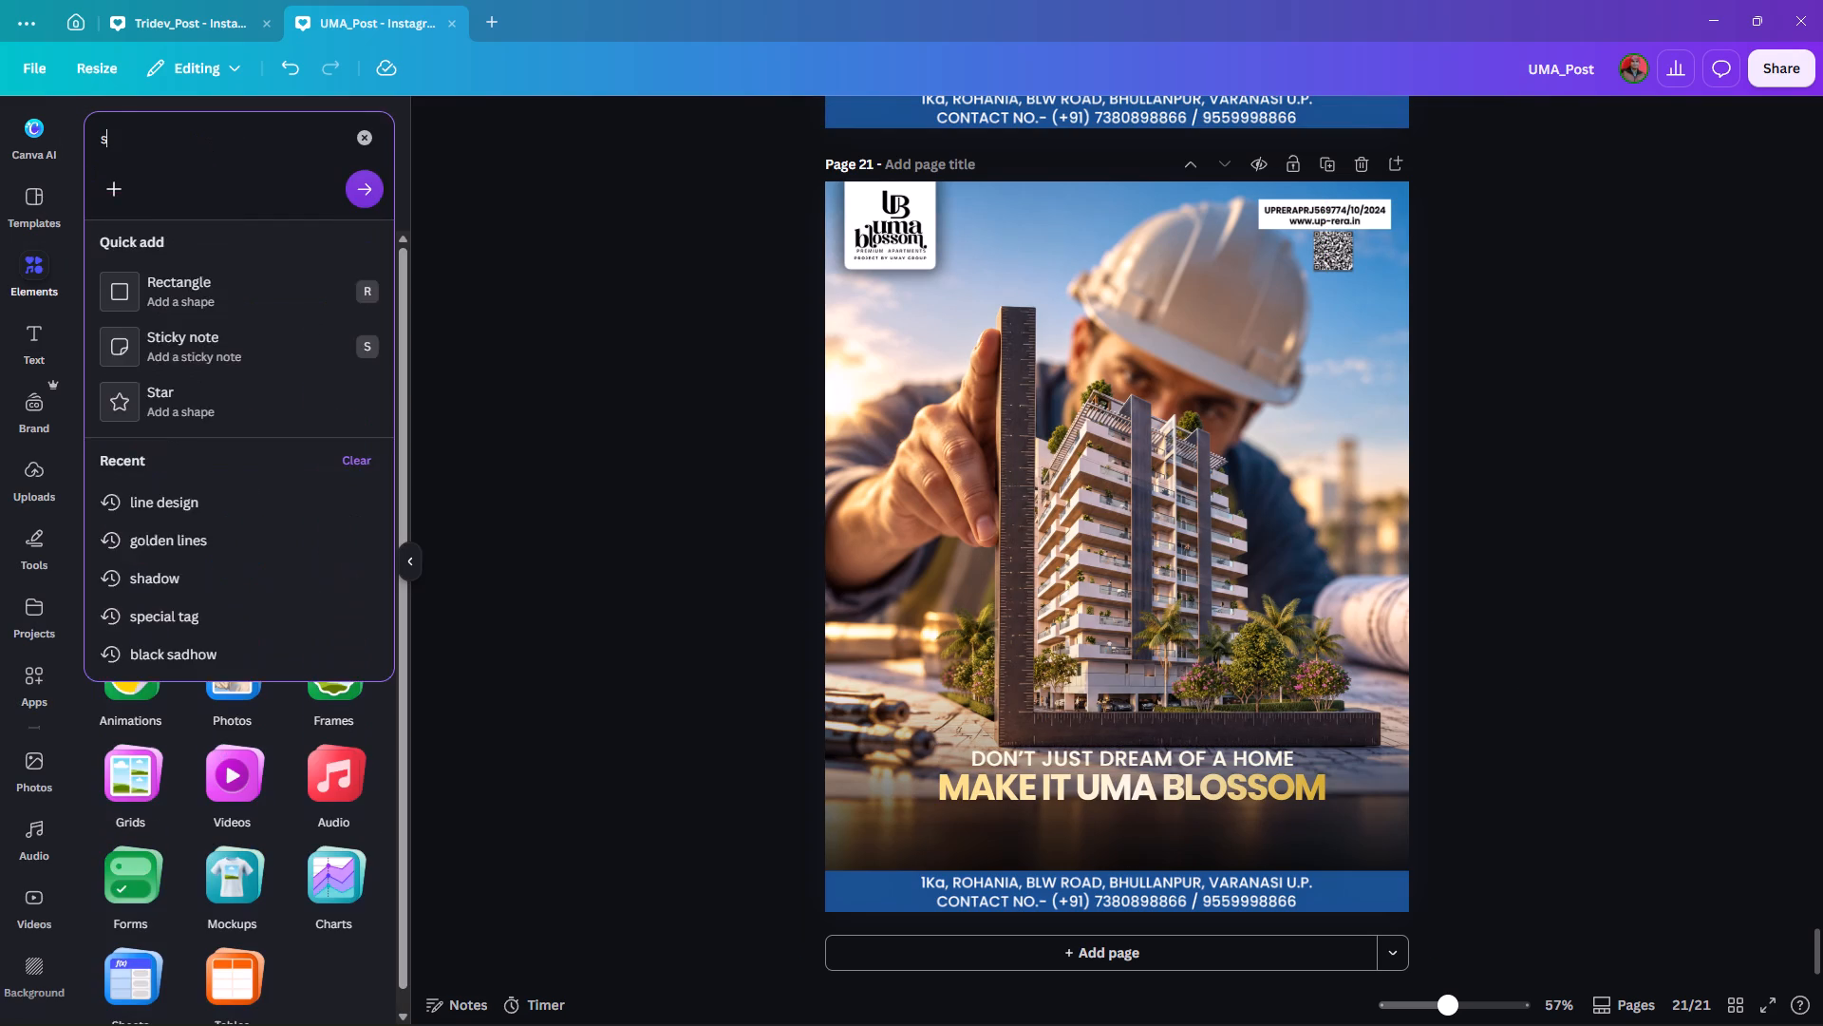
{"action": "type", "text": "ha"}
{"action": "key", "text": "d"}
{"action": "type", "text": "ow"}
{"action": "left_click", "coordinate": [160, 292]}
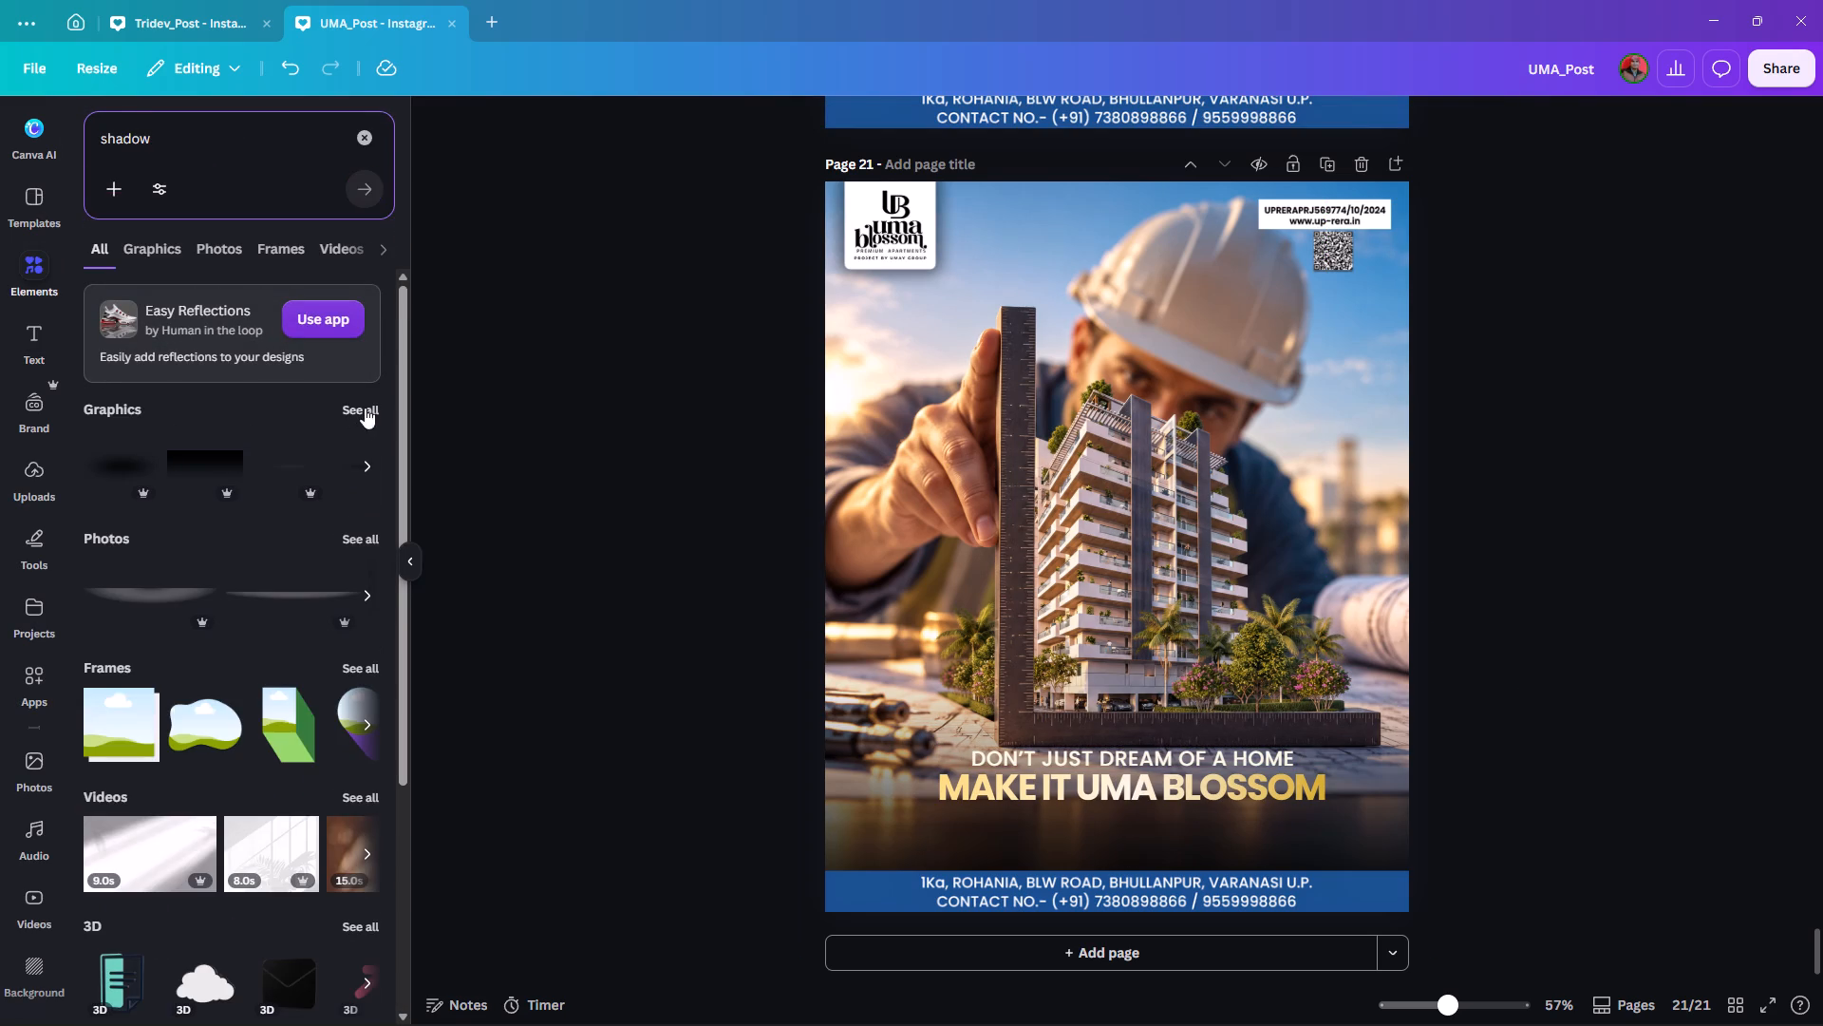
{"action": "left_click", "coordinate": [365, 408]}
Add a soft, dark, elongated shadow graphic to page 21 and place it over the tagline area above the blue contact strip.
{"action": "scroll", "coordinate": [235, 575], "scroll_direction": "down", "scroll_amount": 2}
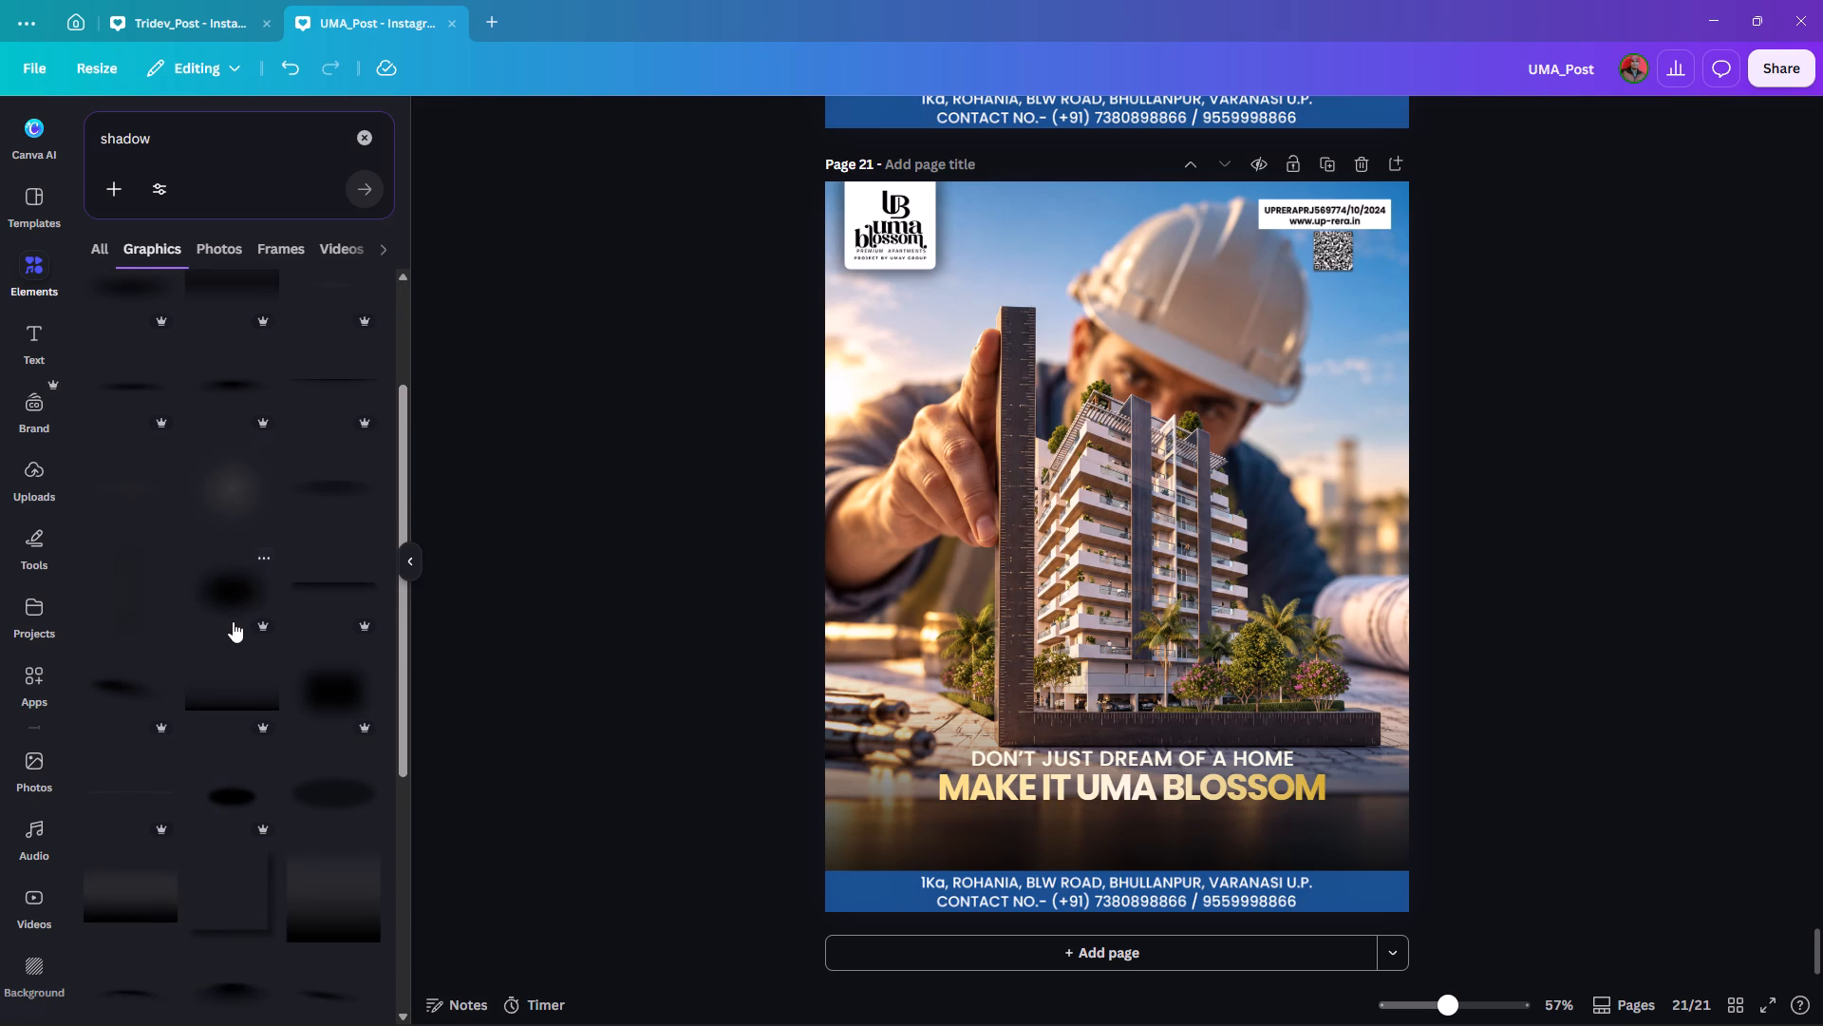
{"action": "scroll", "coordinate": [233, 612], "scroll_direction": "up", "scroll_amount": 3}
{"action": "scroll", "coordinate": [233, 611], "scroll_direction": "down", "scroll_amount": 3}
{"action": "scroll", "coordinate": [221, 693], "scroll_direction": "down", "scroll_amount": 4}
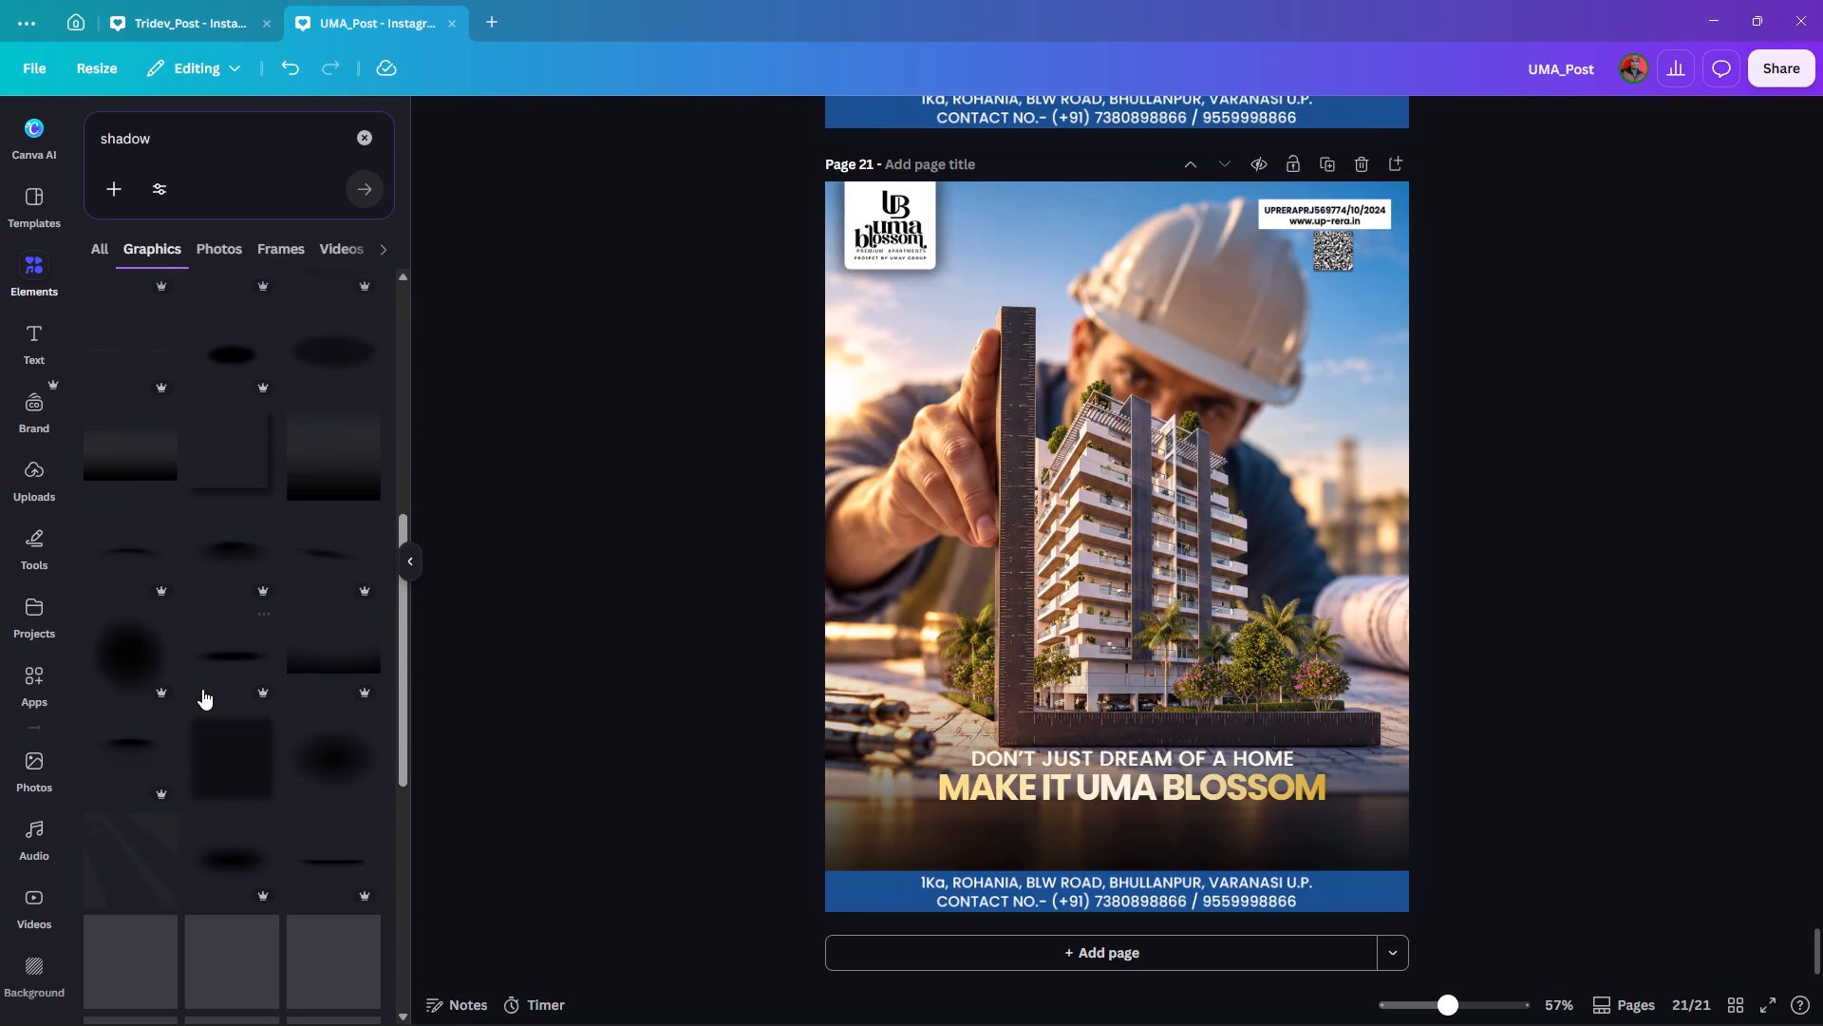
{"action": "scroll", "coordinate": [172, 677], "scroll_direction": "down", "scroll_amount": 8}
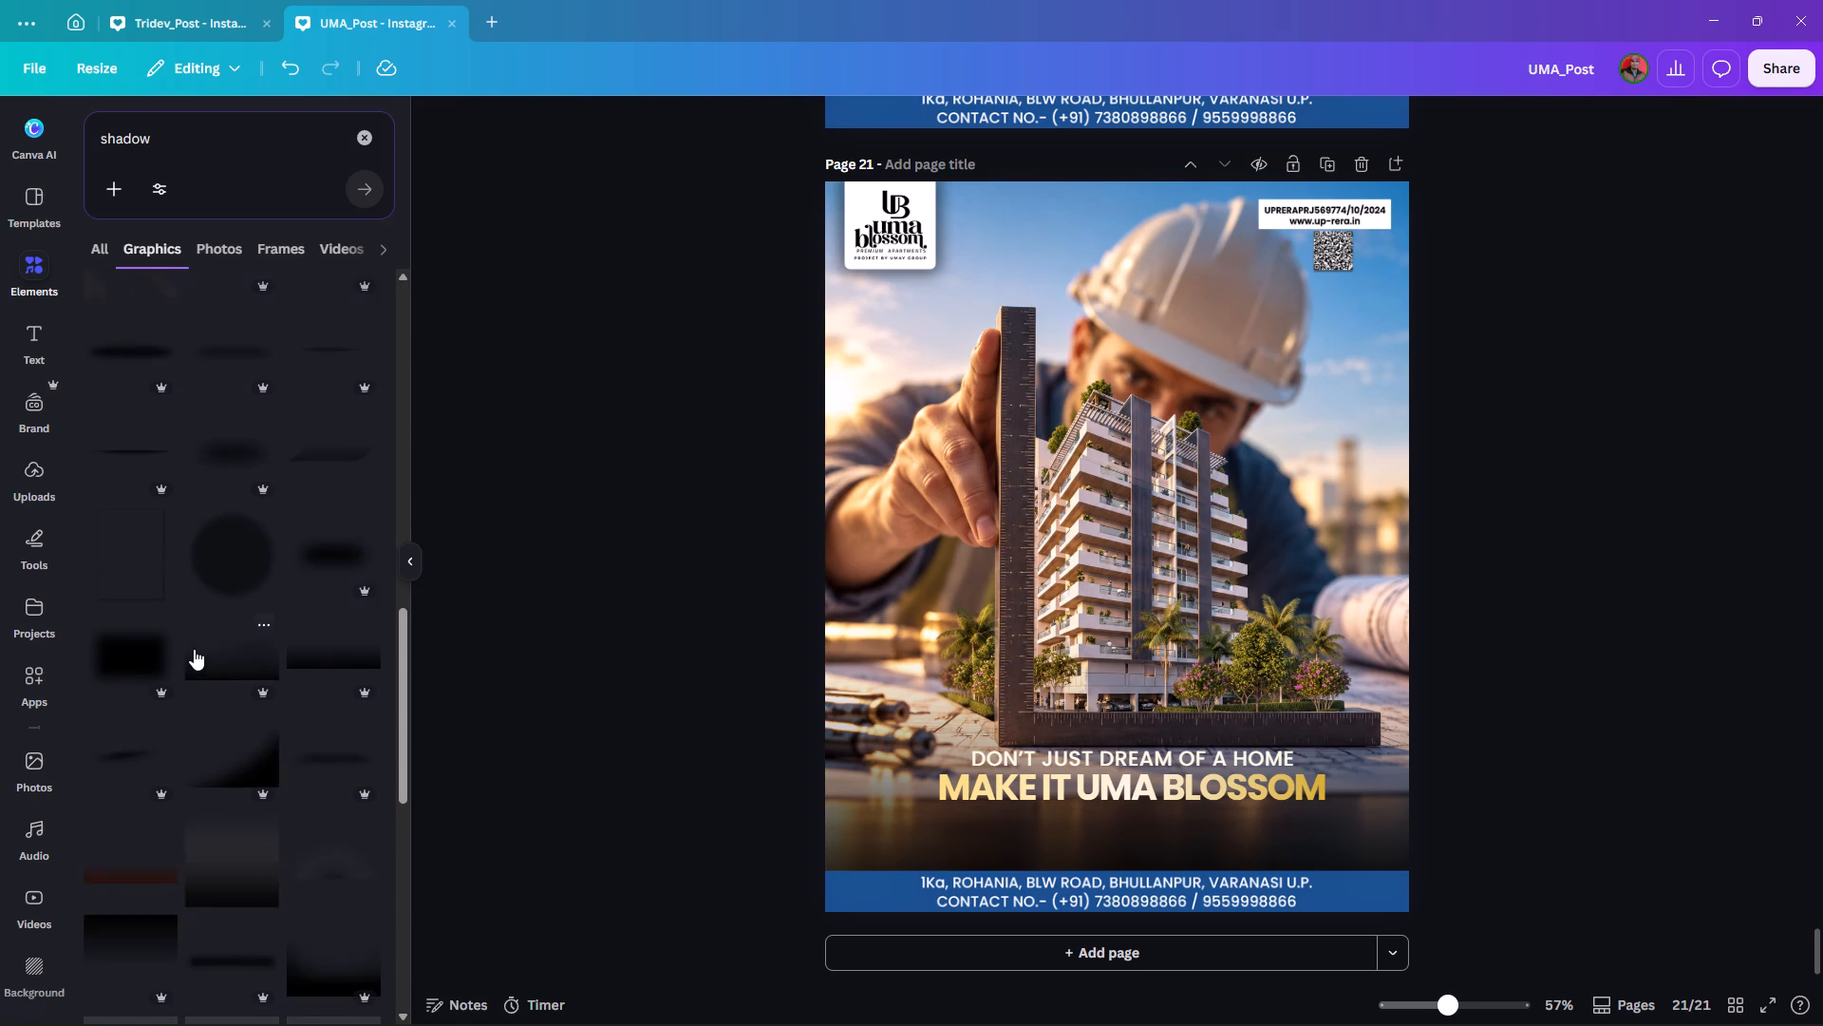
{"action": "scroll", "coordinate": [194, 649], "scroll_direction": "down", "scroll_amount": 5}
{"action": "scroll", "coordinate": [202, 614], "scroll_direction": "up", "scroll_amount": 2}
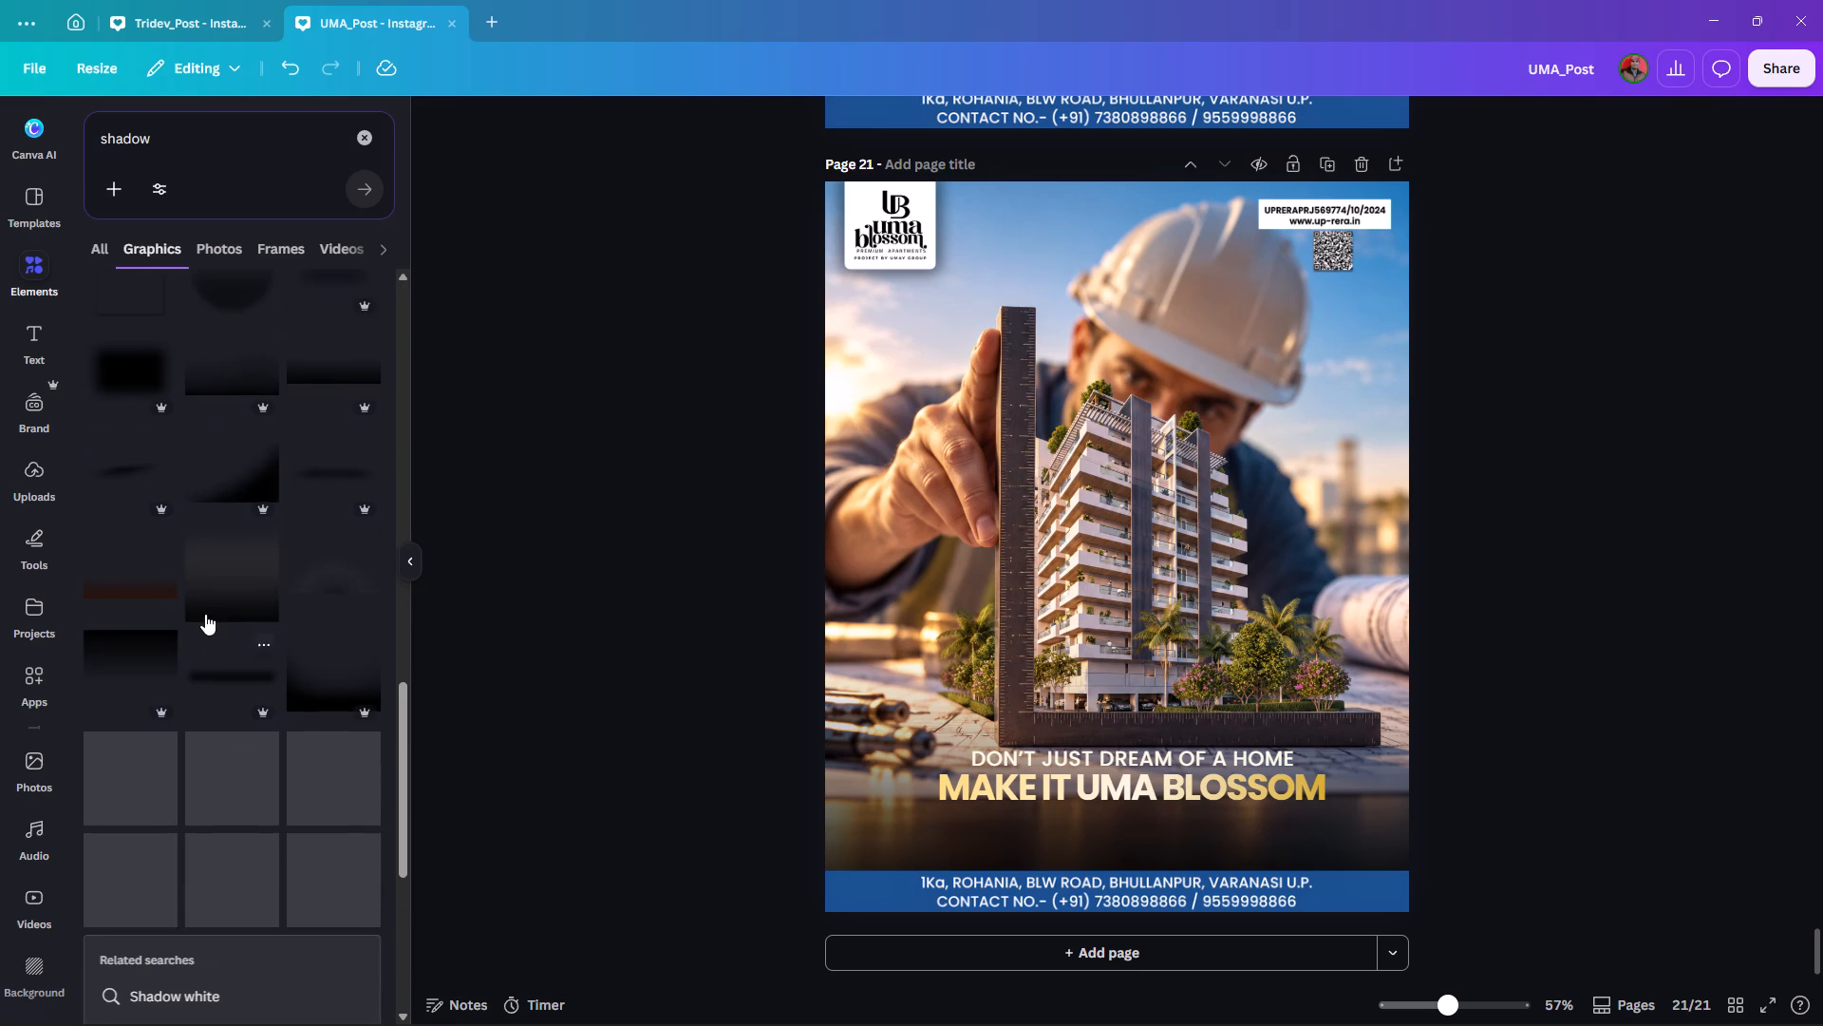
{"action": "scroll", "coordinate": [205, 615], "scroll_direction": "down", "scroll_amount": 8}
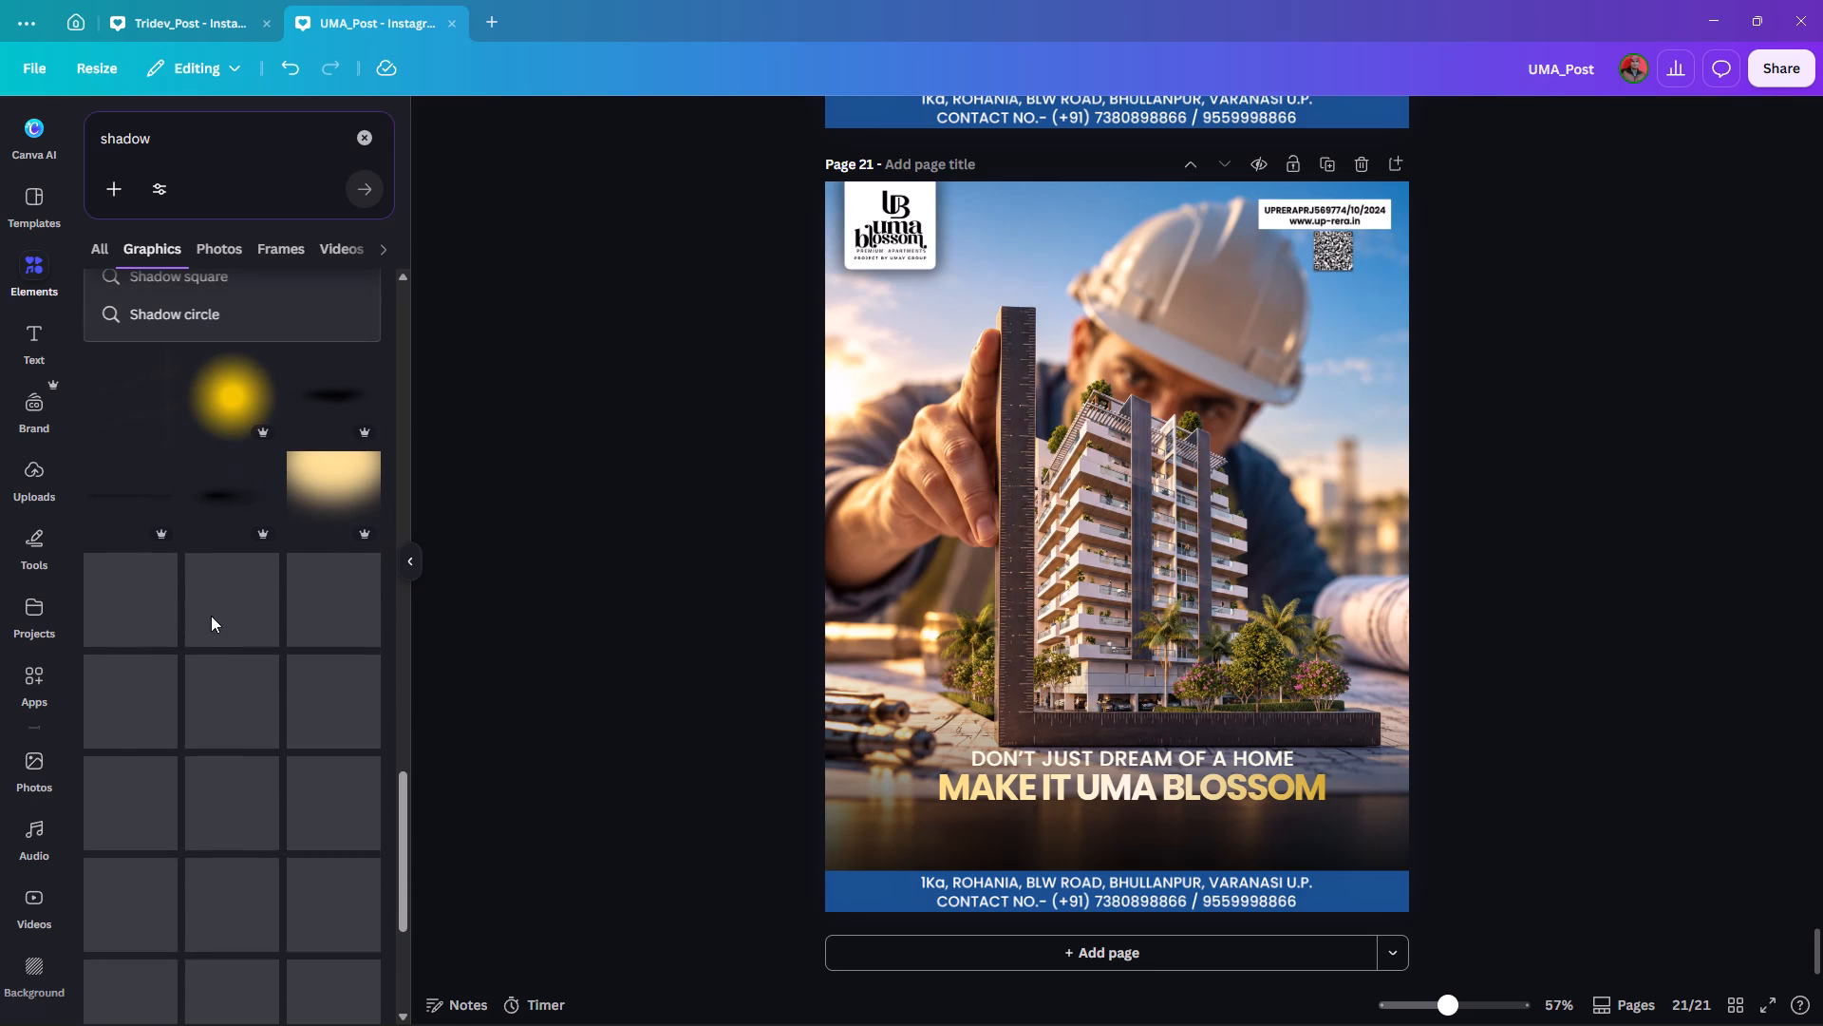
{"action": "scroll", "coordinate": [196, 605], "scroll_direction": "down", "scroll_amount": 3}
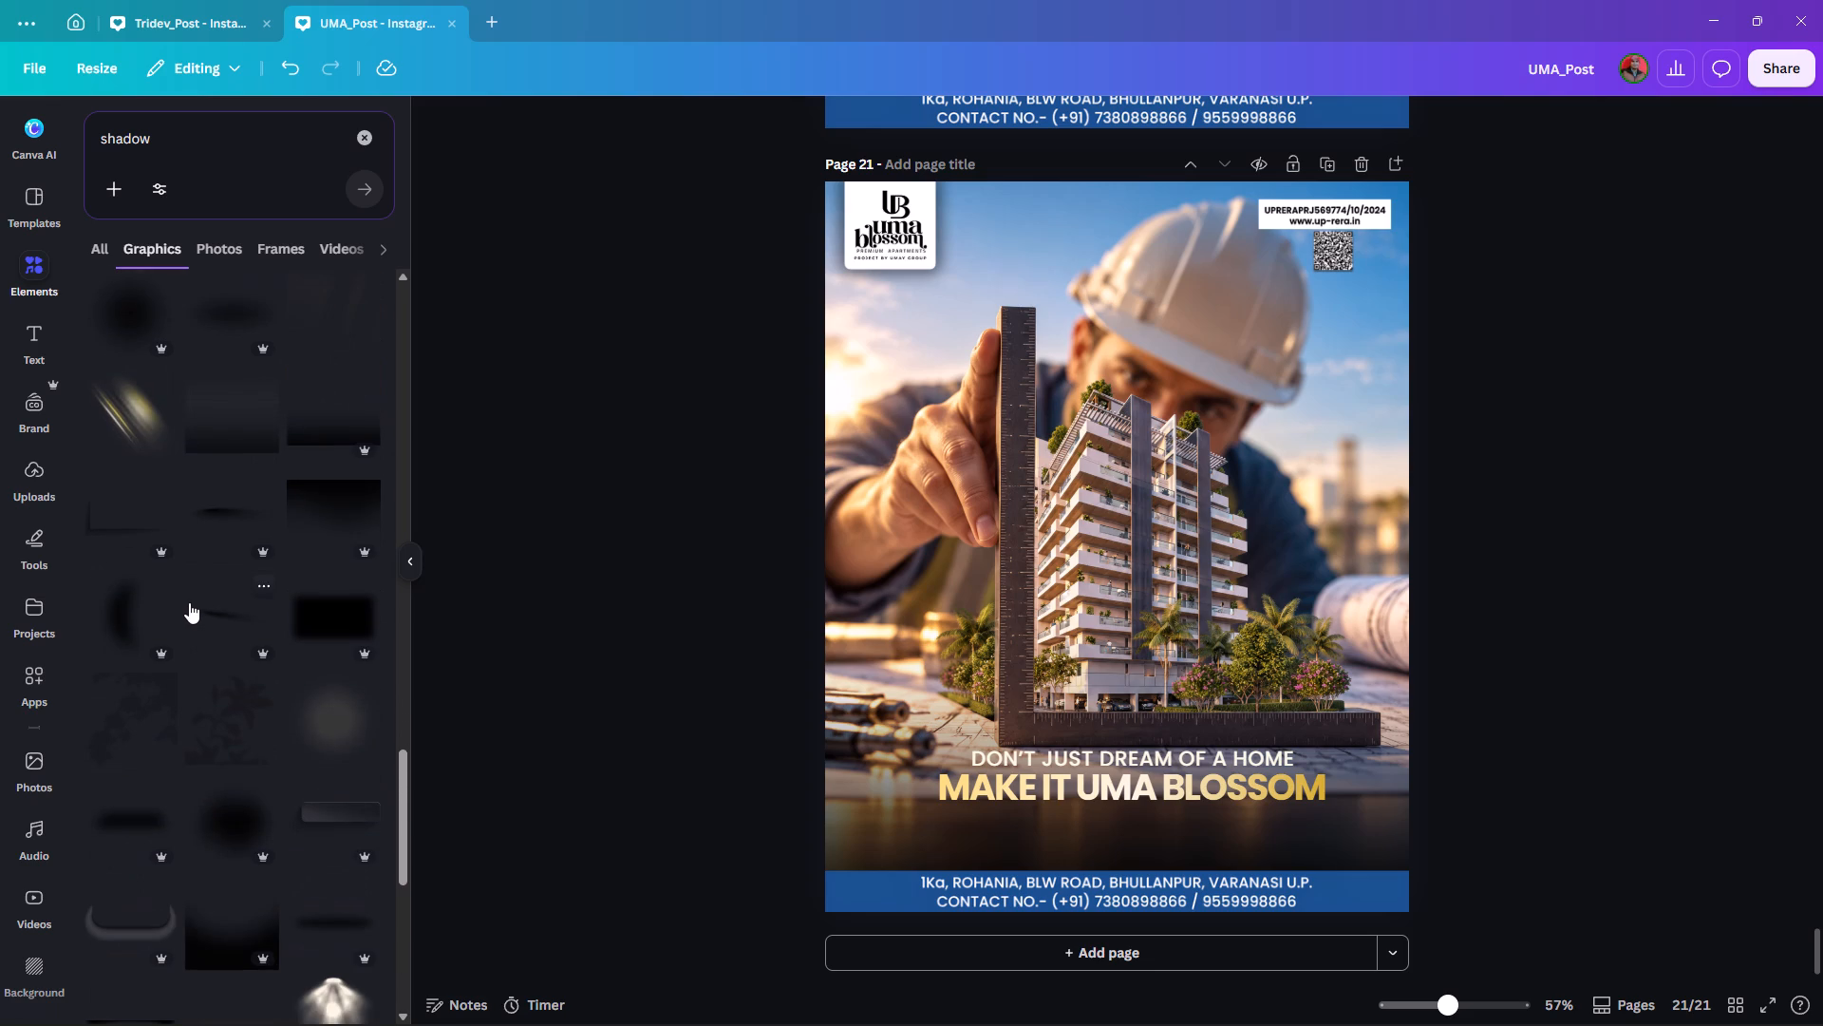
{"action": "scroll", "coordinate": [178, 604], "scroll_direction": "down", "scroll_amount": 2}
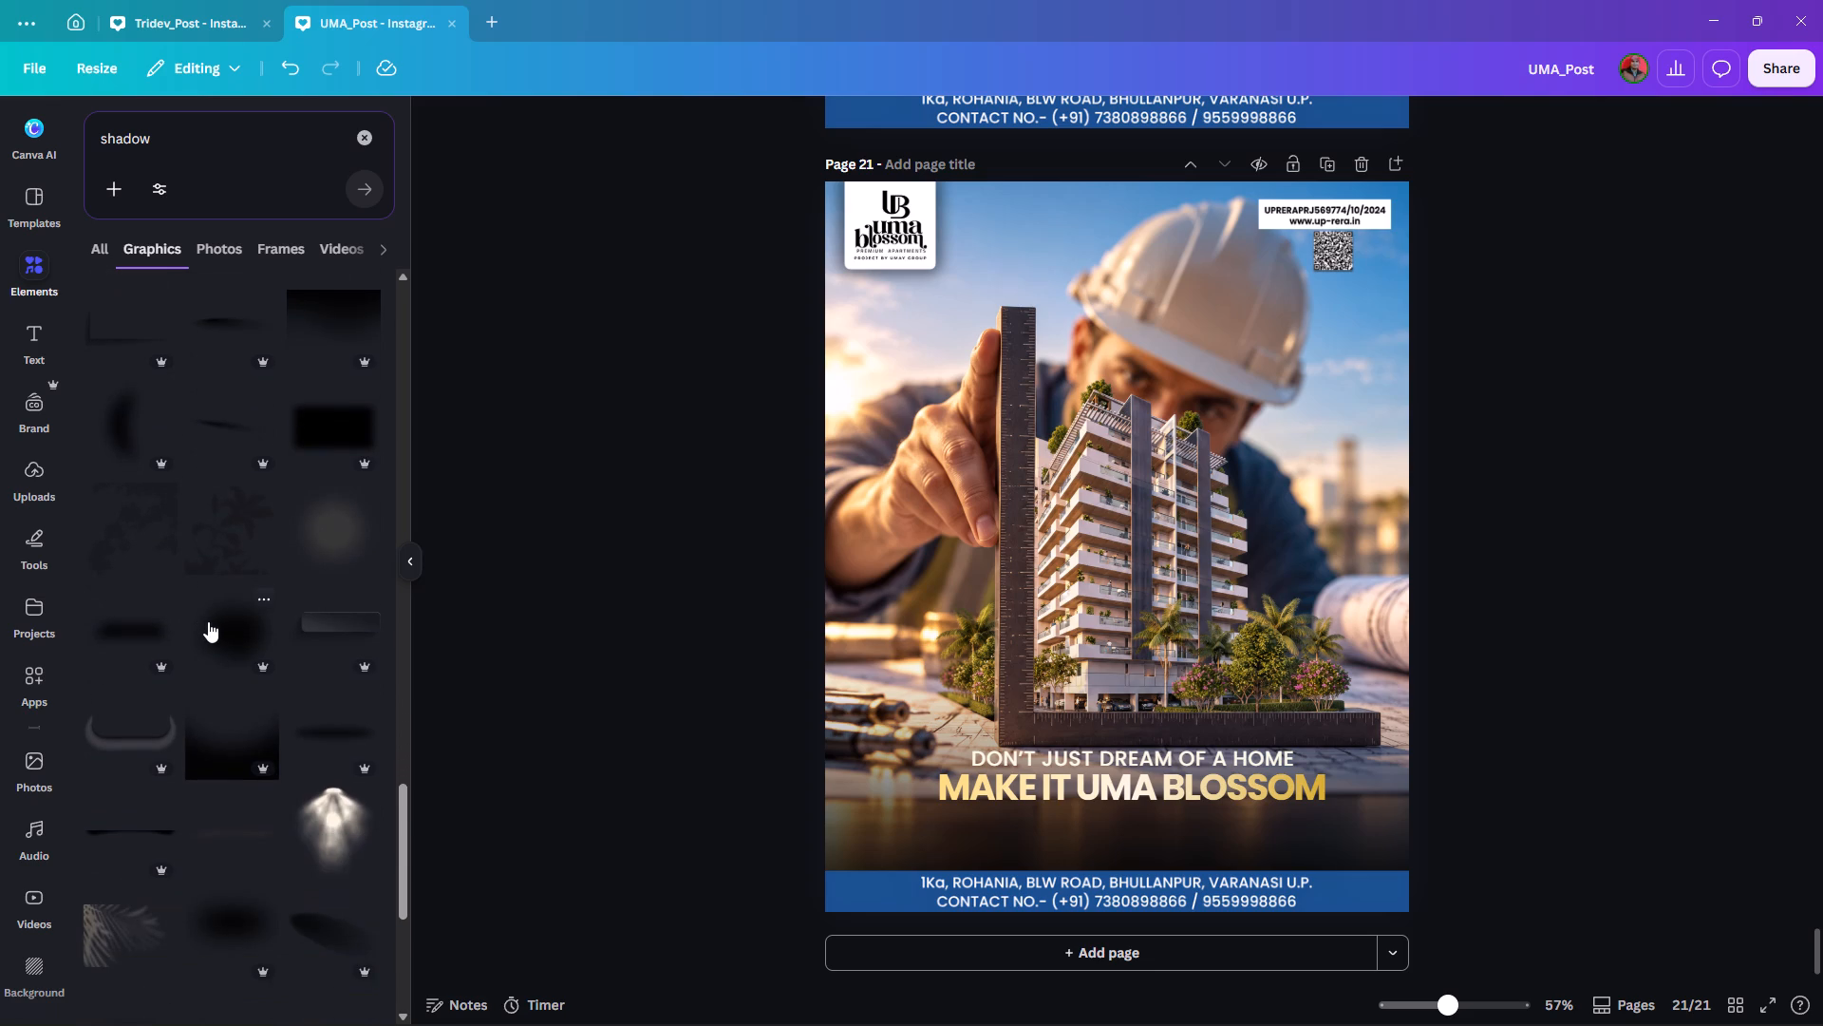
{"action": "scroll", "coordinate": [208, 621], "scroll_direction": "down", "scroll_amount": 2}
{"action": "left_click", "coordinate": [125, 446]}
{"action": "left_click_drag", "start_coordinate": [1156, 526], "coordinate": [1169, 753]}
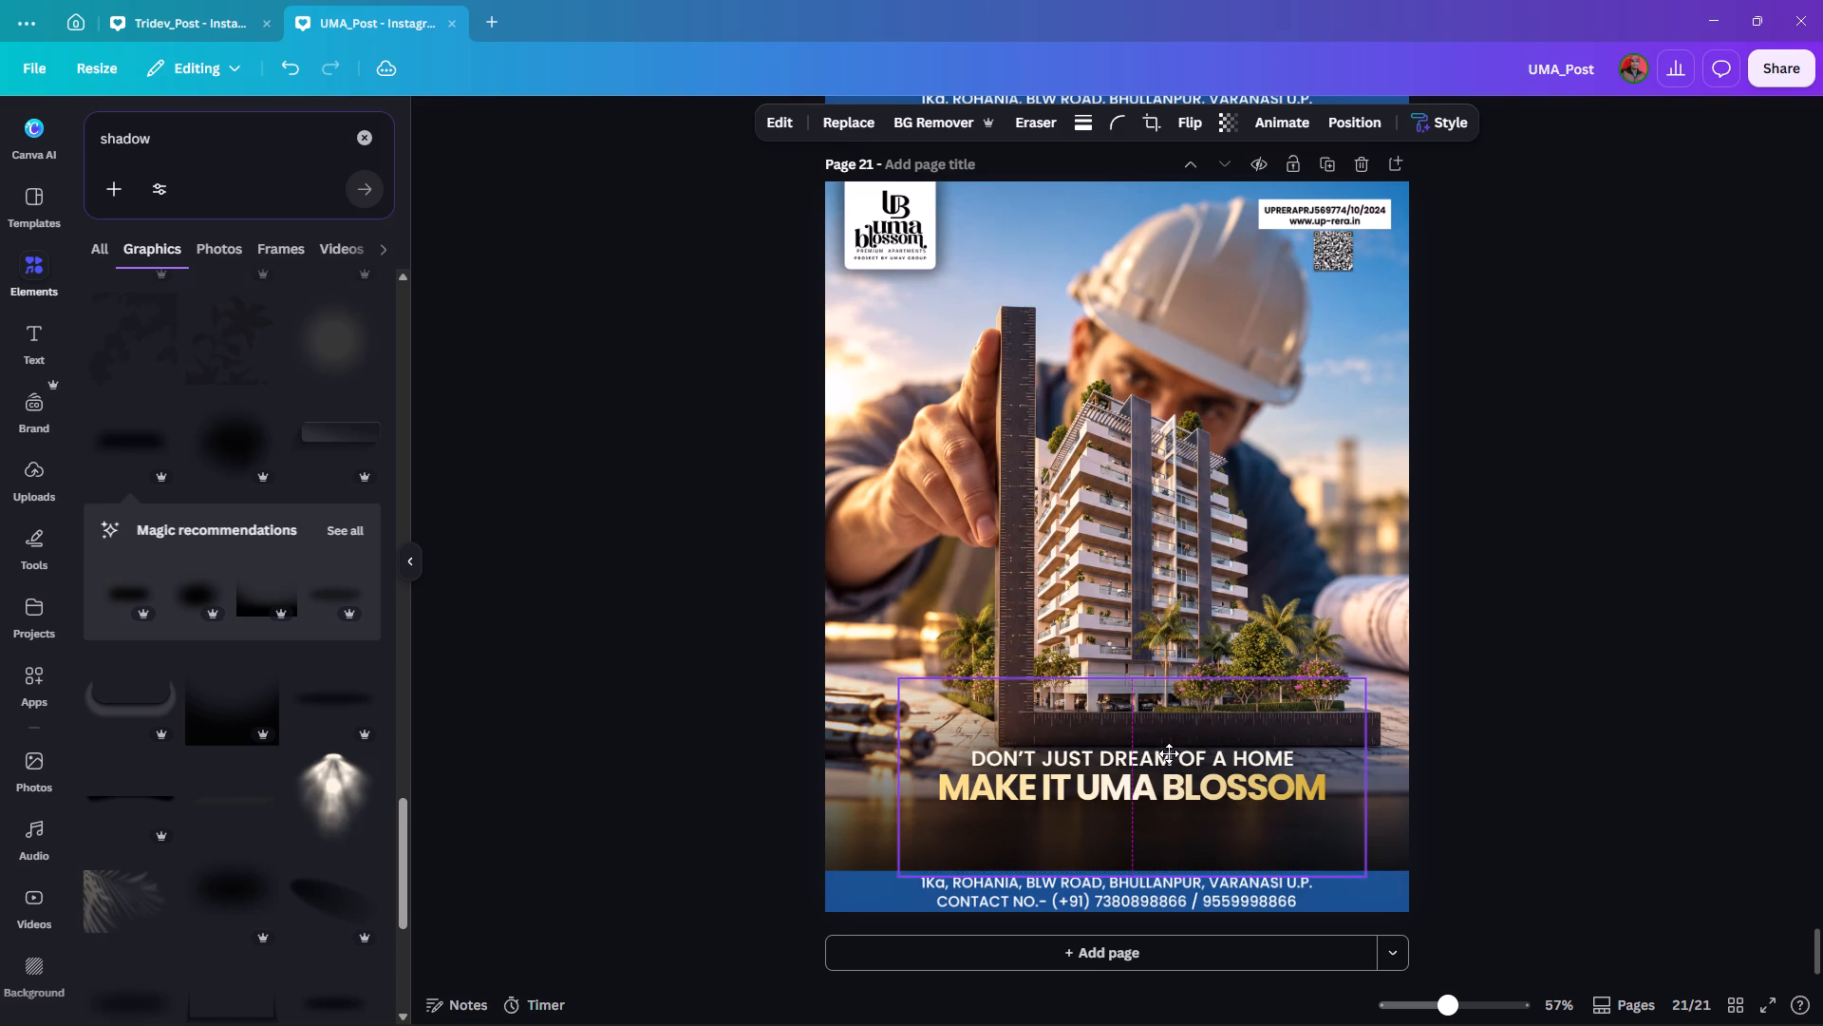
{"action": "left_click_drag", "start_coordinate": [1169, 753], "coordinate": [1169, 752]}
{"action": "left_click", "coordinate": [1536, 675]}
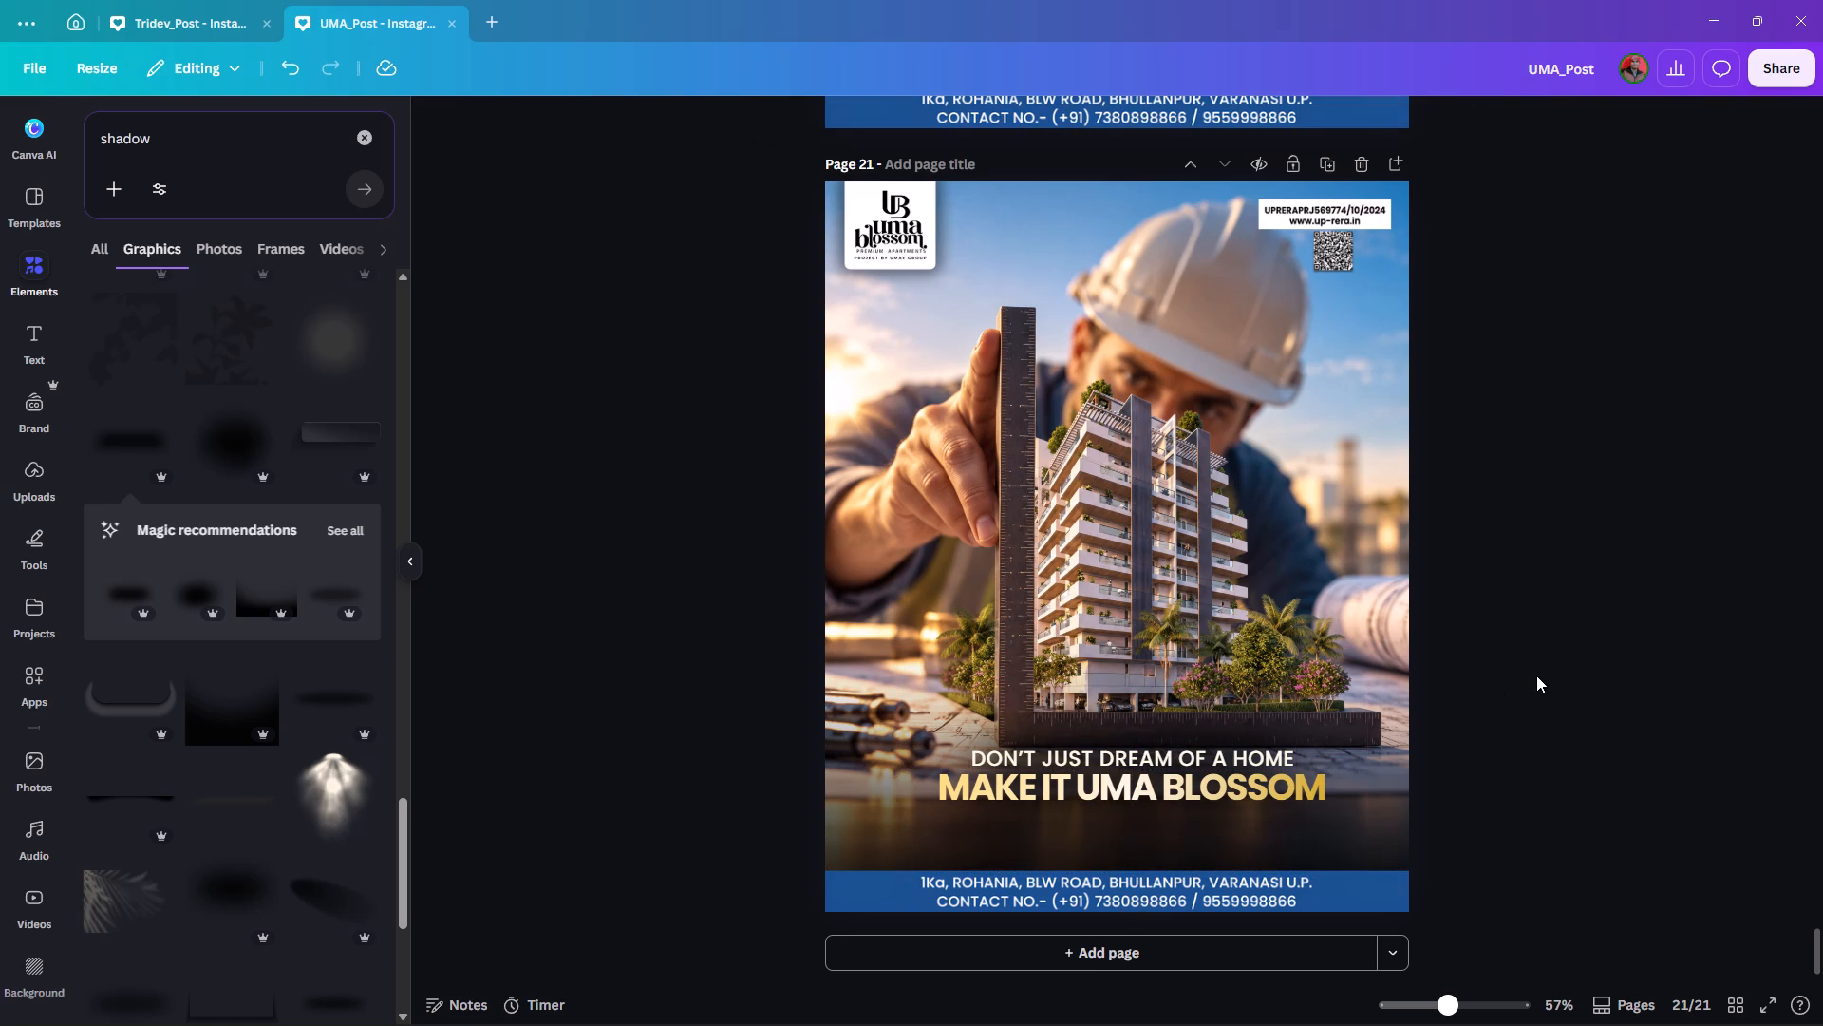
Shift the shadow graphic slightly lower so it sits centred on the two tagline lines.
{"action": "left_click_drag", "start_coordinate": [1182, 725], "coordinate": [1185, 743]}
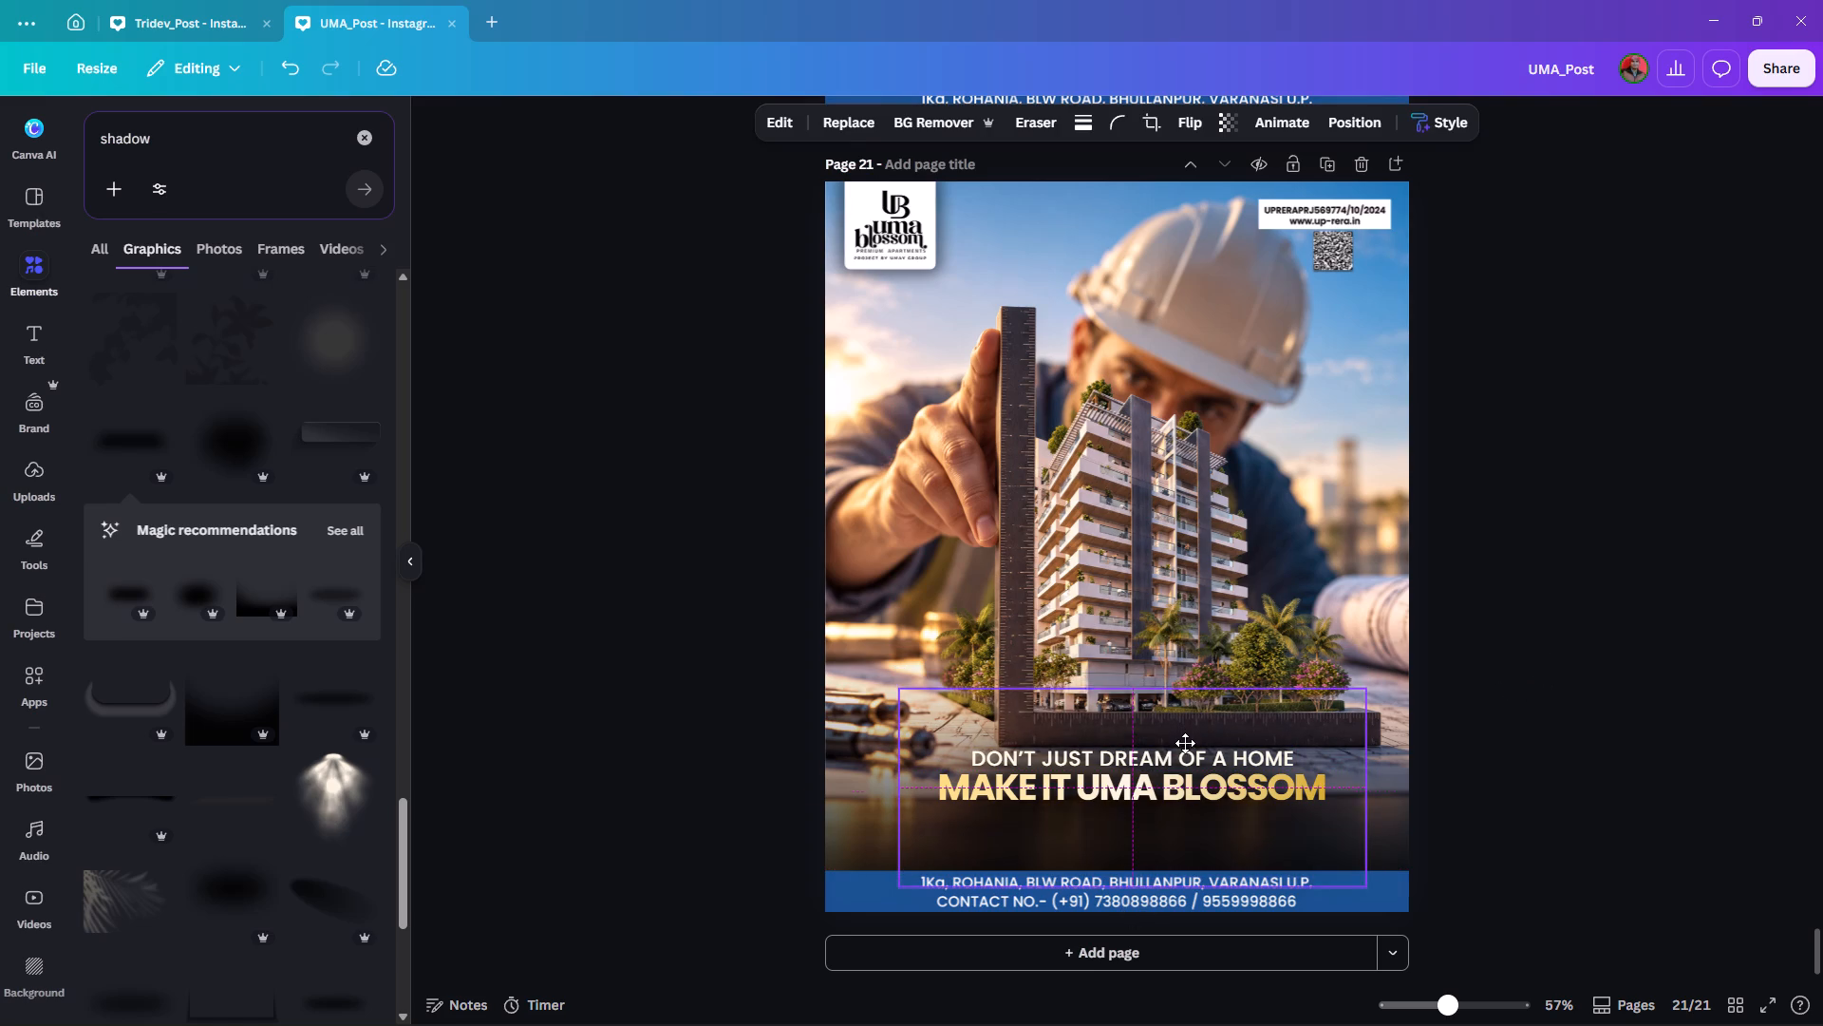
{"action": "left_click_drag", "start_coordinate": [1185, 743], "coordinate": [1184, 738]}
{"action": "double_click", "coordinate": [1524, 674]}
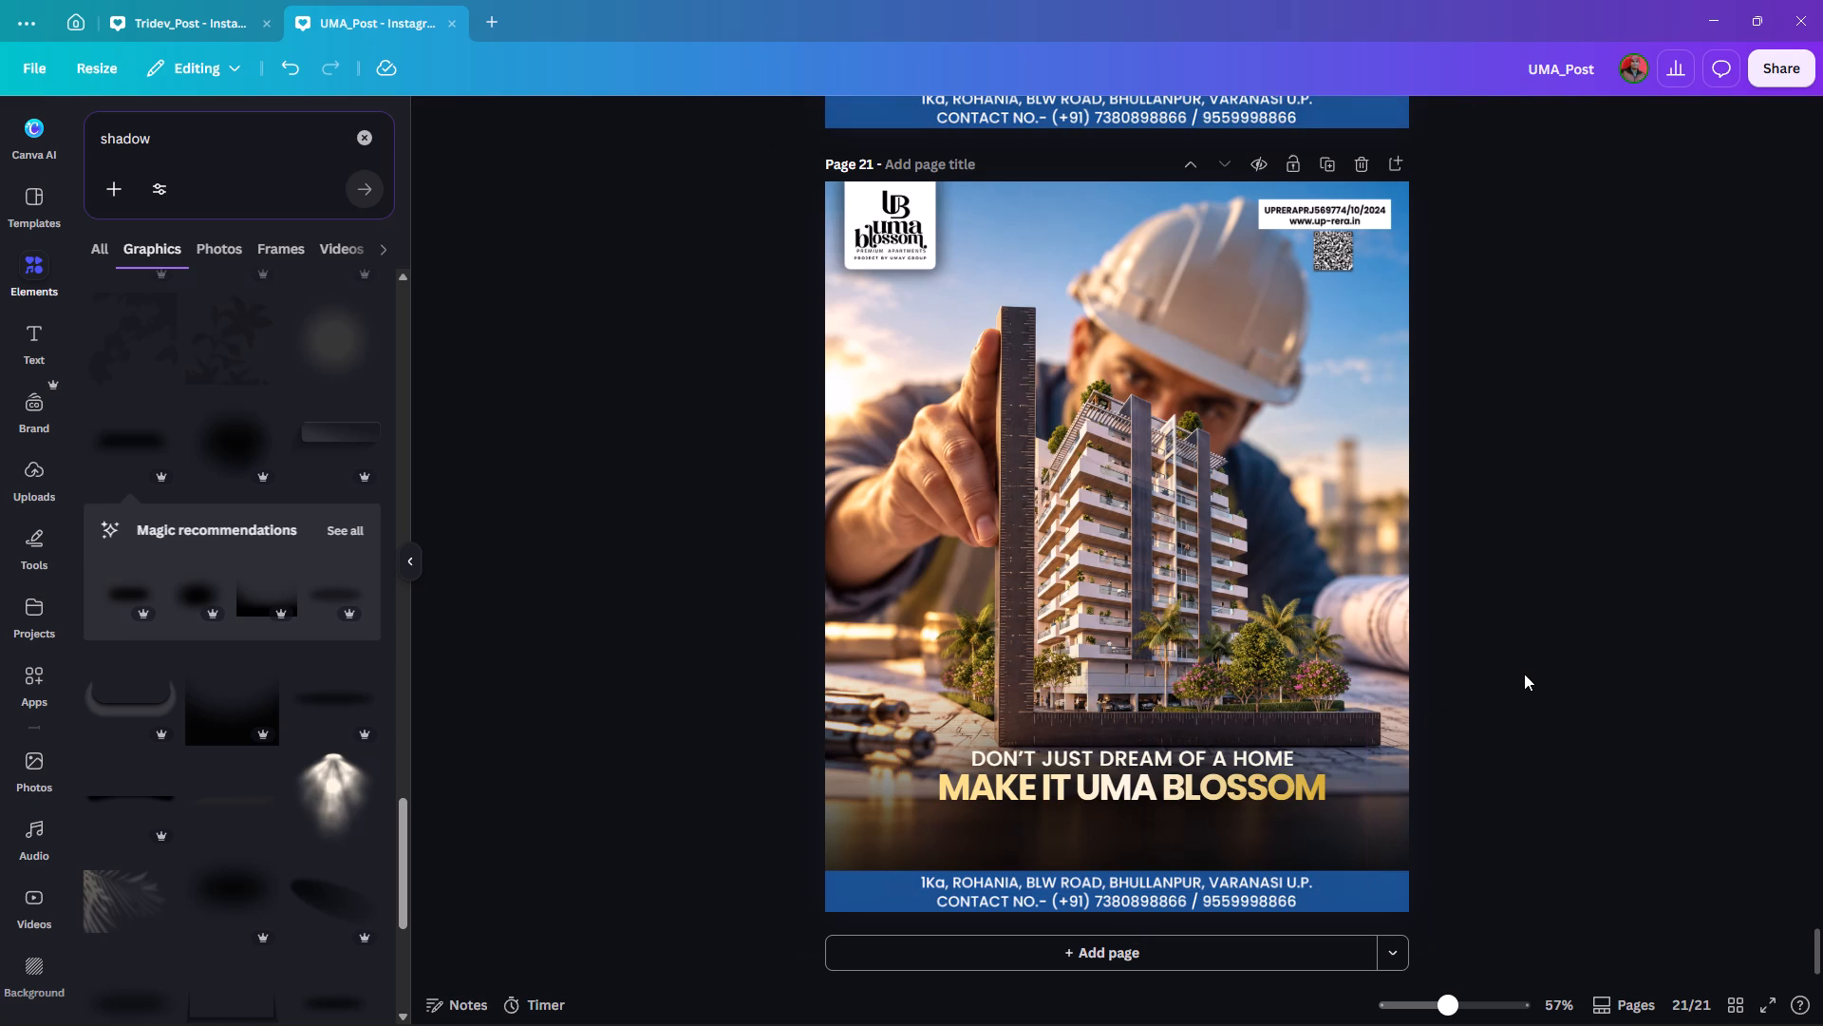
{"action": "left_click", "coordinate": [1539, 652]}
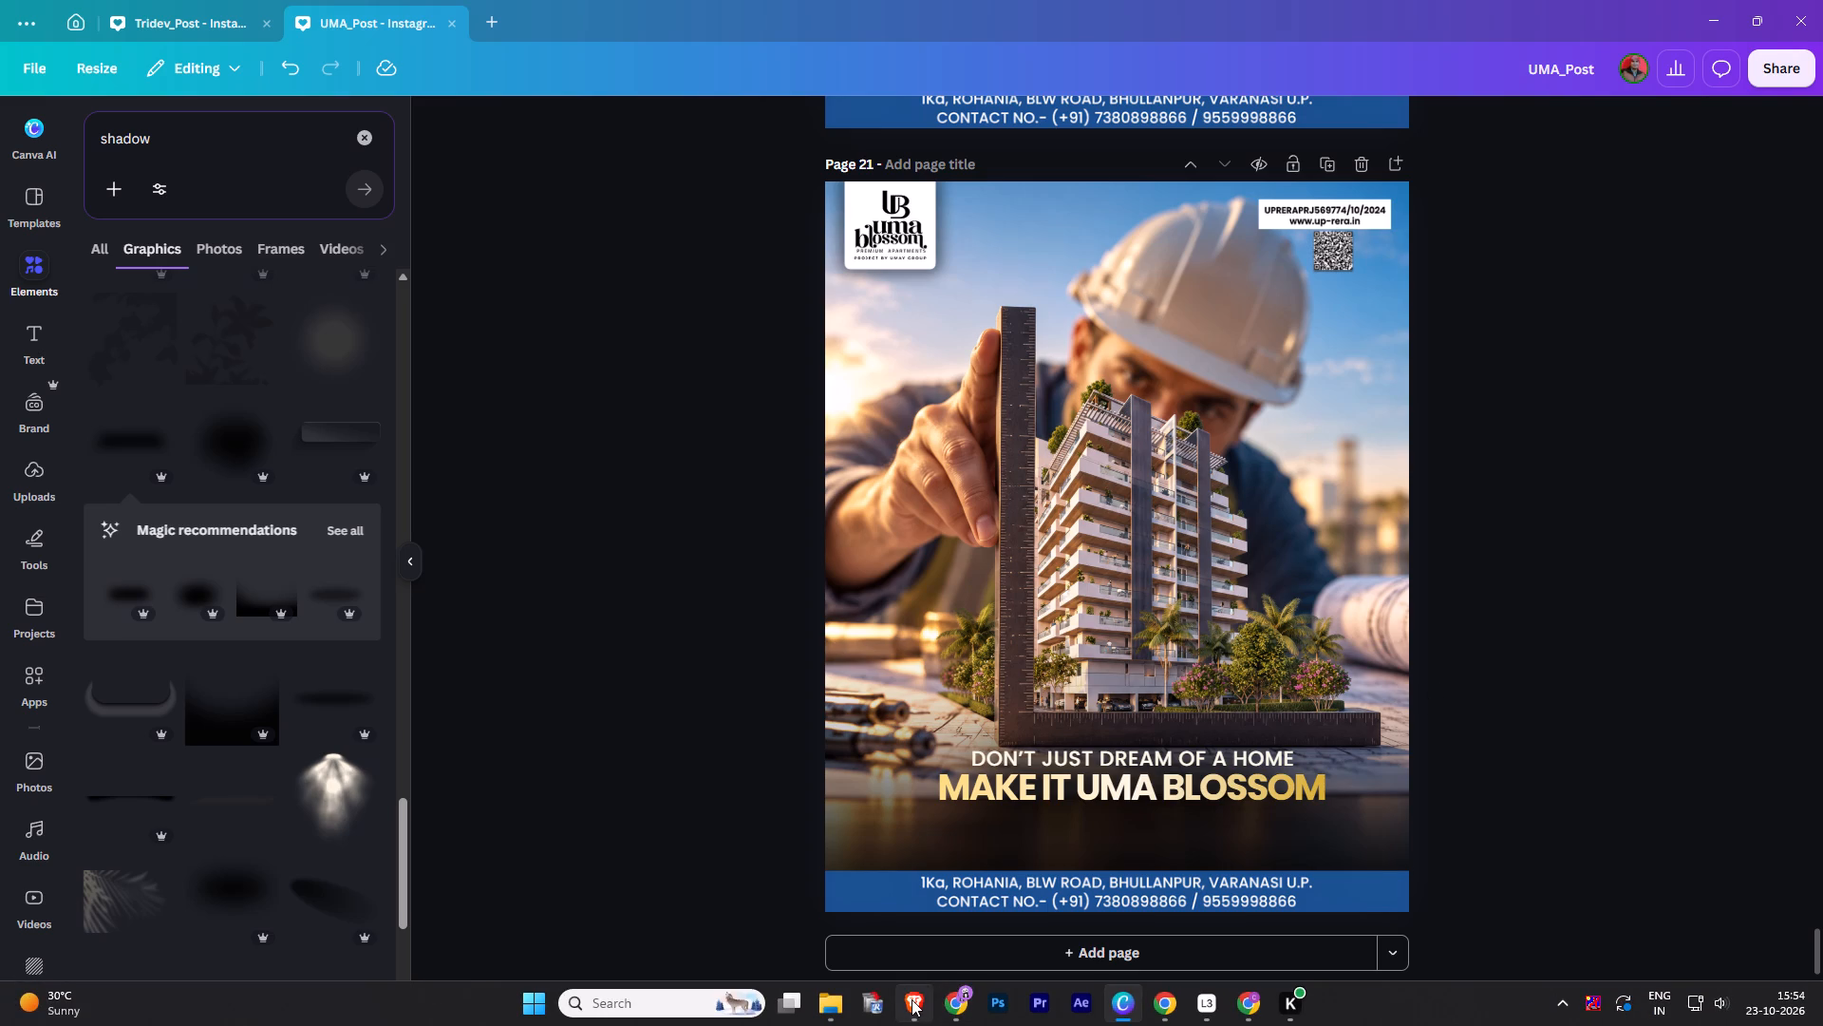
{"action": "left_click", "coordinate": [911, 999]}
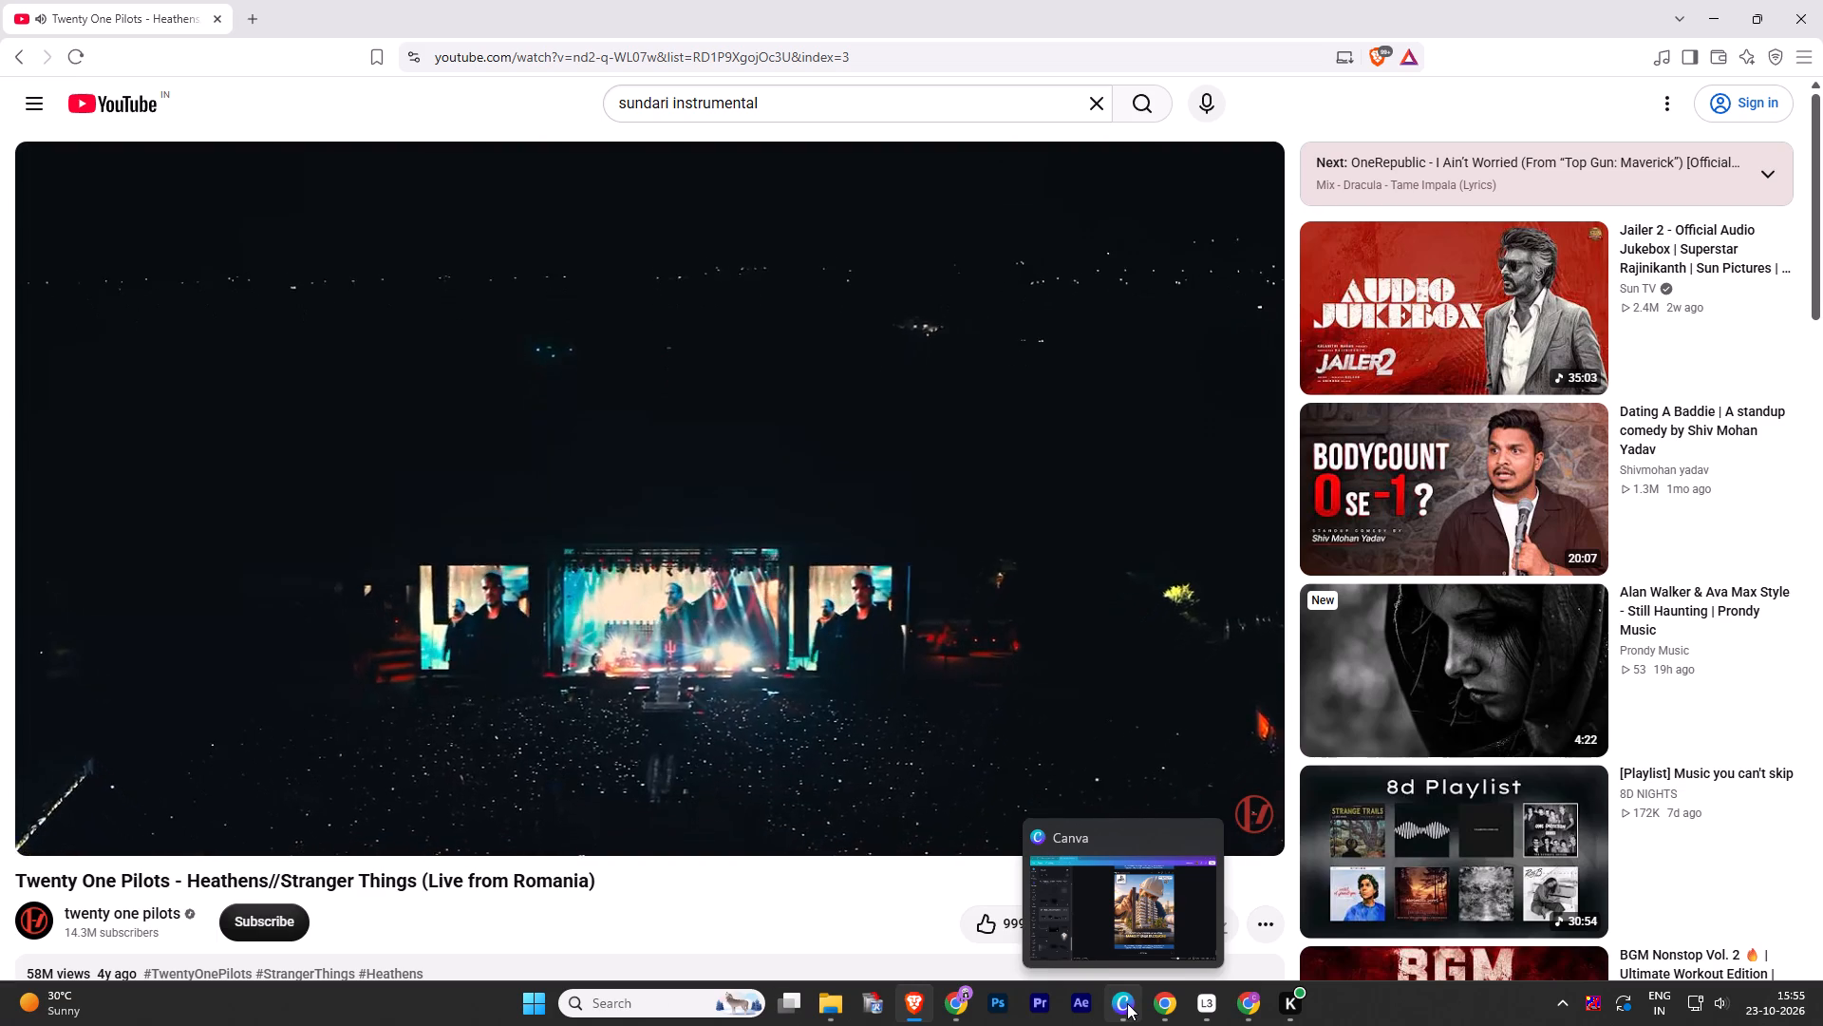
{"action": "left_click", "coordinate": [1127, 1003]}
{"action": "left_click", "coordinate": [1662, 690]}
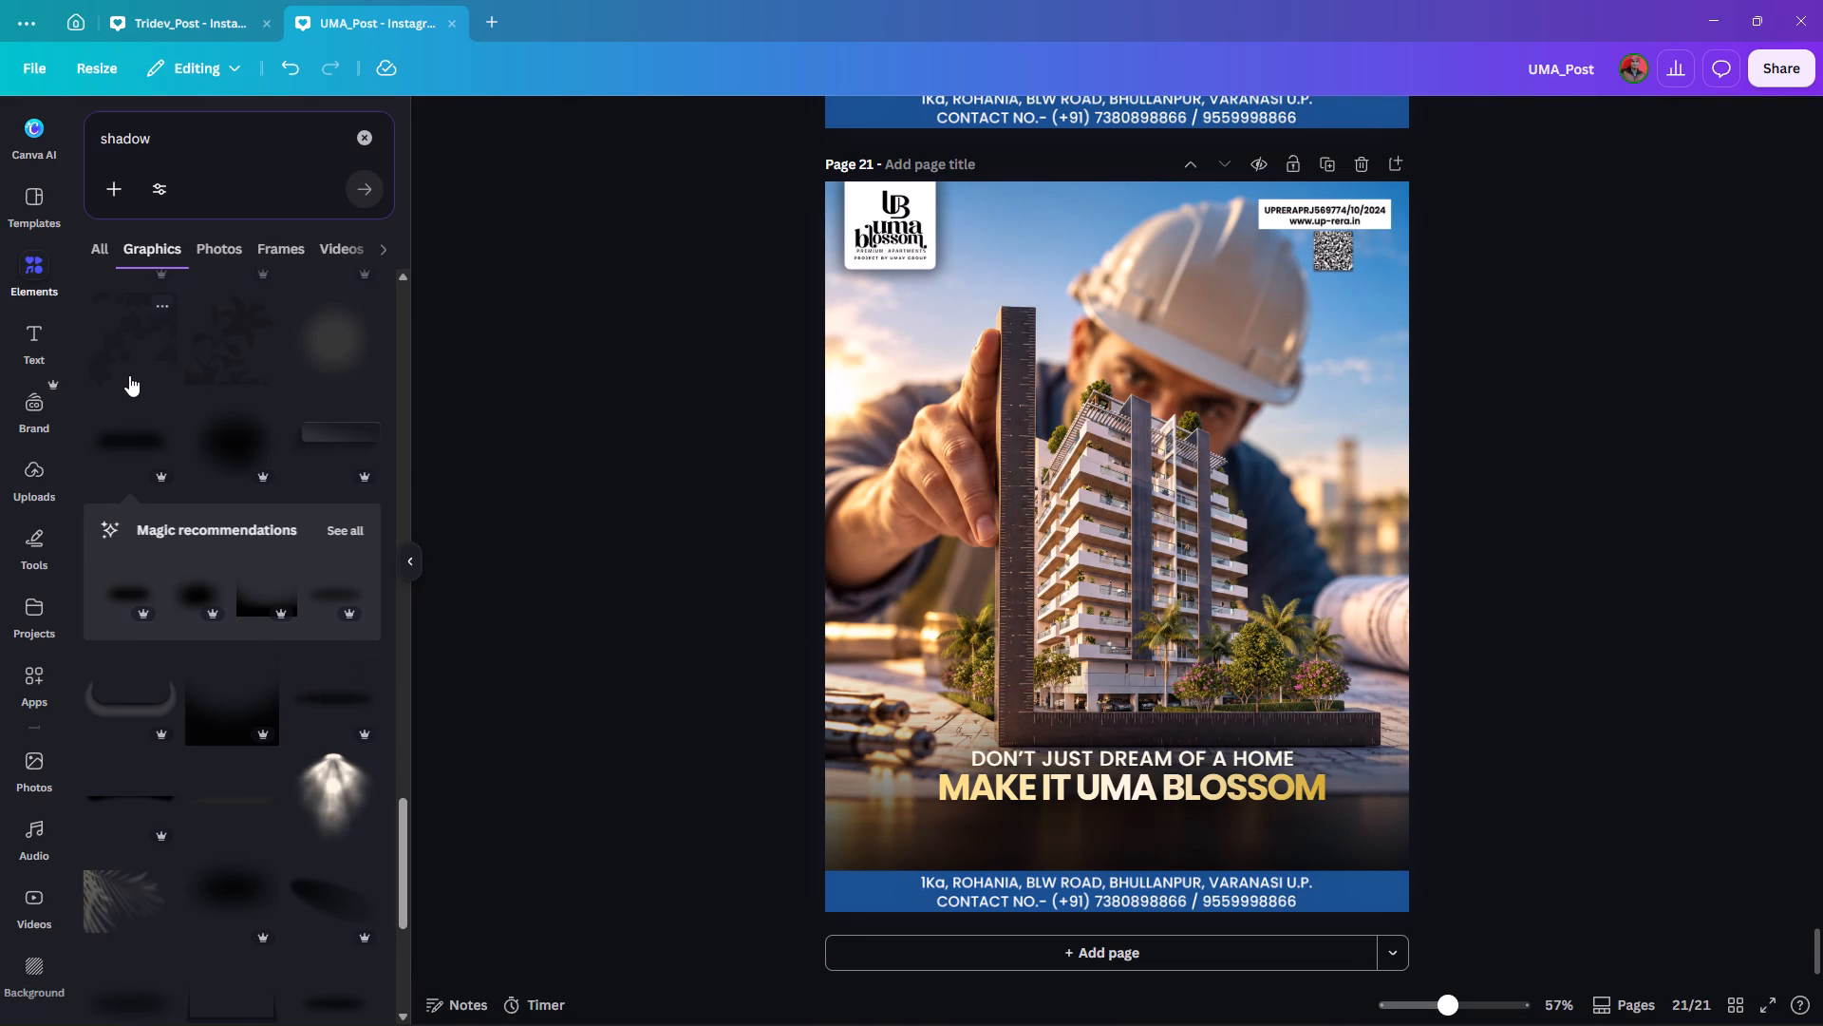
Look further through the shadow graphics and clear the element search.
{"action": "scroll", "coordinate": [298, 688], "scroll_direction": "down", "scroll_amount": 2}
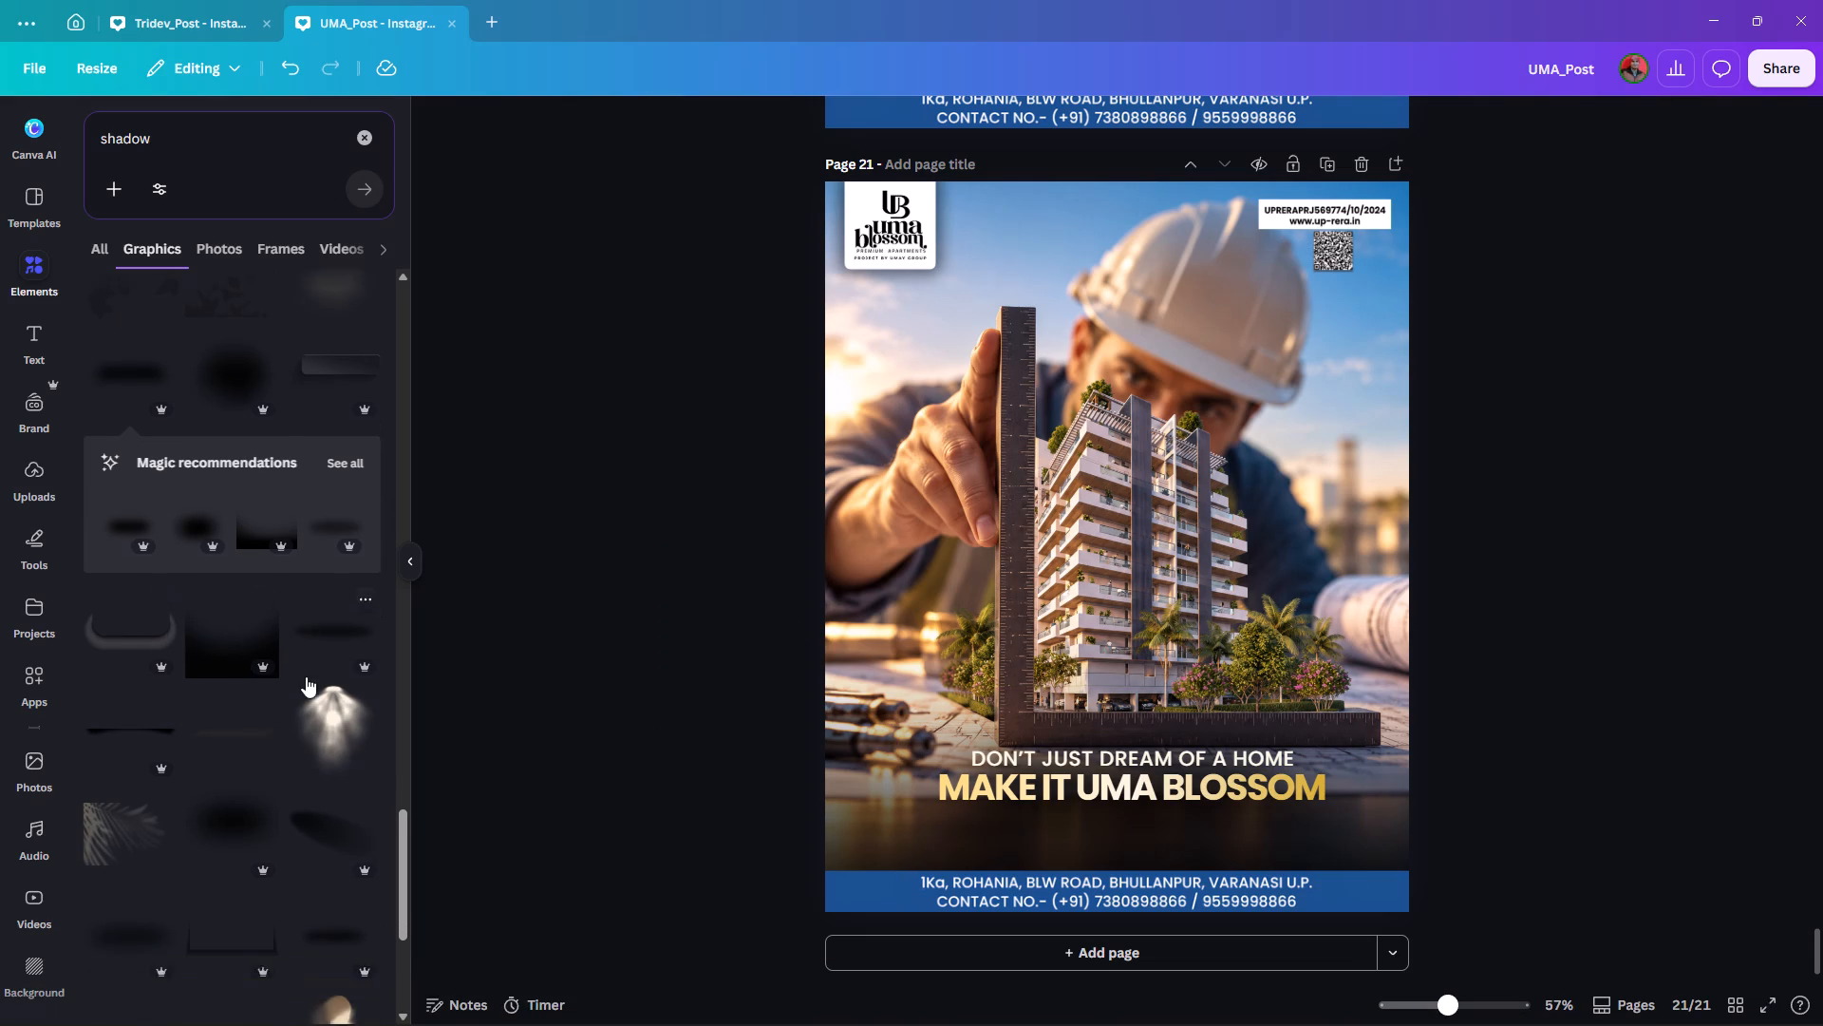
{"action": "double_click", "coordinate": [1532, 470]}
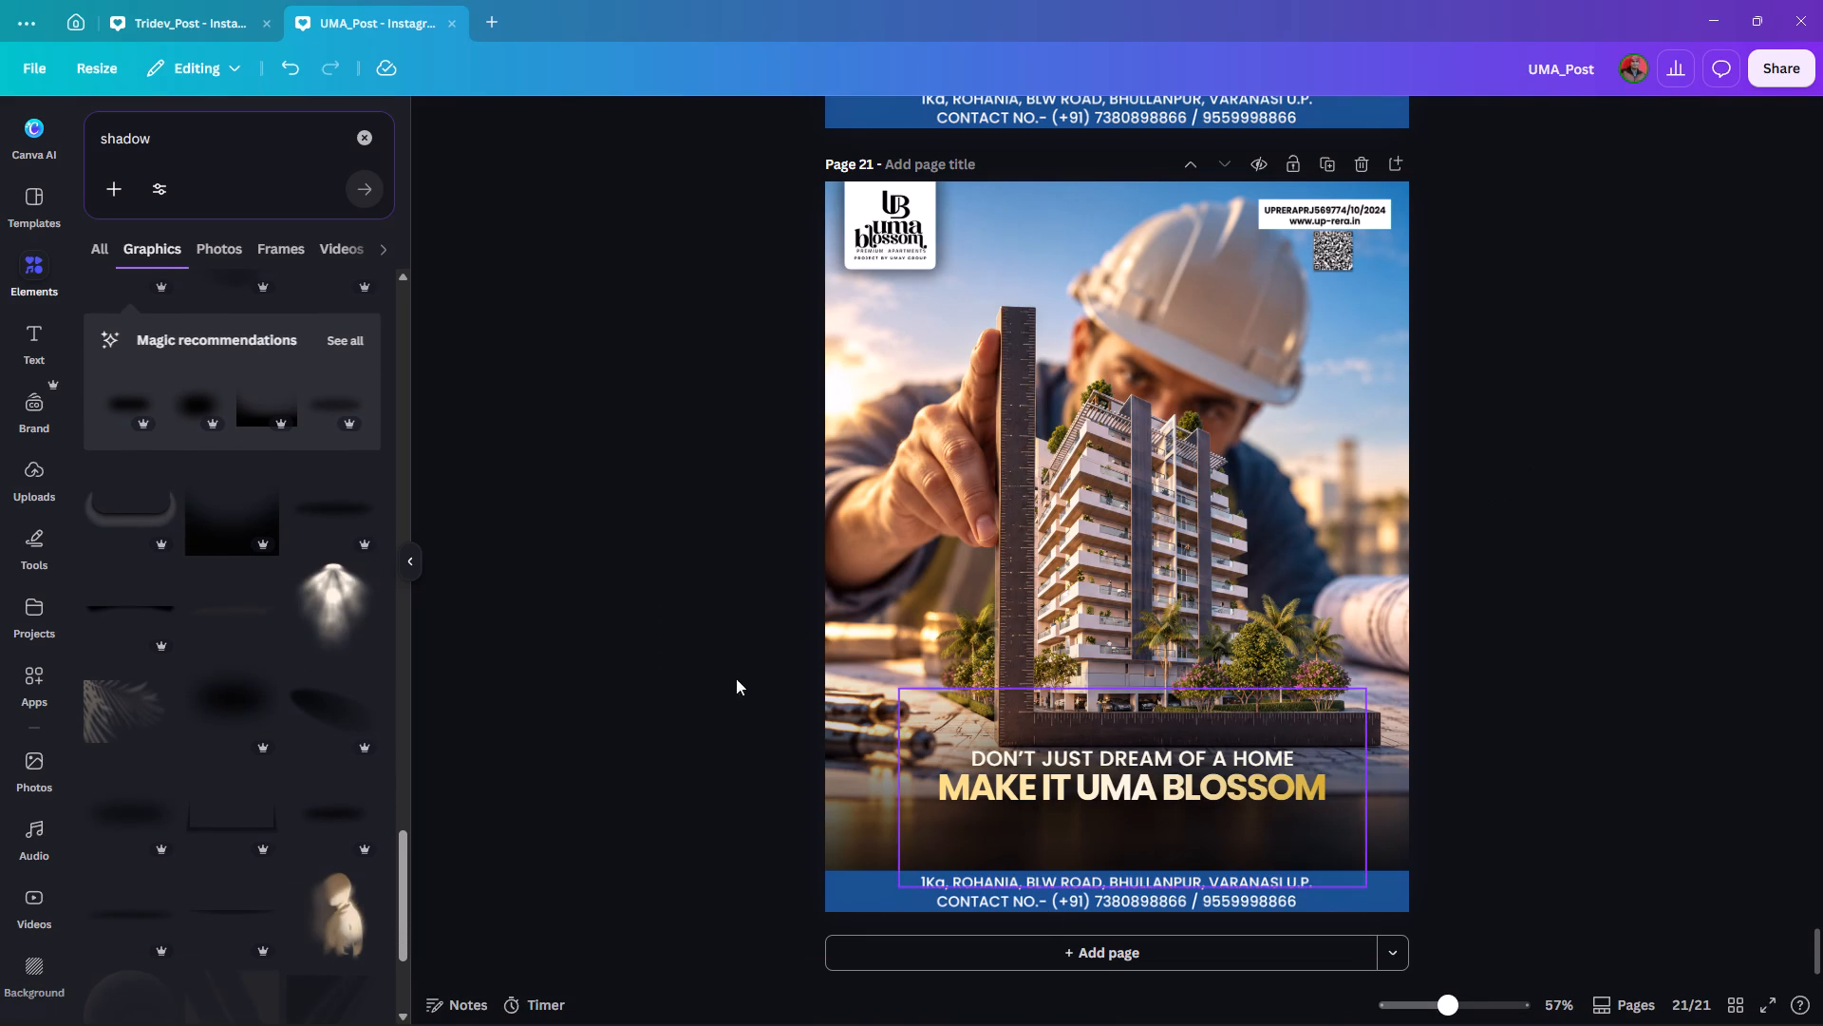
{"action": "left_click", "coordinate": [370, 146]}
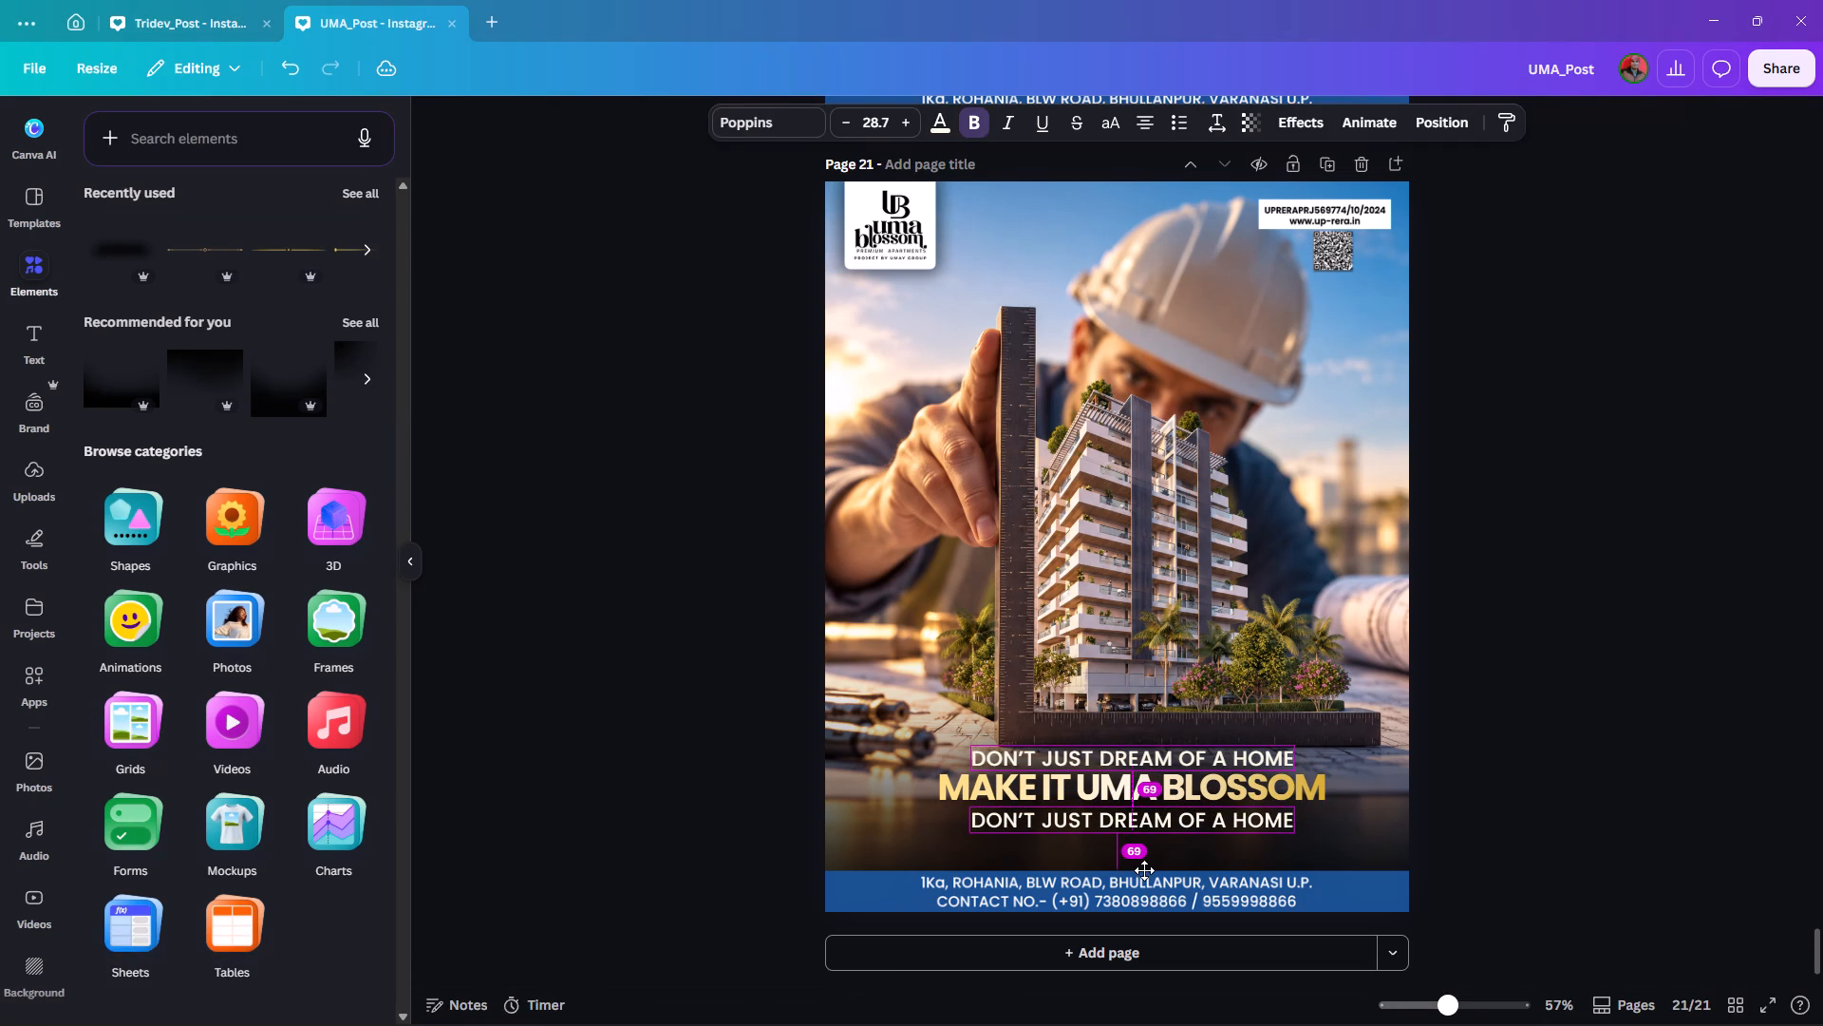
{"action": "left_click_drag", "start_coordinate": [1144, 870], "coordinate": [1149, 869], "text": "alt"}
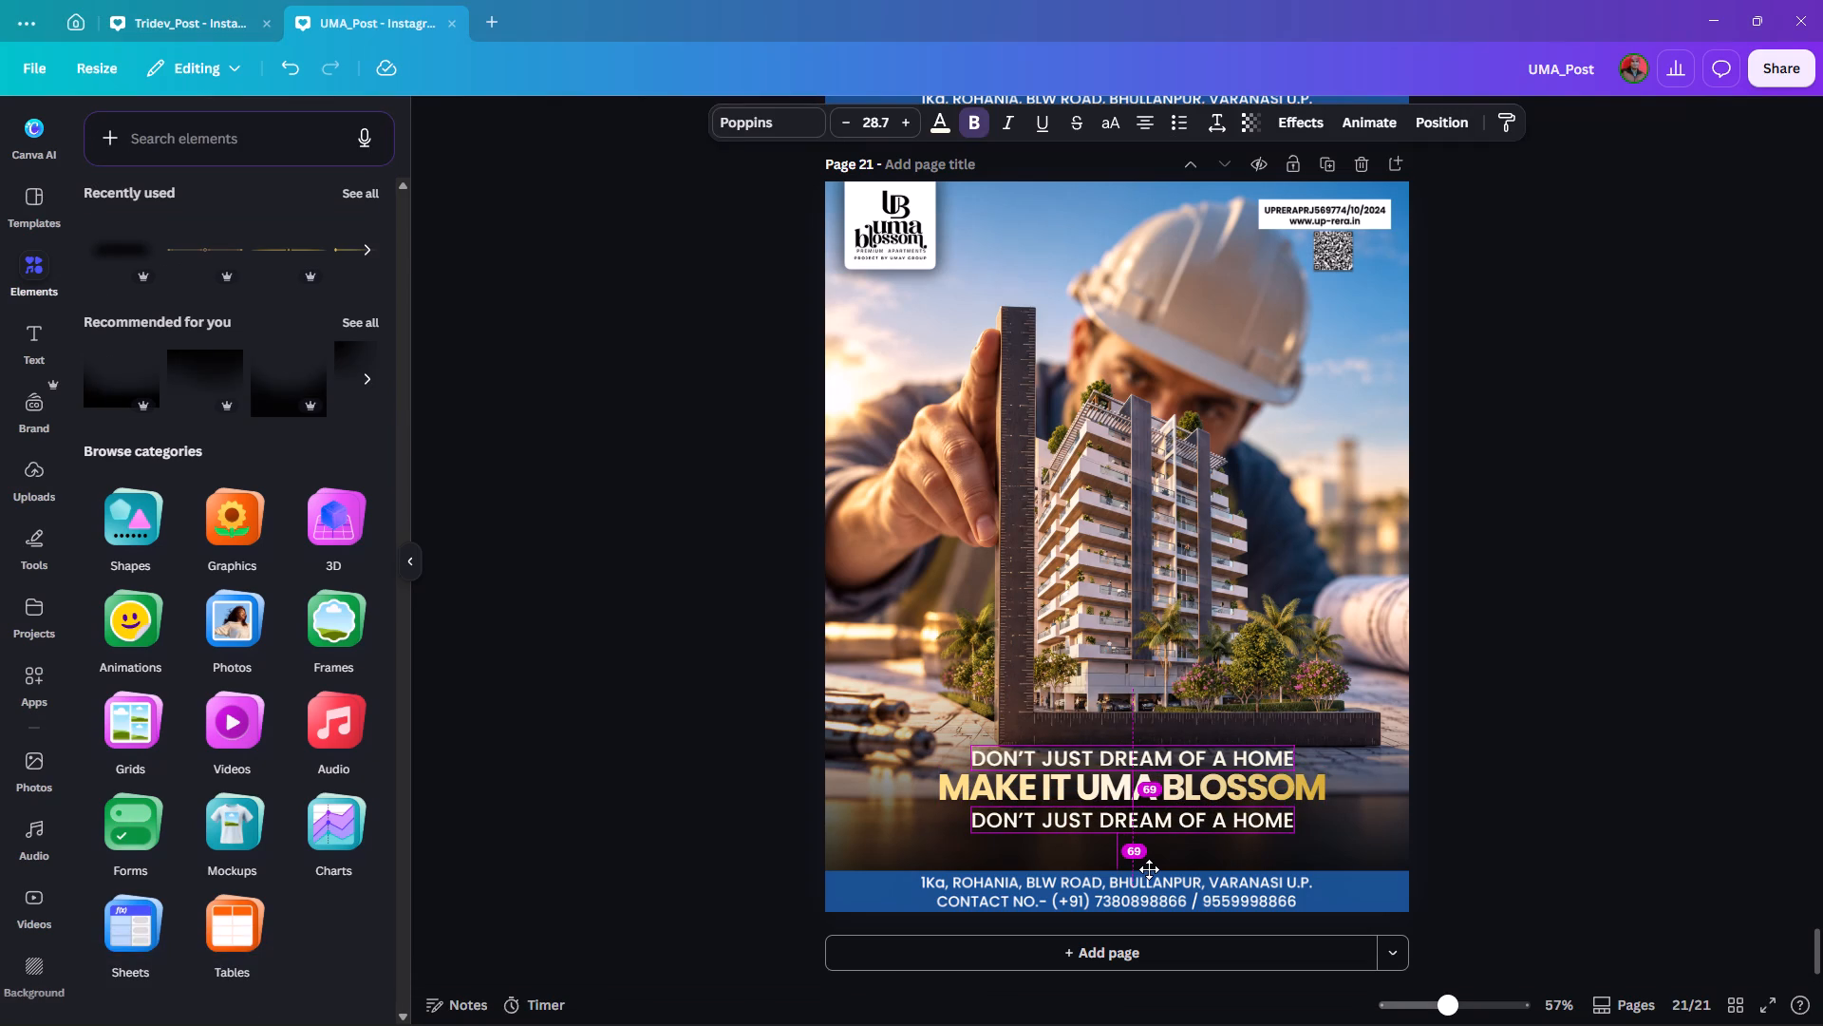
{"action": "left_click_drag", "start_coordinate": [1149, 869], "coordinate": [1146, 870], "text": "alt"}
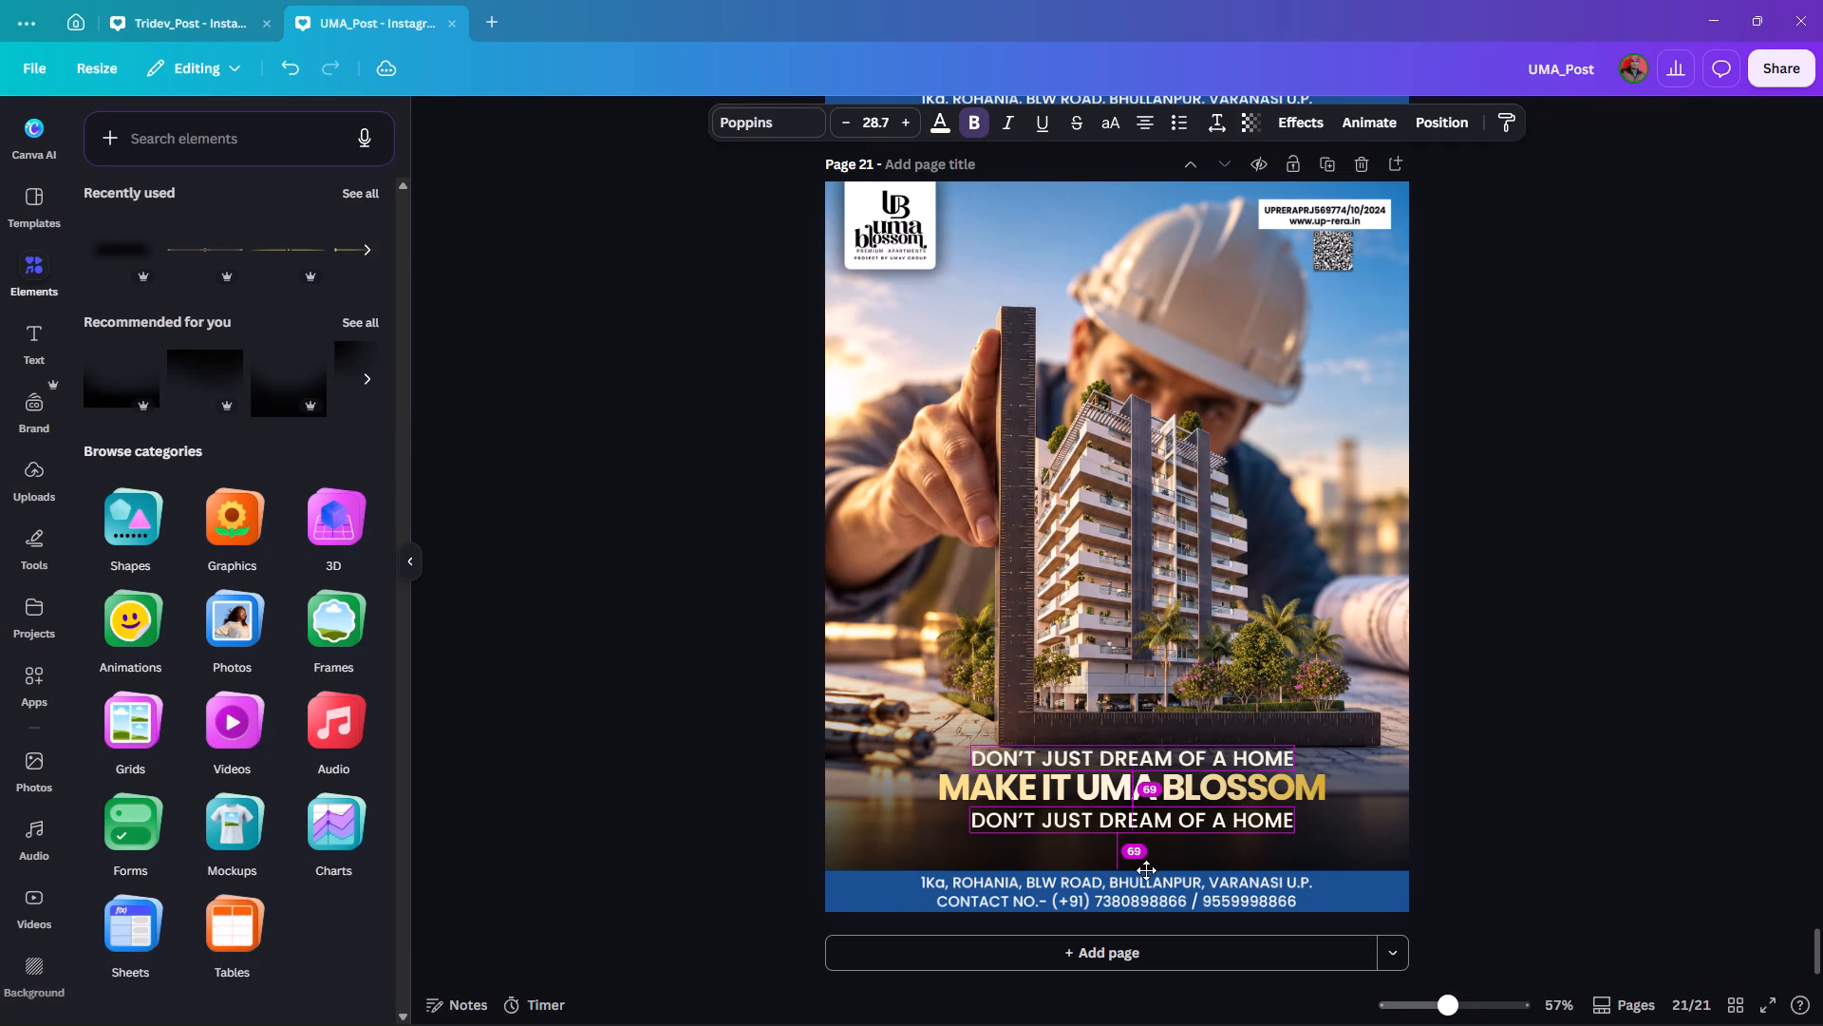
{"action": "left_click_drag", "start_coordinate": [1146, 870], "coordinate": [1150, 869], "text": "alt"}
Replace the duplicated line's text with the copied subheading "Every detail thoughtfully crafted to bring comfort, elegance, and modern living together".
{"action": "double_click", "coordinate": [1141, 821]}
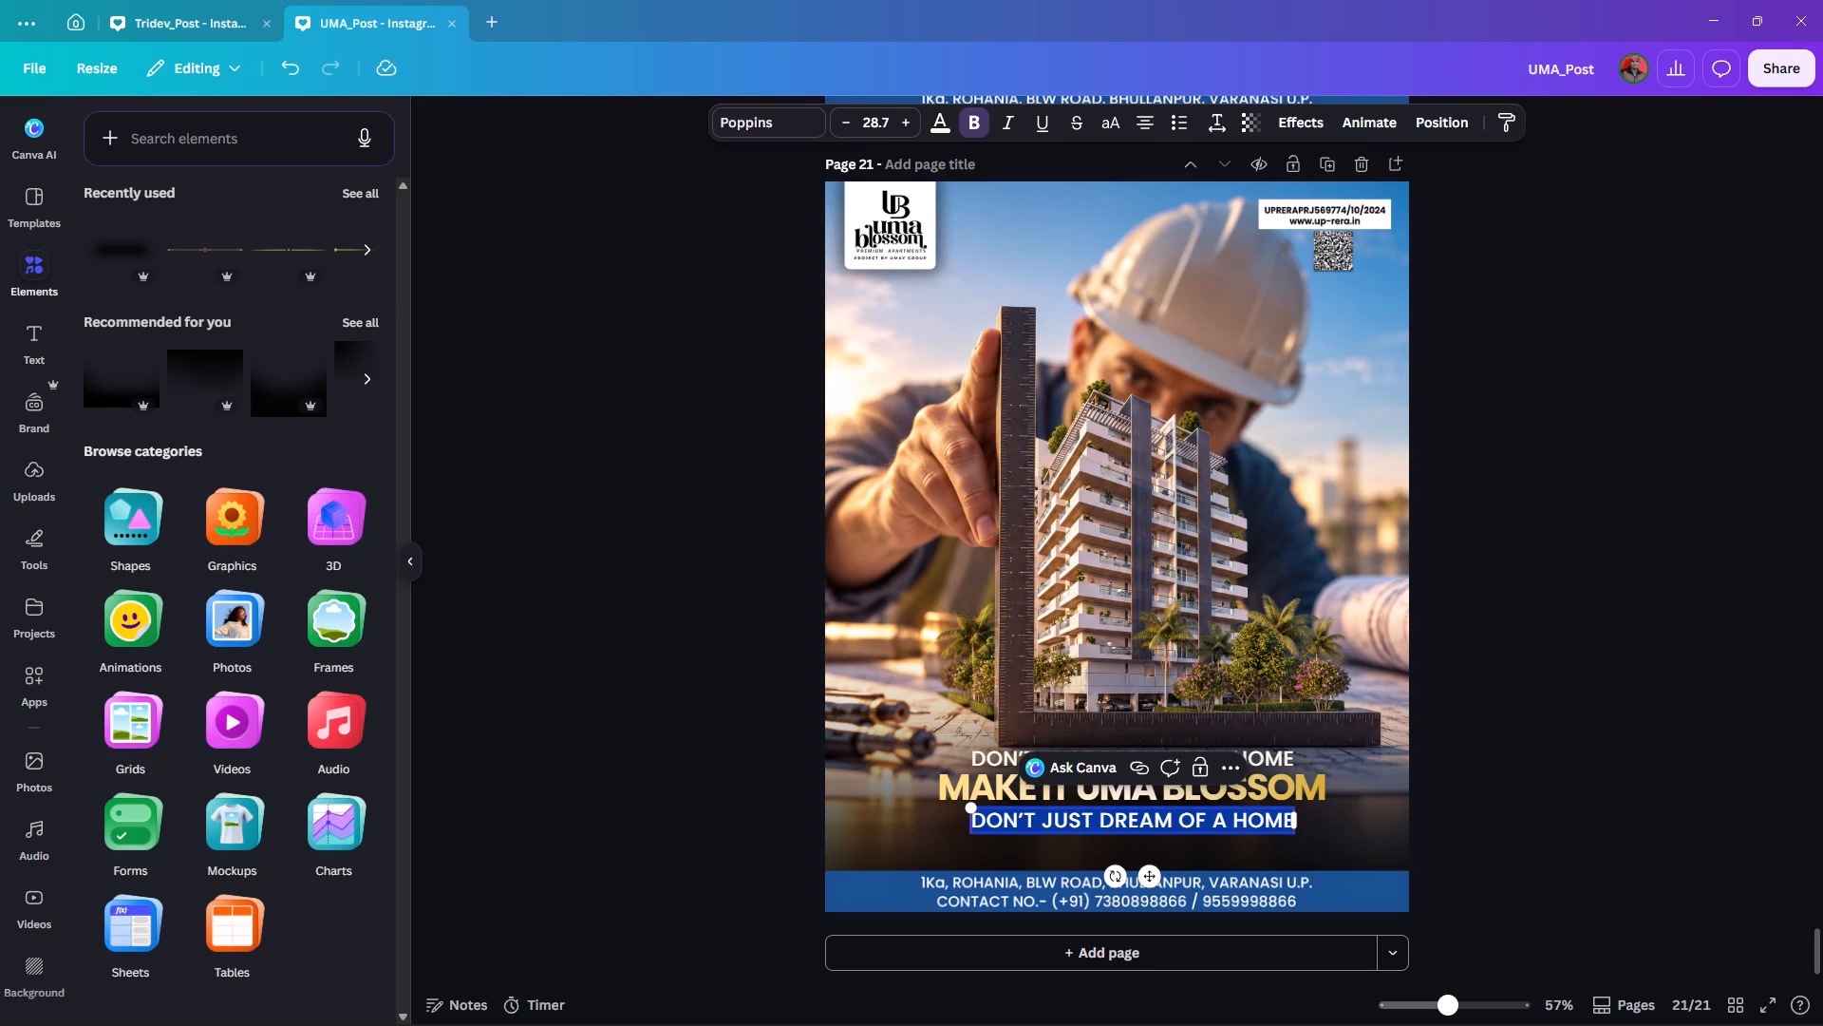
{"action": "key", "text": "ctrl+v"}
{"action": "left_click", "coordinate": [1583, 731]}
Set the subheading to Poppins ExtraLight at font size 21.
{"action": "left_click", "coordinate": [1215, 831]}
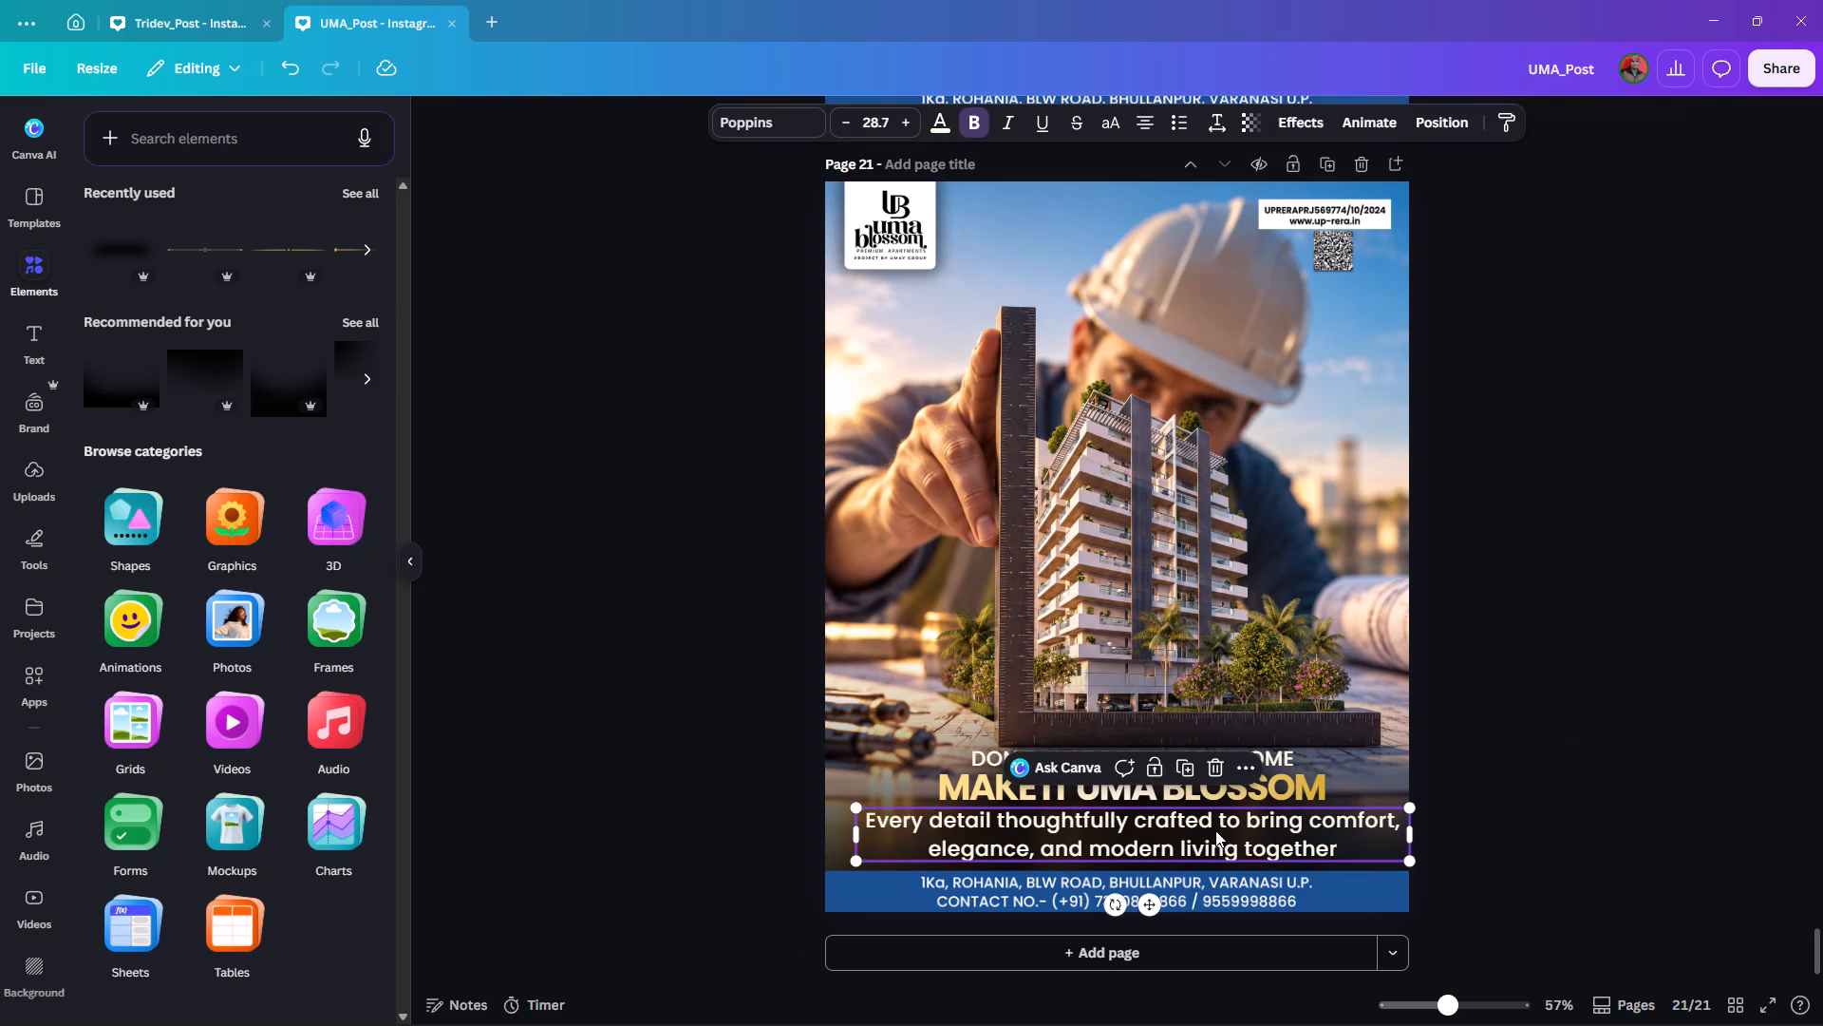
{"action": "left_click", "coordinate": [720, 125]}
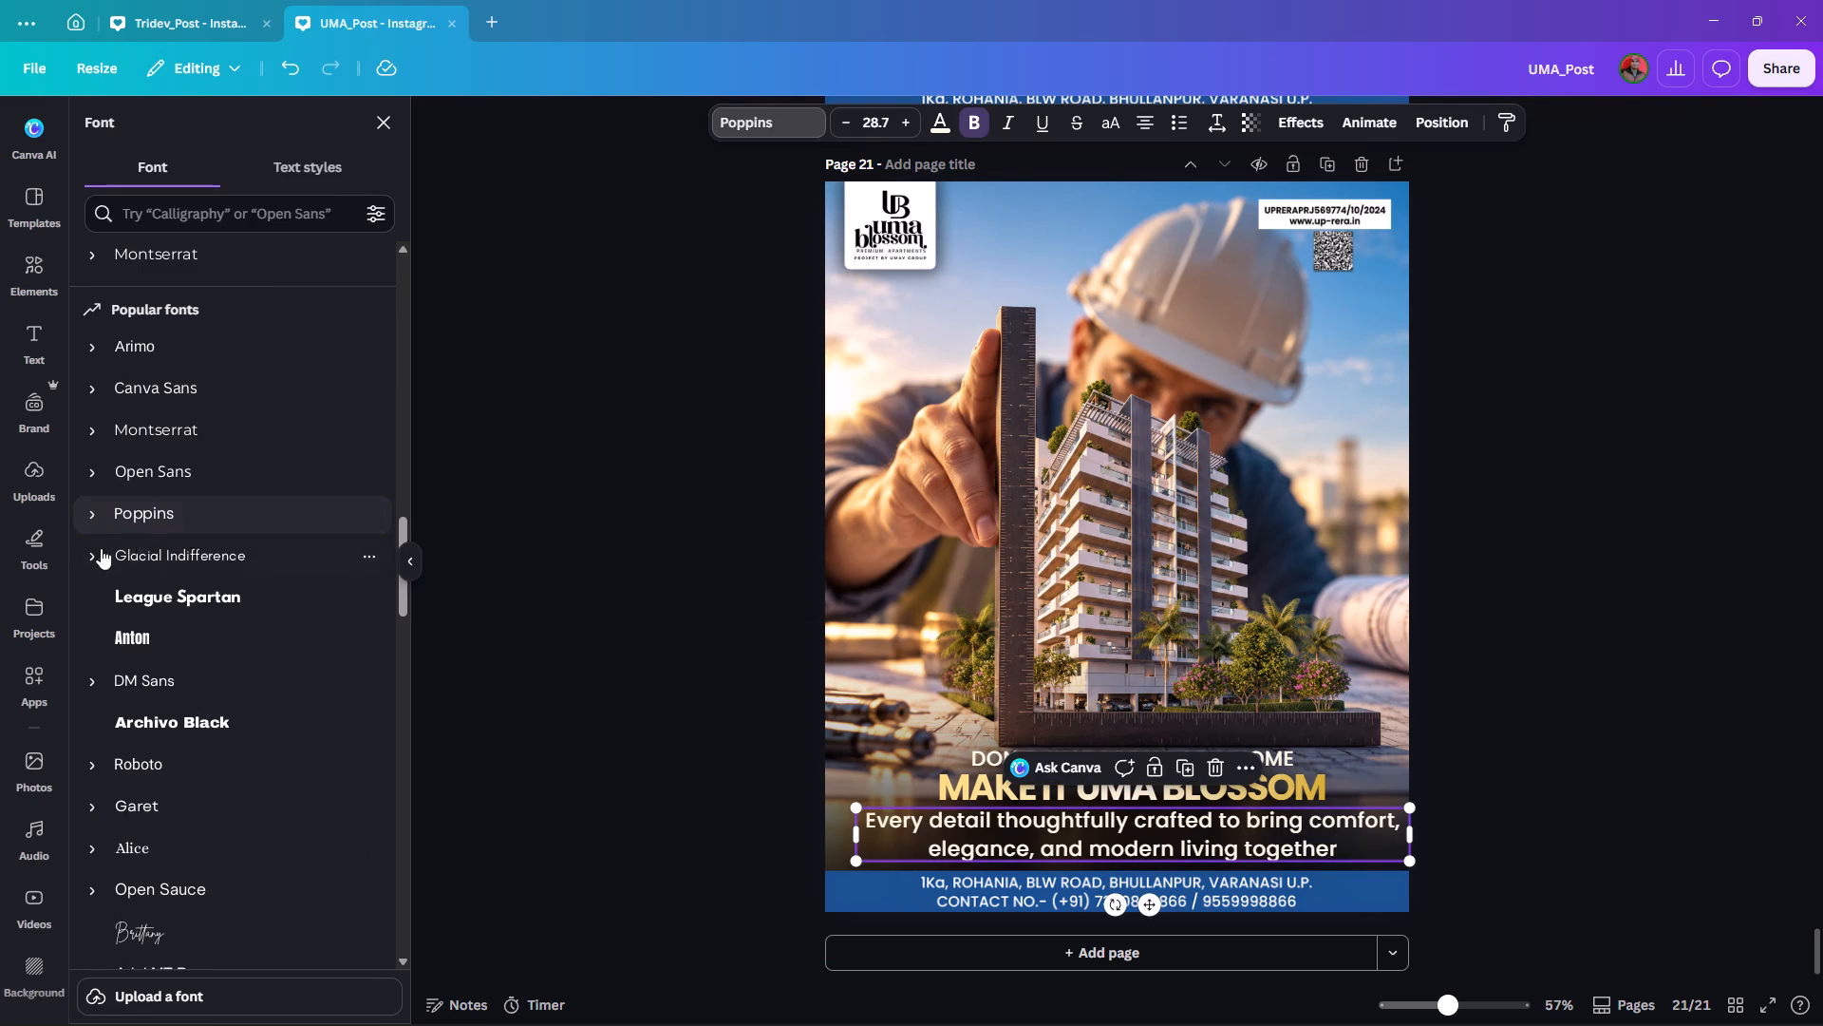
{"action": "left_click", "coordinate": [93, 517]}
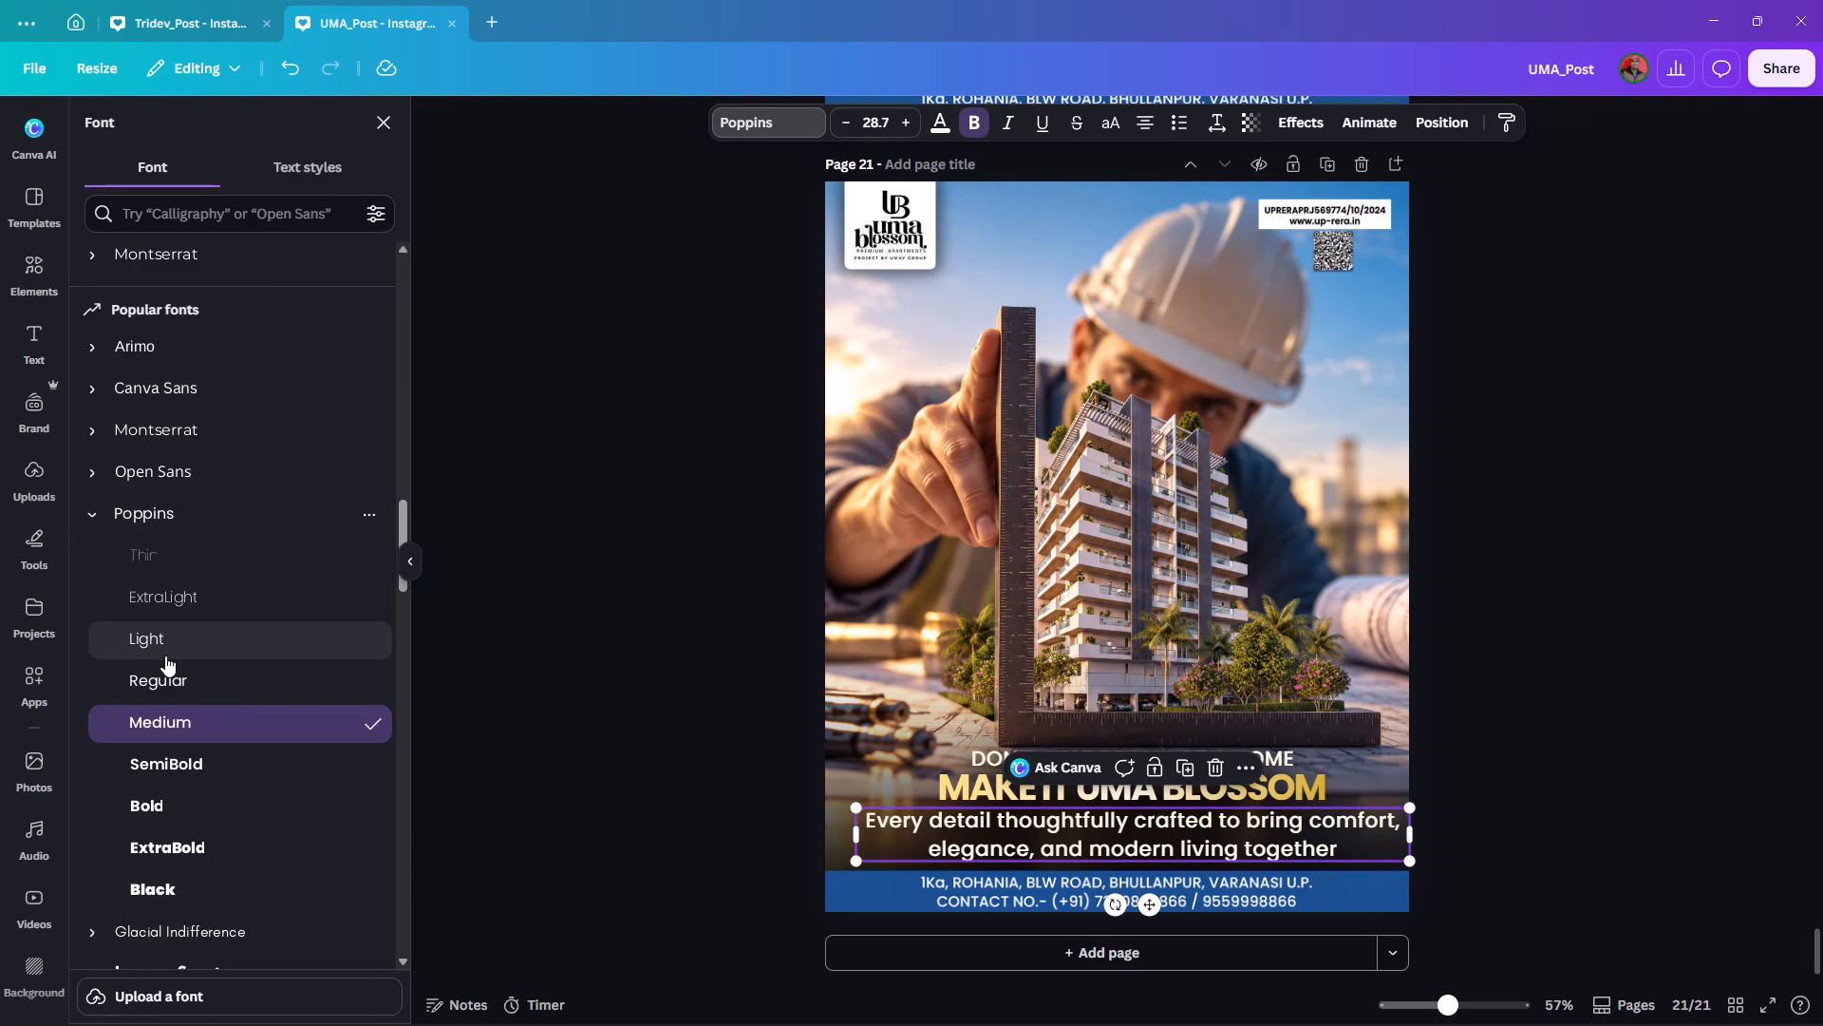
{"action": "left_click", "coordinate": [165, 655]}
{"action": "left_click", "coordinate": [163, 602]}
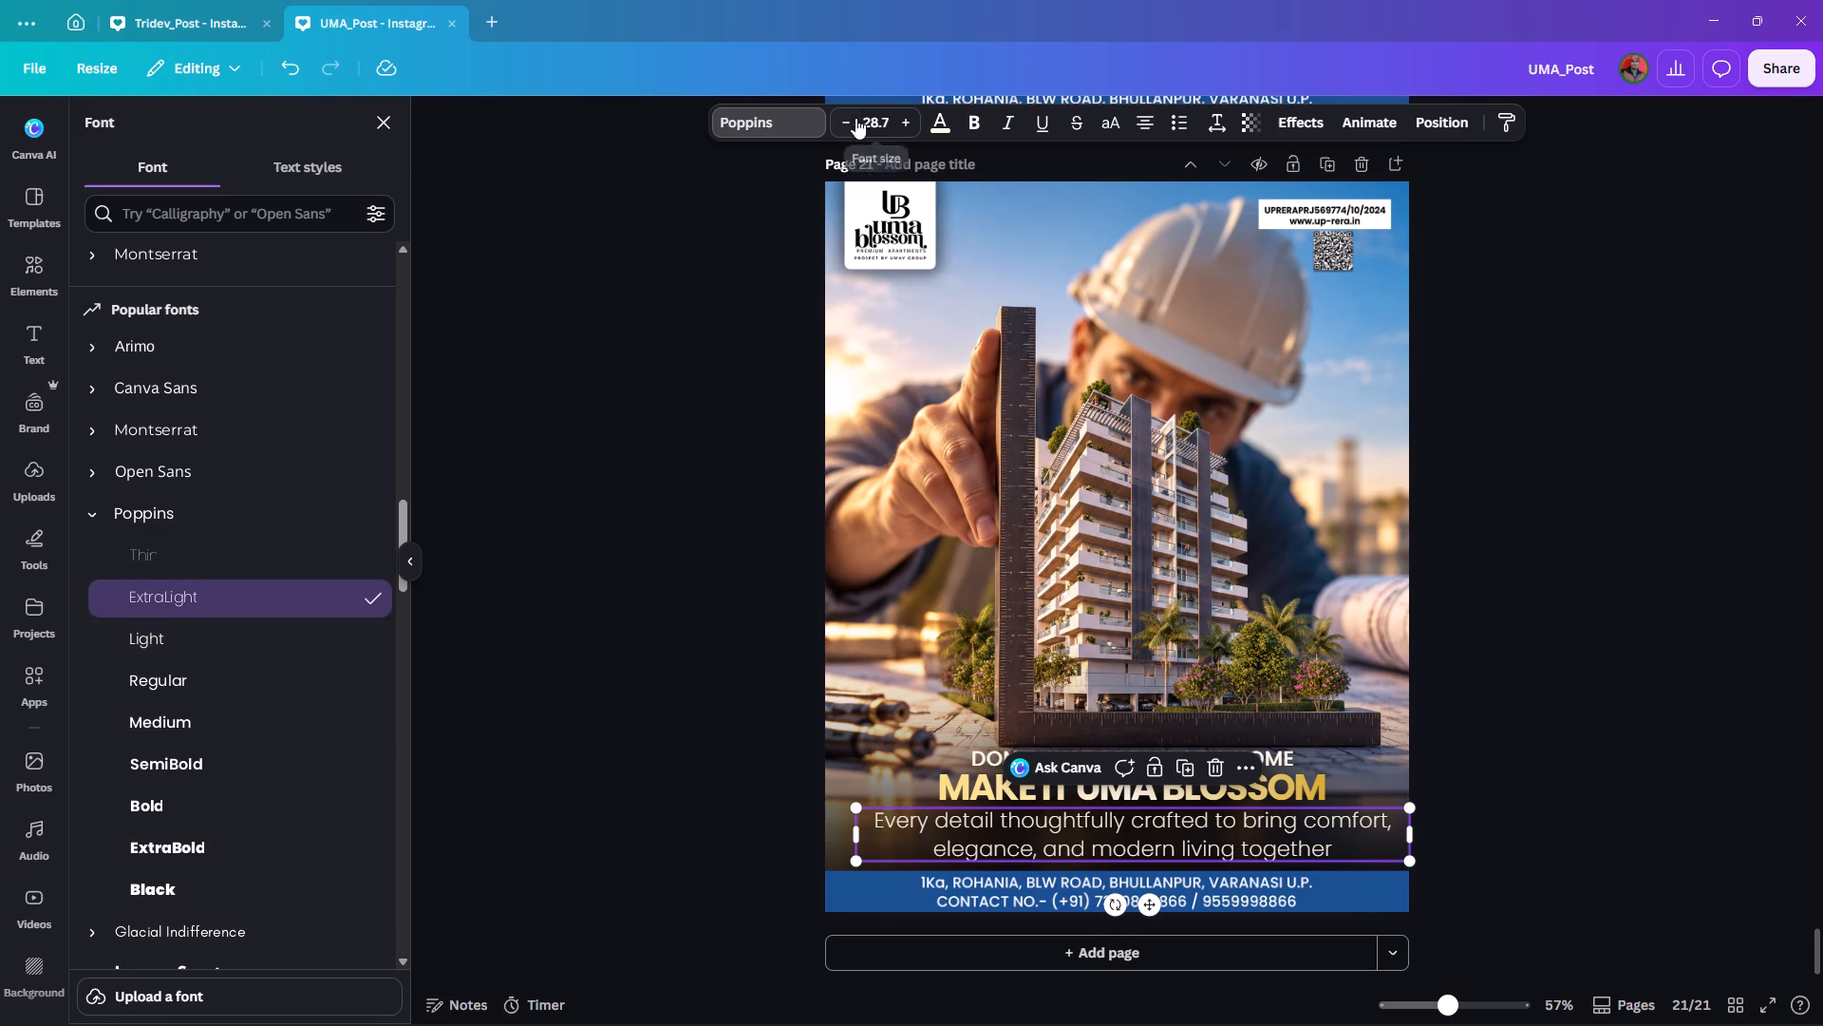
{"action": "left_click", "coordinate": [884, 122]}
{"action": "left_click", "coordinate": [855, 442]}
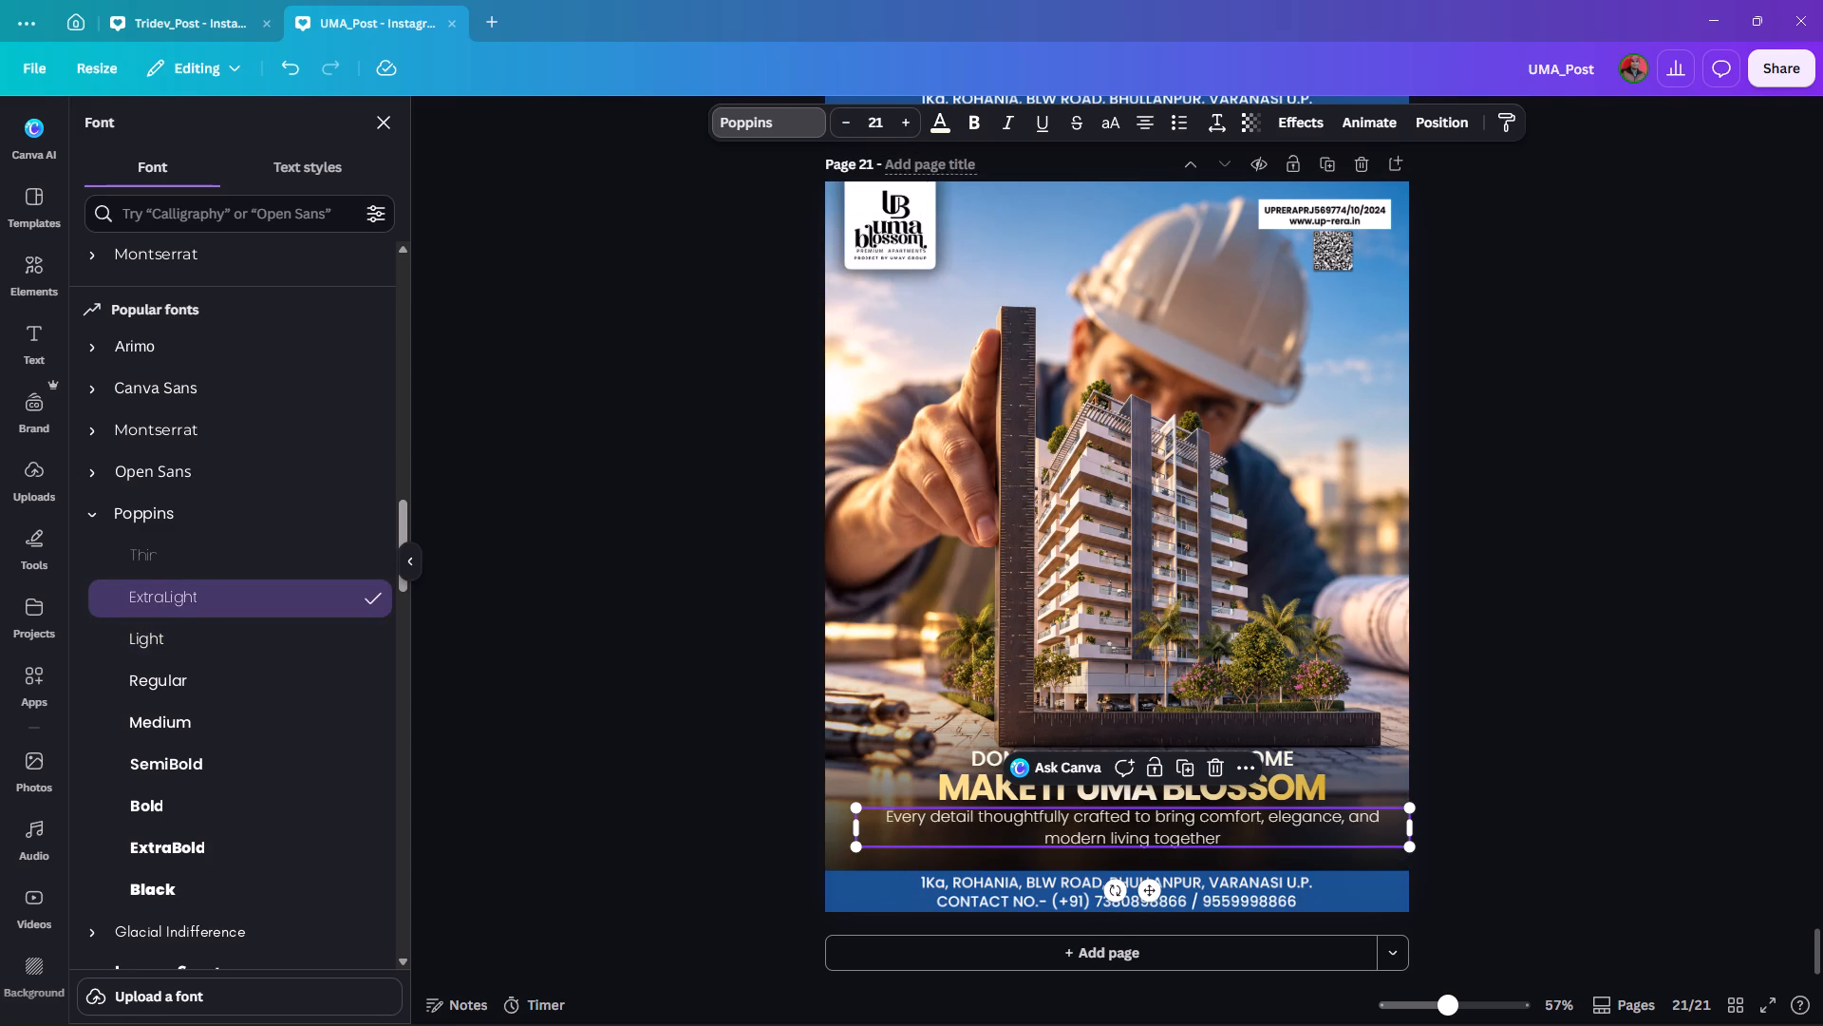
Narrow the subheading's text box so the first line ends at "comfort," and move it beneath the "MAKE IT UMA BLOSSOM" line.
{"action": "left_click_drag", "start_coordinate": [1412, 825], "coordinate": [1277, 827]}
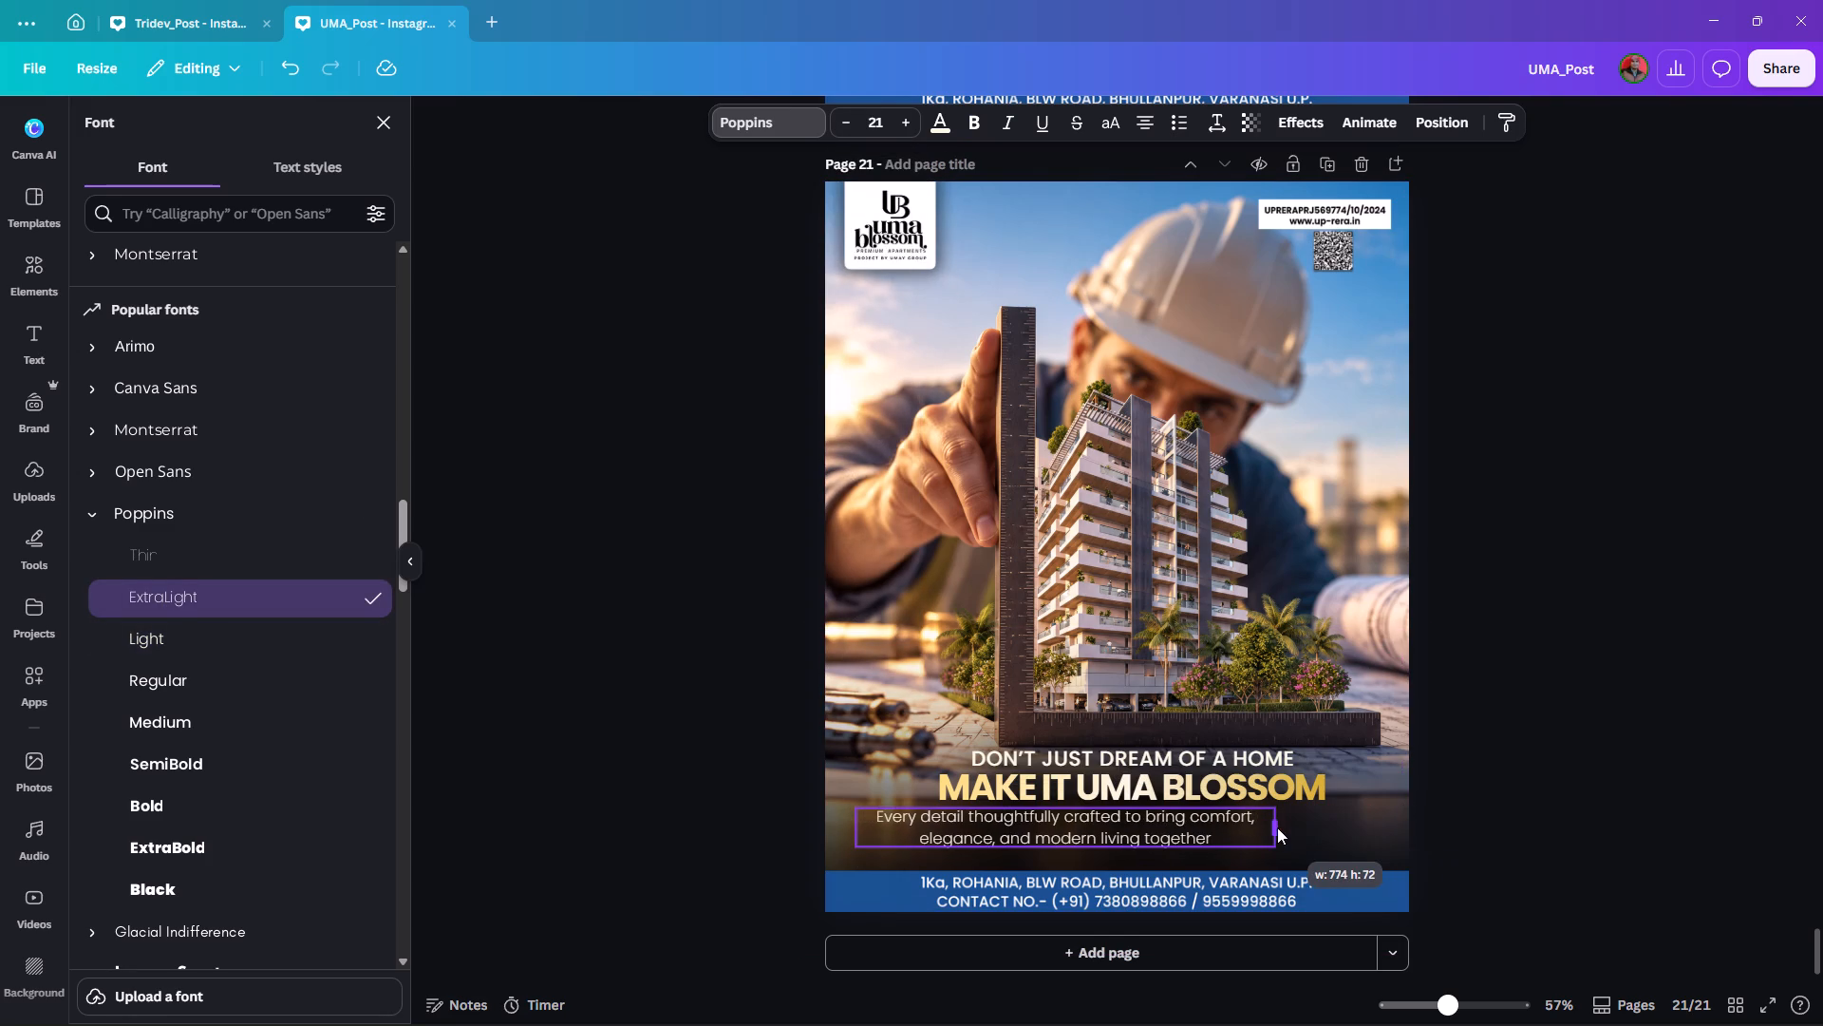
{"action": "left_click_drag", "start_coordinate": [1277, 827], "coordinate": [1255, 832]}
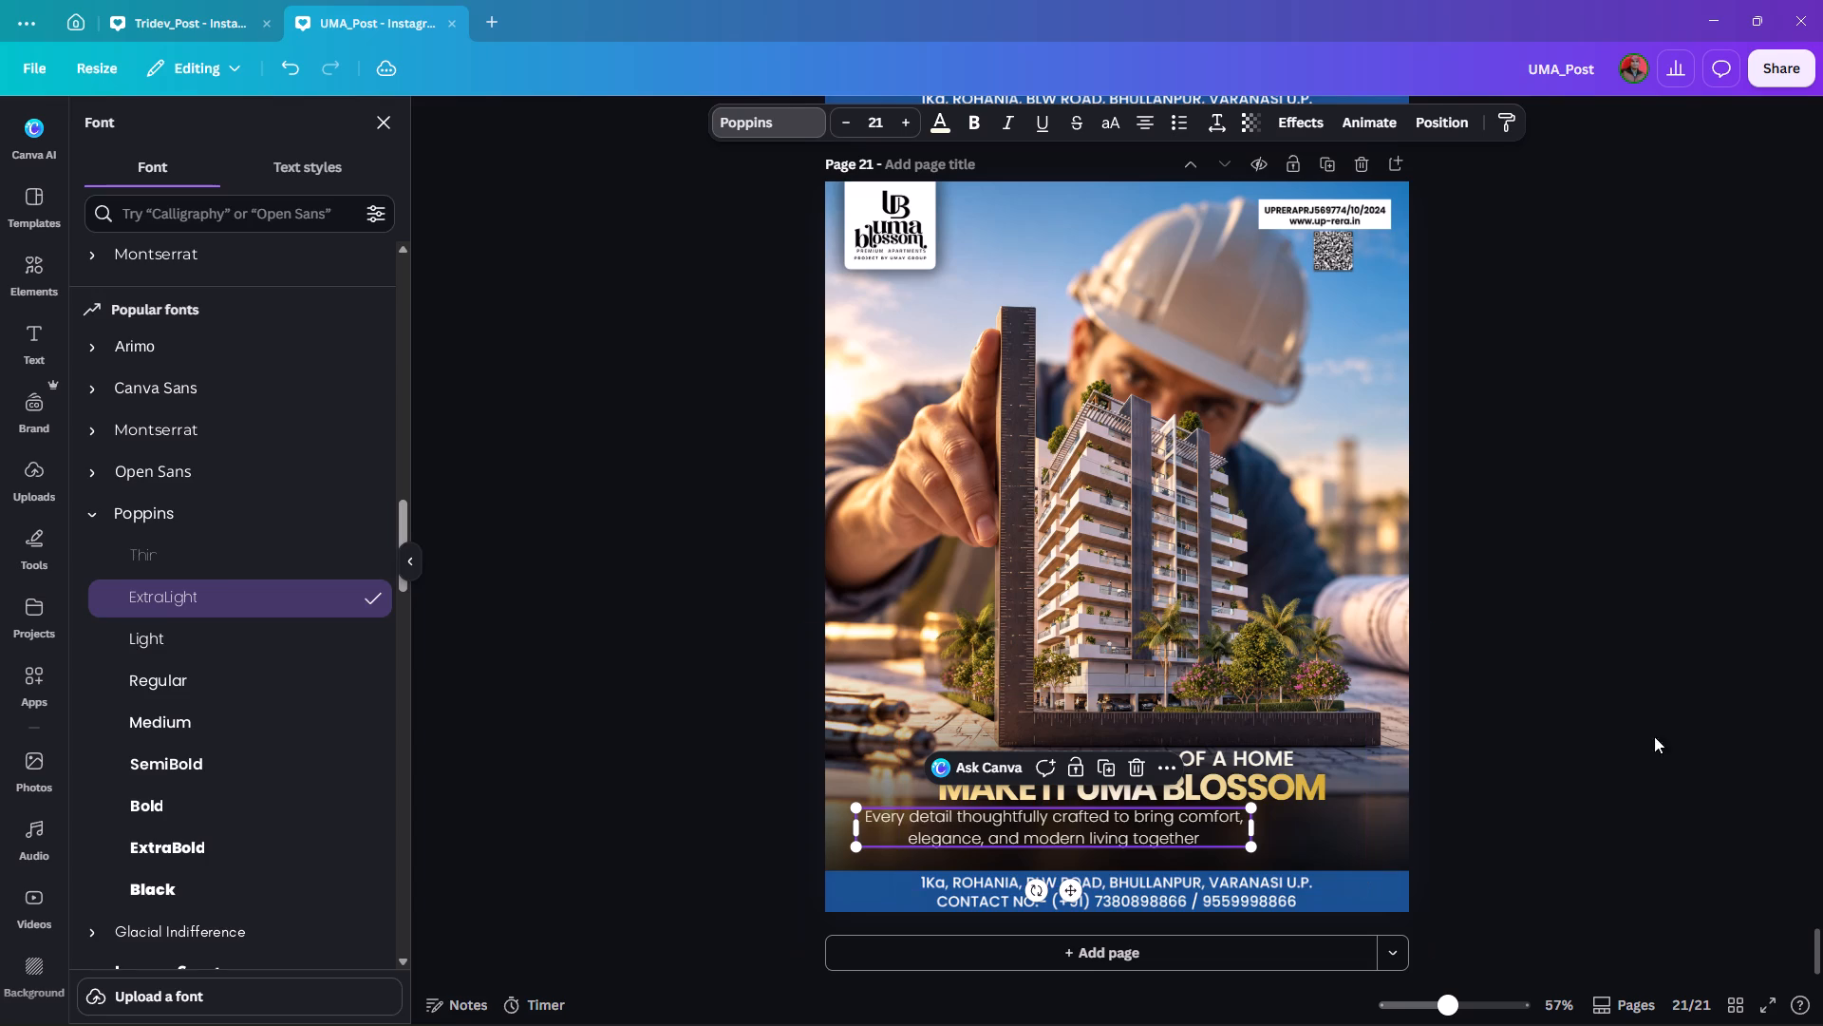
{"action": "left_click", "coordinate": [1694, 728]}
{"action": "left_click", "coordinate": [1634, 812]}
{"action": "left_click_drag", "start_coordinate": [1125, 834], "coordinate": [1203, 831]}
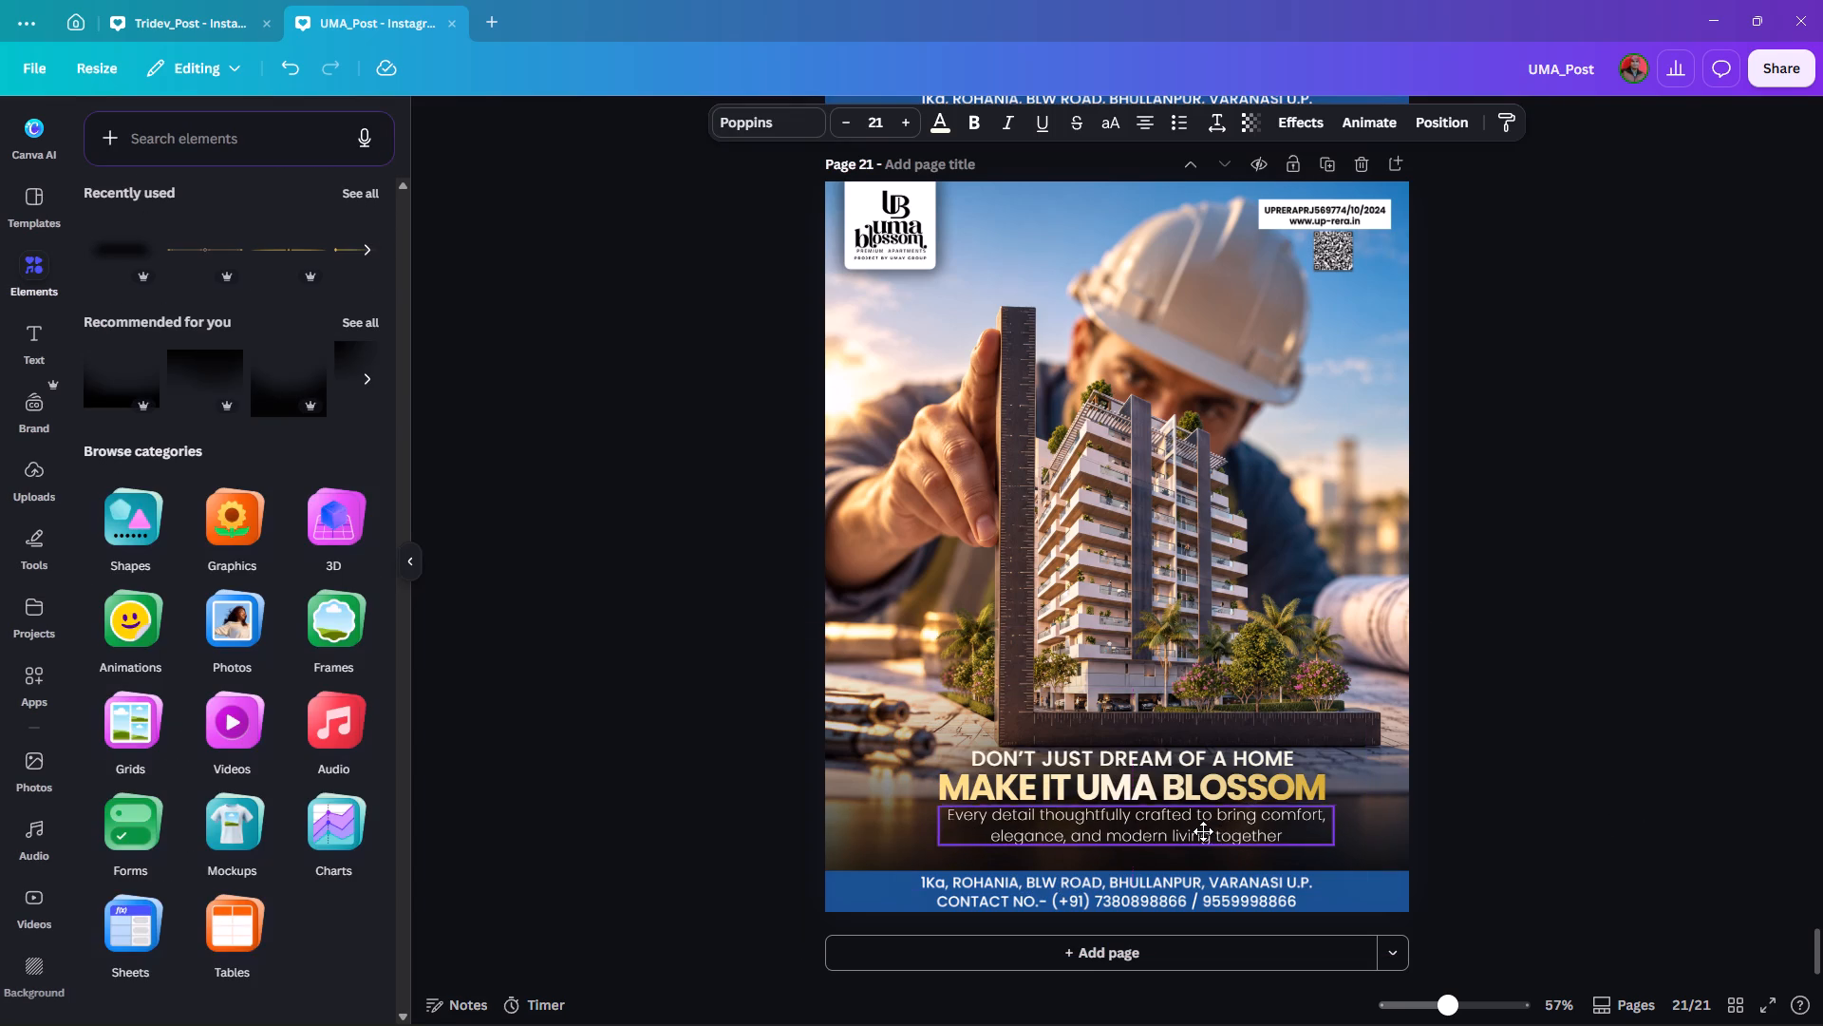
{"action": "left_click_drag", "start_coordinate": [1203, 831], "coordinate": [1207, 832]}
Set the subheading's font size to 16 and narrow its box to about 598 px, with the first line ending at "comfort,".
{"action": "left_click", "coordinate": [872, 116]}
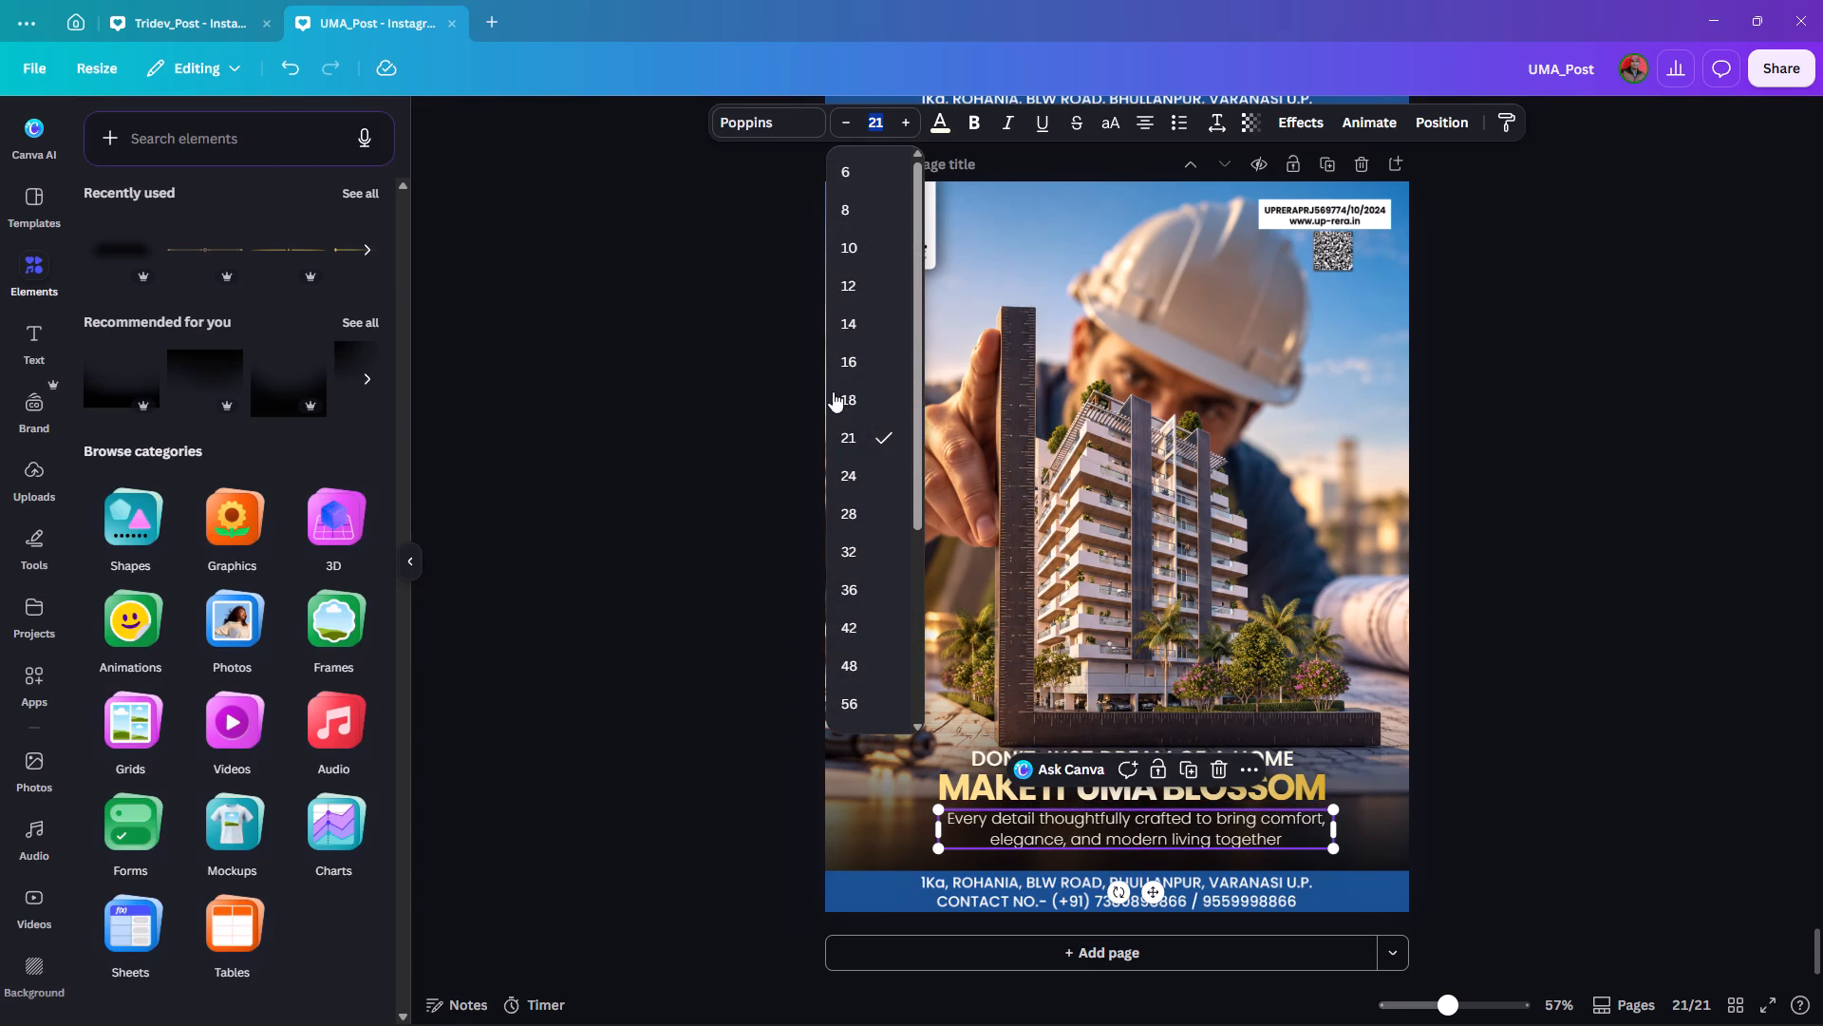
{"action": "left_click", "coordinate": [851, 370]}
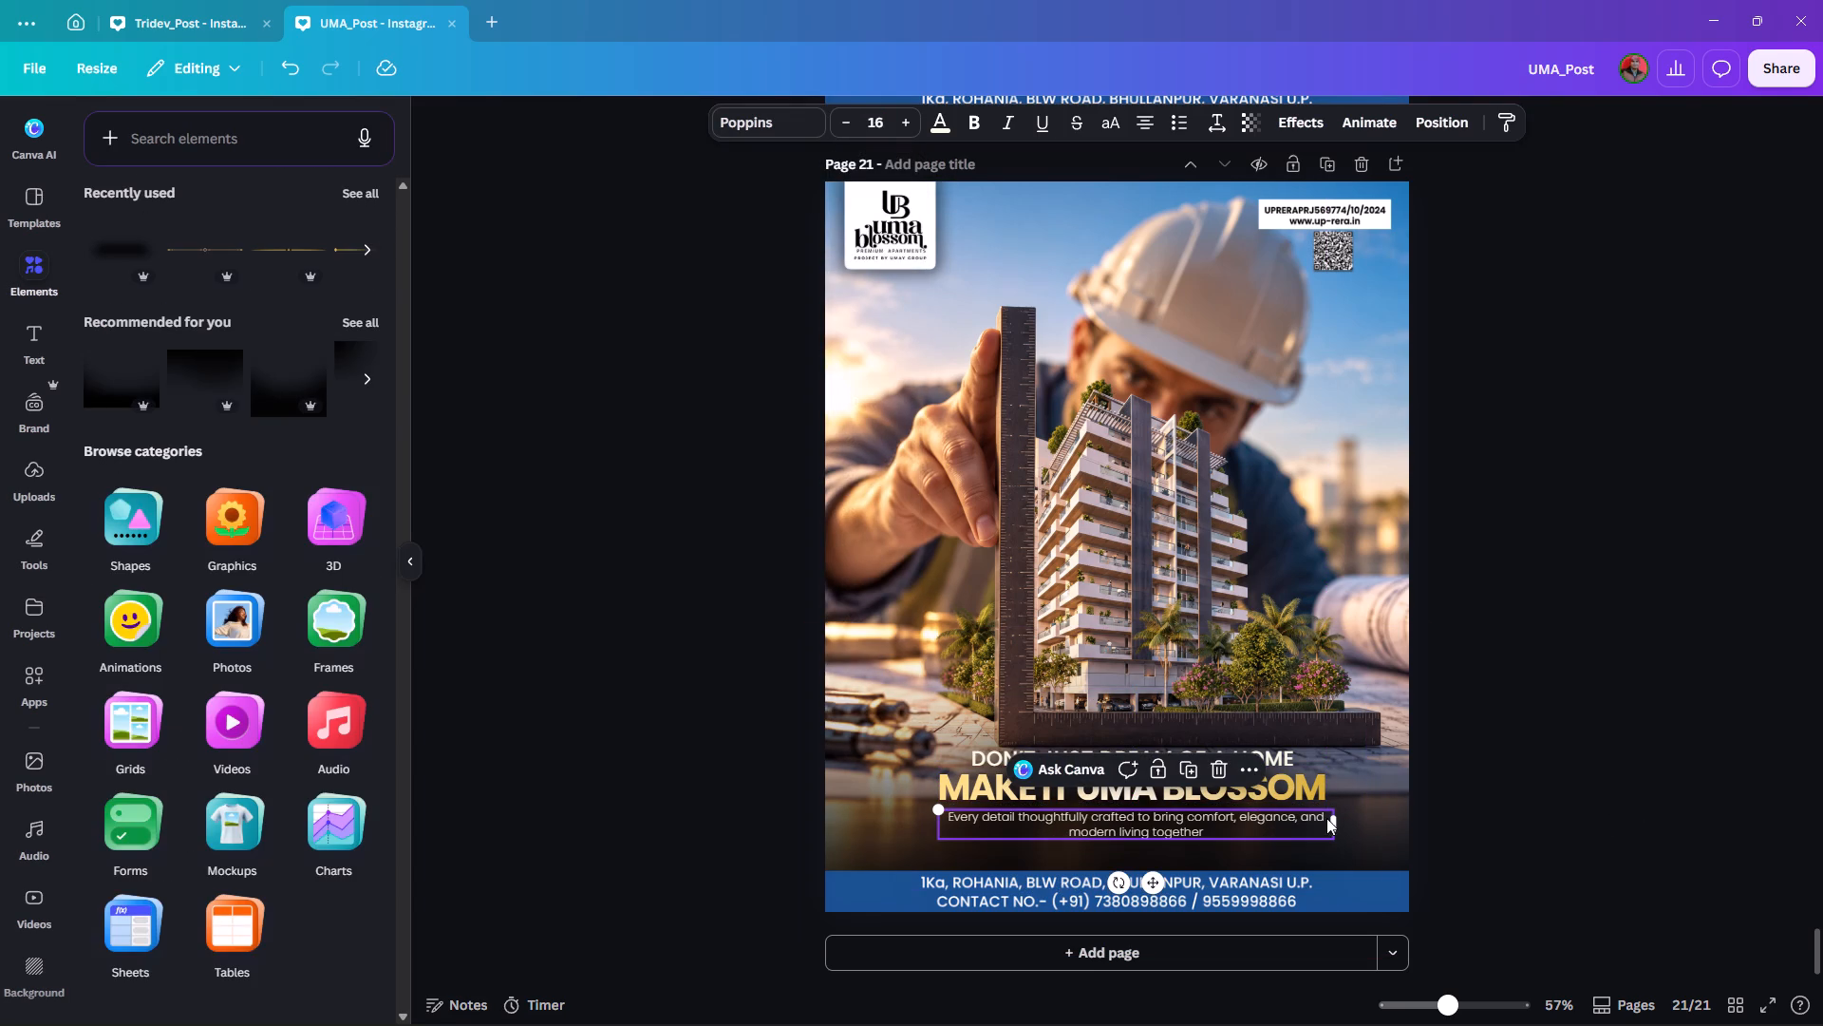
{"action": "left_click_drag", "start_coordinate": [1335, 823], "coordinate": [1298, 819]}
{"action": "left_click", "coordinate": [1608, 749]}
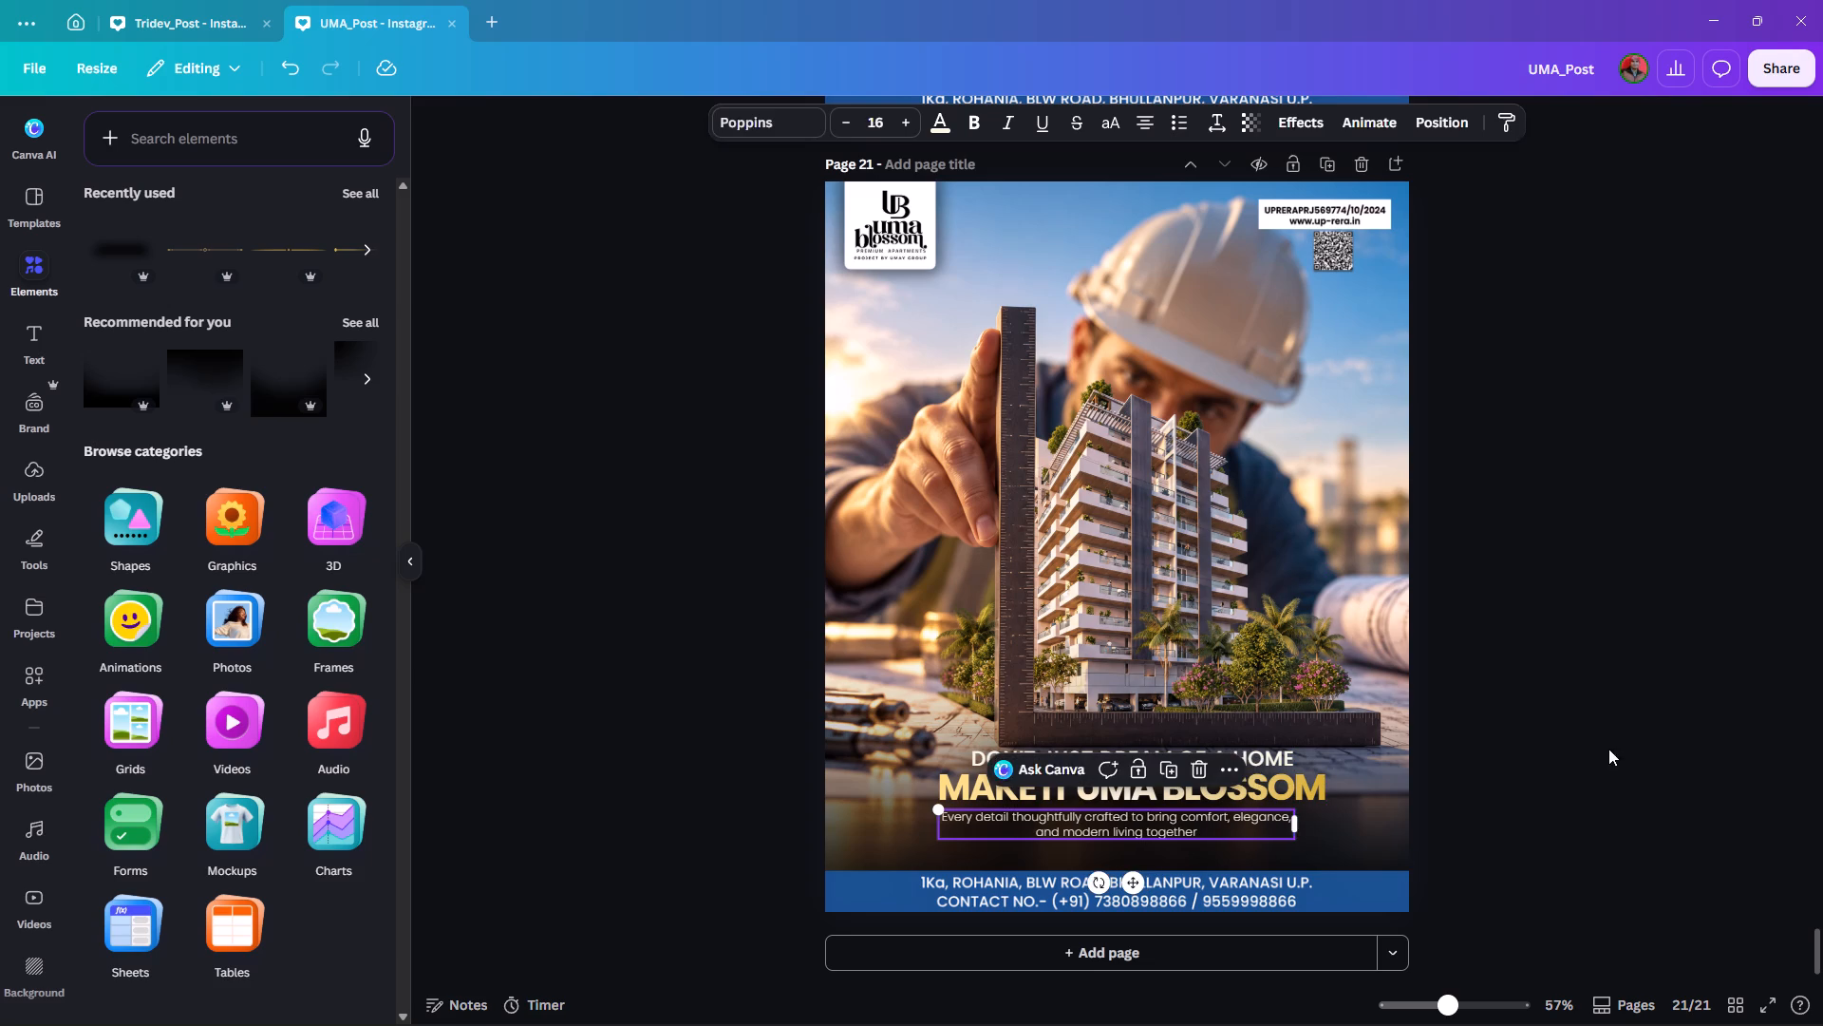
{"action": "left_click", "coordinate": [1249, 837]}
{"action": "left_click_drag", "start_coordinate": [1297, 824], "coordinate": [1275, 822]}
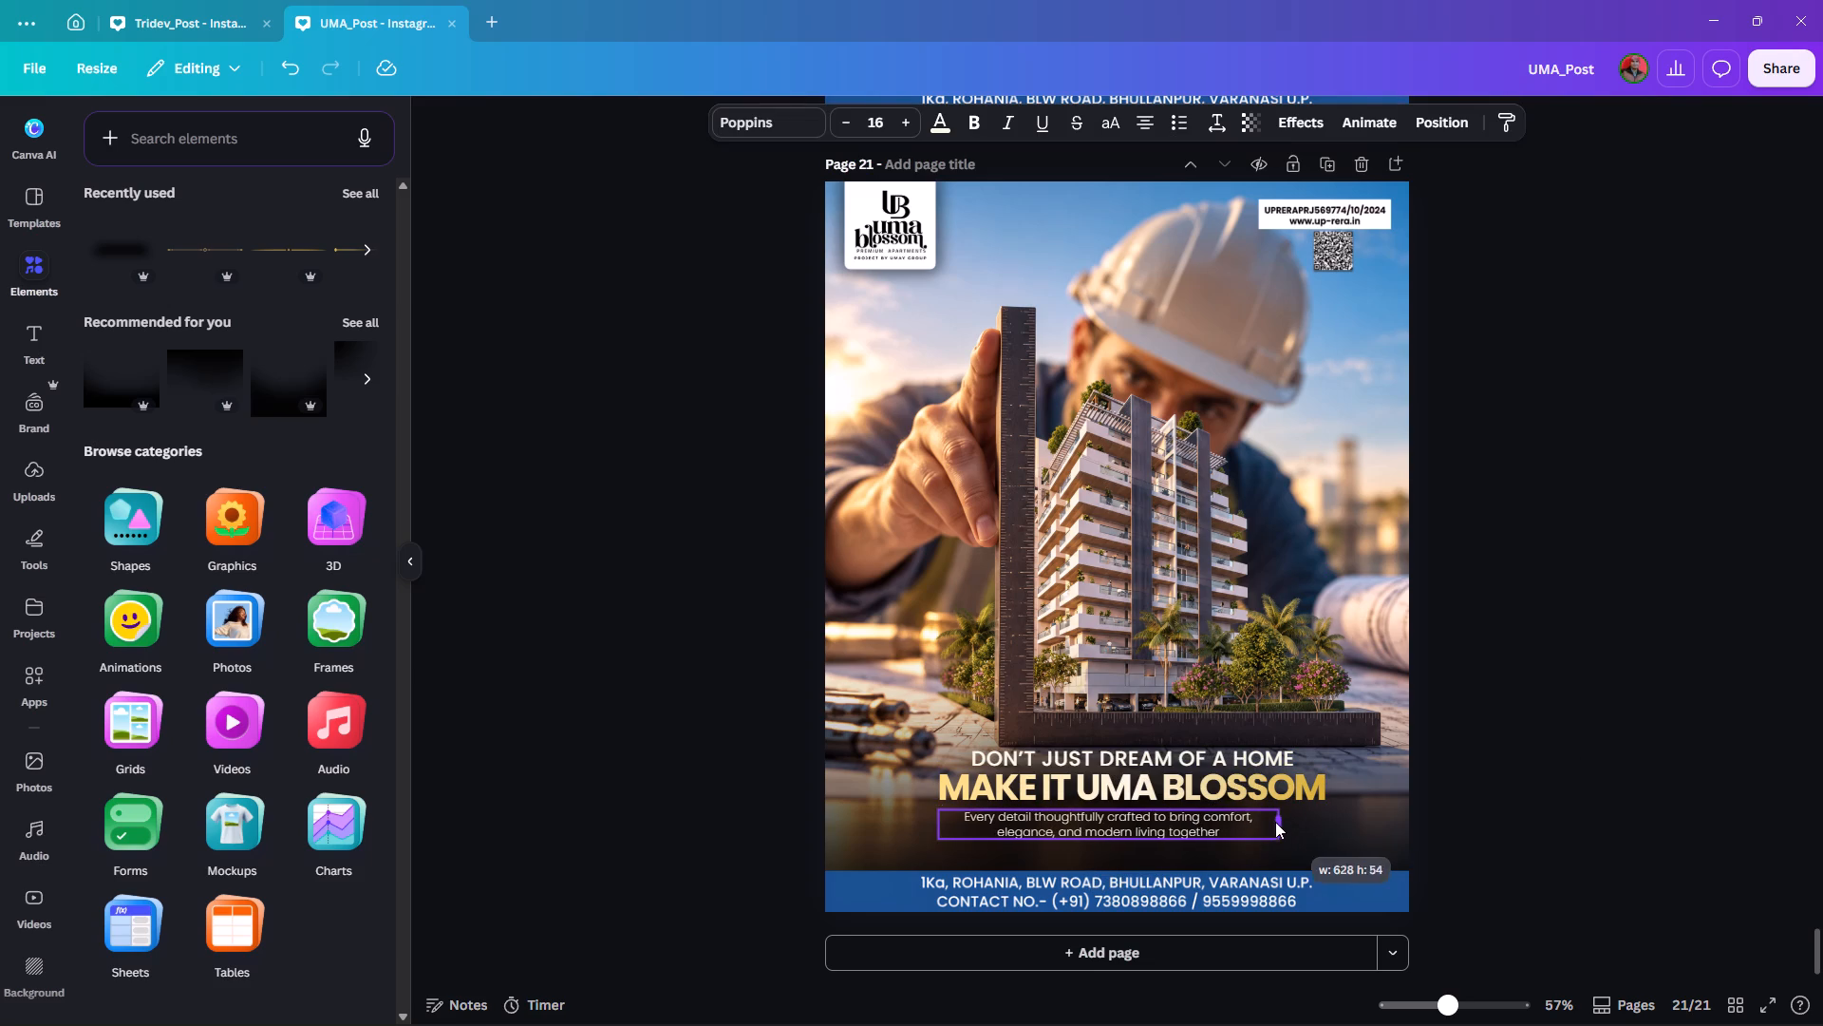
{"action": "left_click_drag", "start_coordinate": [1275, 822], "coordinate": [1265, 821]}
{"action": "left_click", "coordinate": [1573, 763]}
Centre the subheading, both tagline lines and the shadow graphic horizontally on the page.
{"action": "left_click", "coordinate": [1108, 829]}
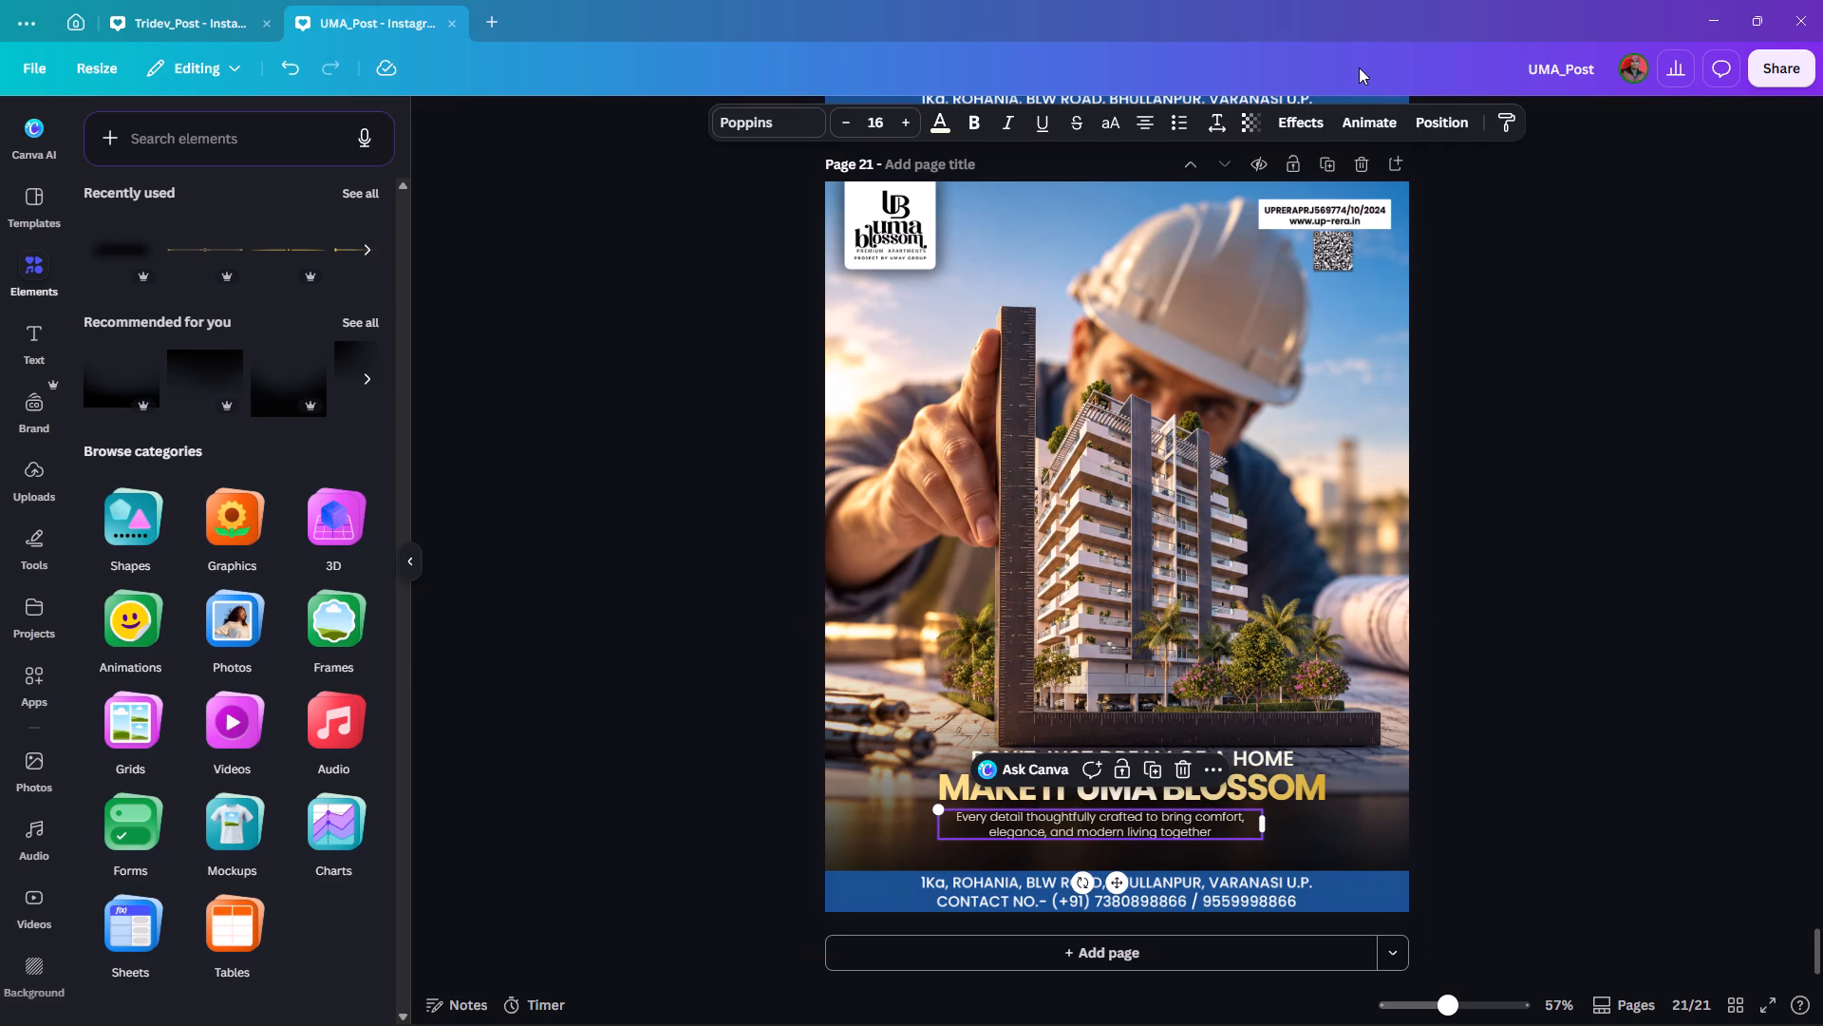
{"action": "left_click", "coordinate": [1454, 124]}
{"action": "left_click", "coordinate": [284, 385]}
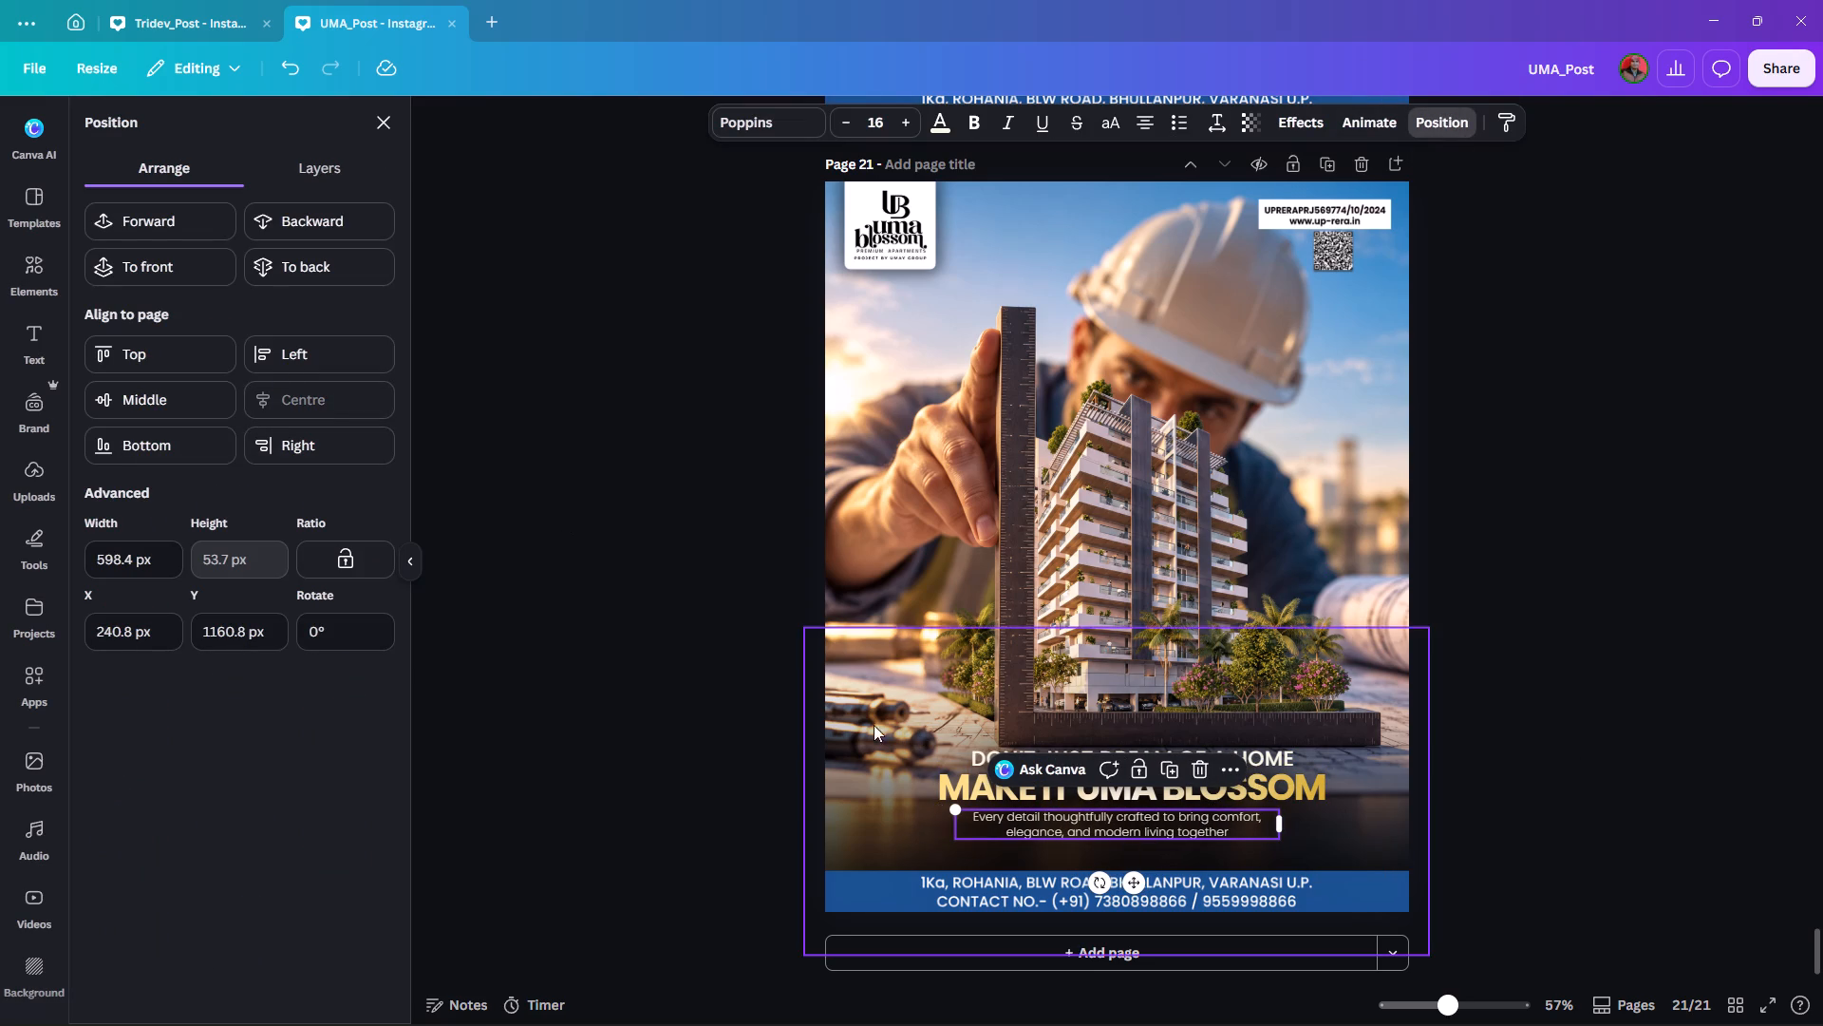
{"action": "left_click", "coordinate": [956, 786]}
{"action": "left_click", "coordinate": [320, 403]}
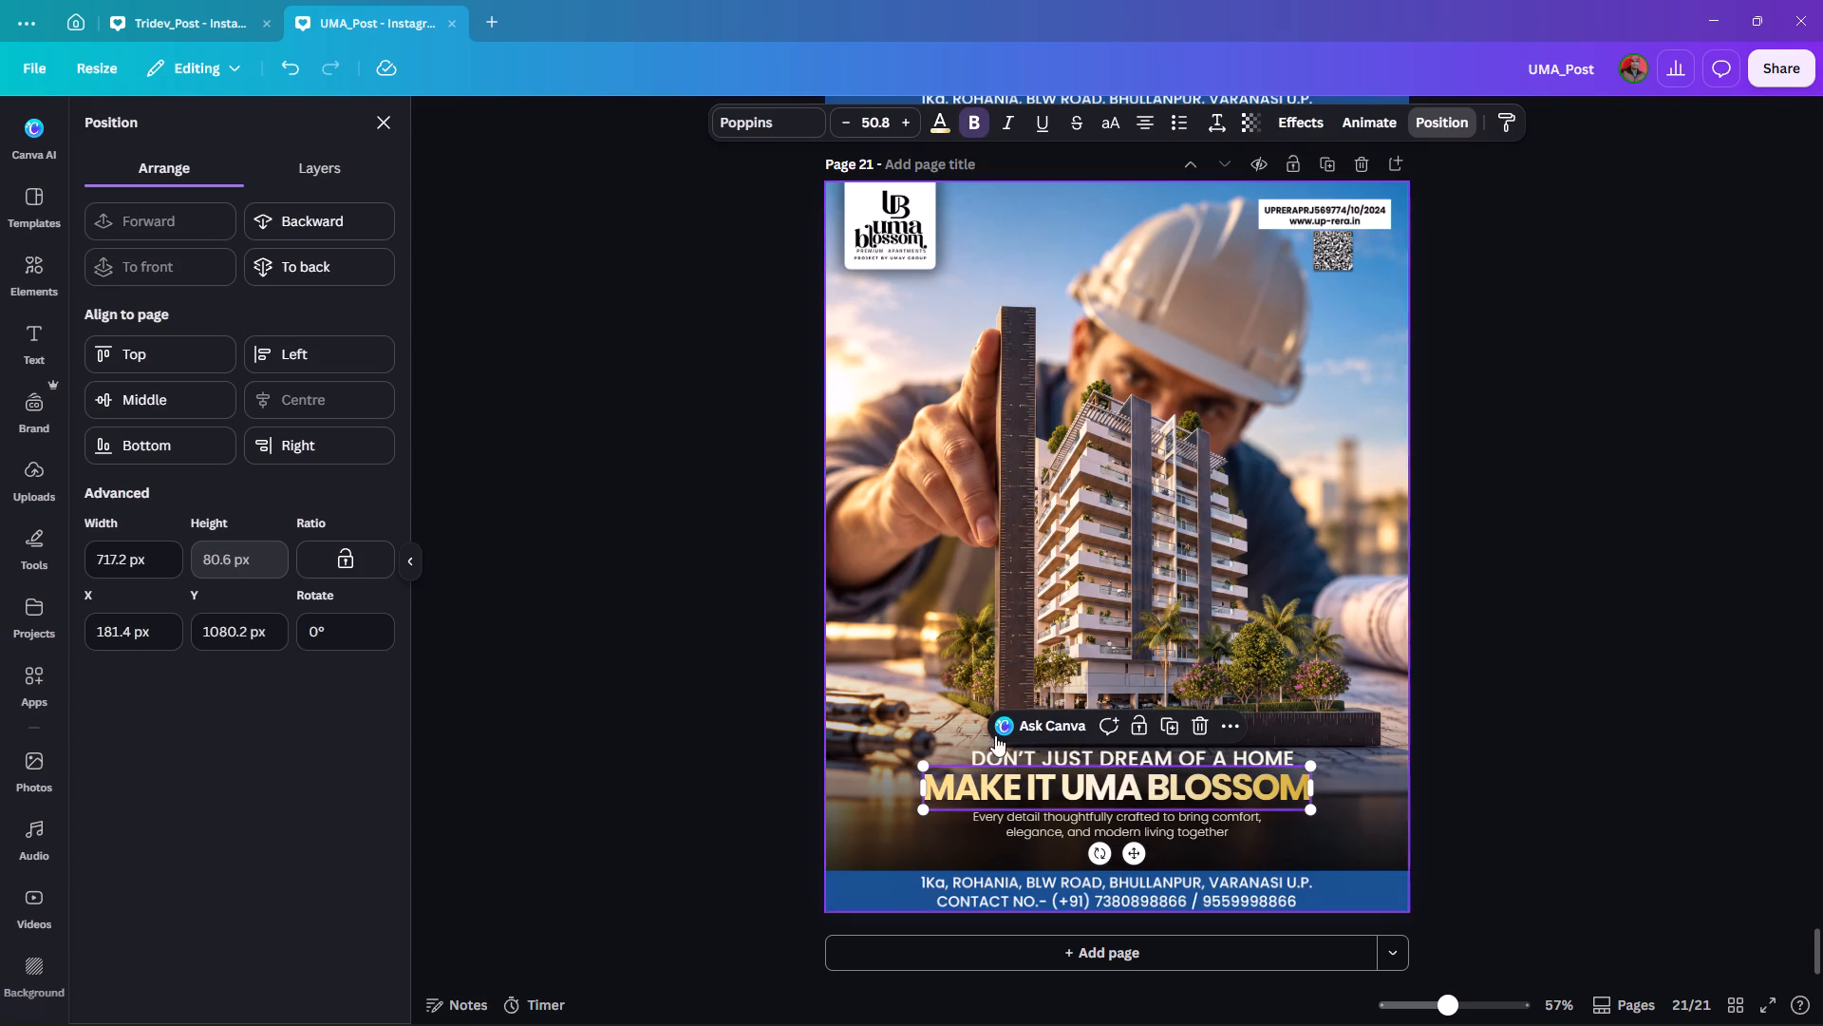
{"action": "left_click", "coordinate": [1037, 755]}
{"action": "left_click", "coordinate": [314, 401]}
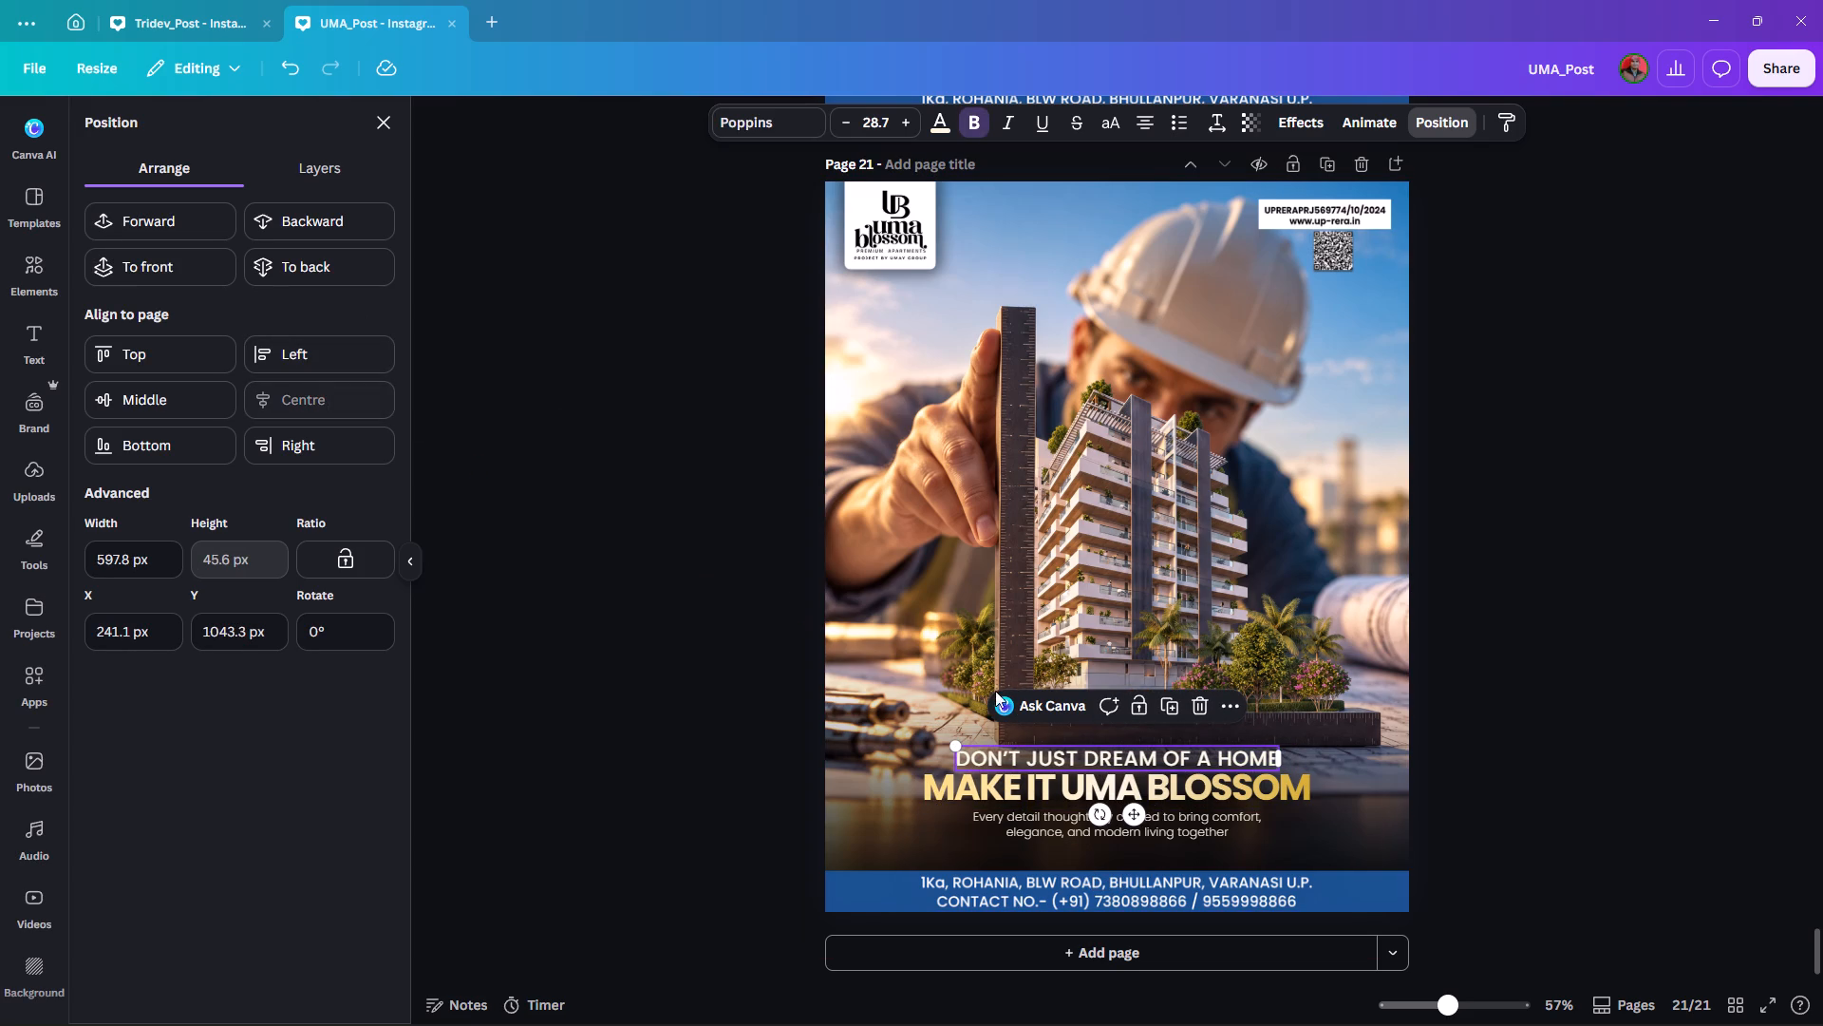
{"action": "left_click", "coordinate": [1335, 840]}
{"action": "left_click", "coordinate": [290, 407]}
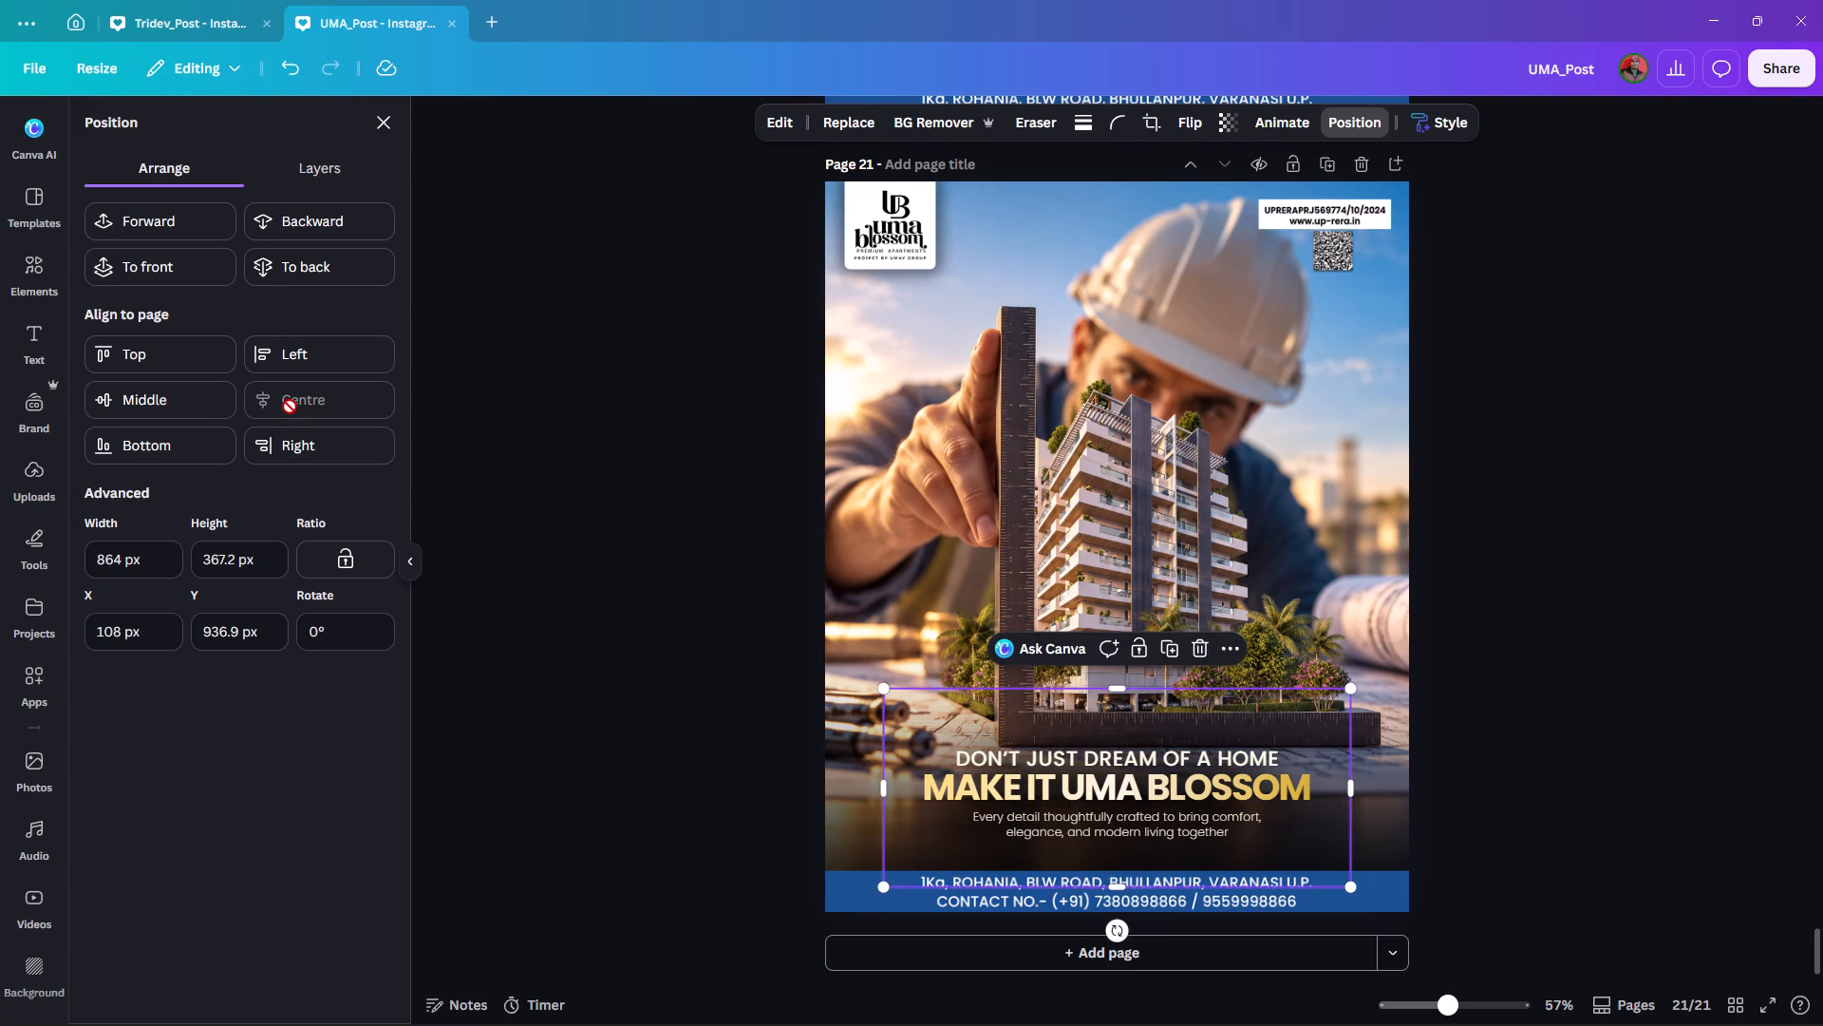
{"action": "double_click", "coordinate": [1542, 667]}
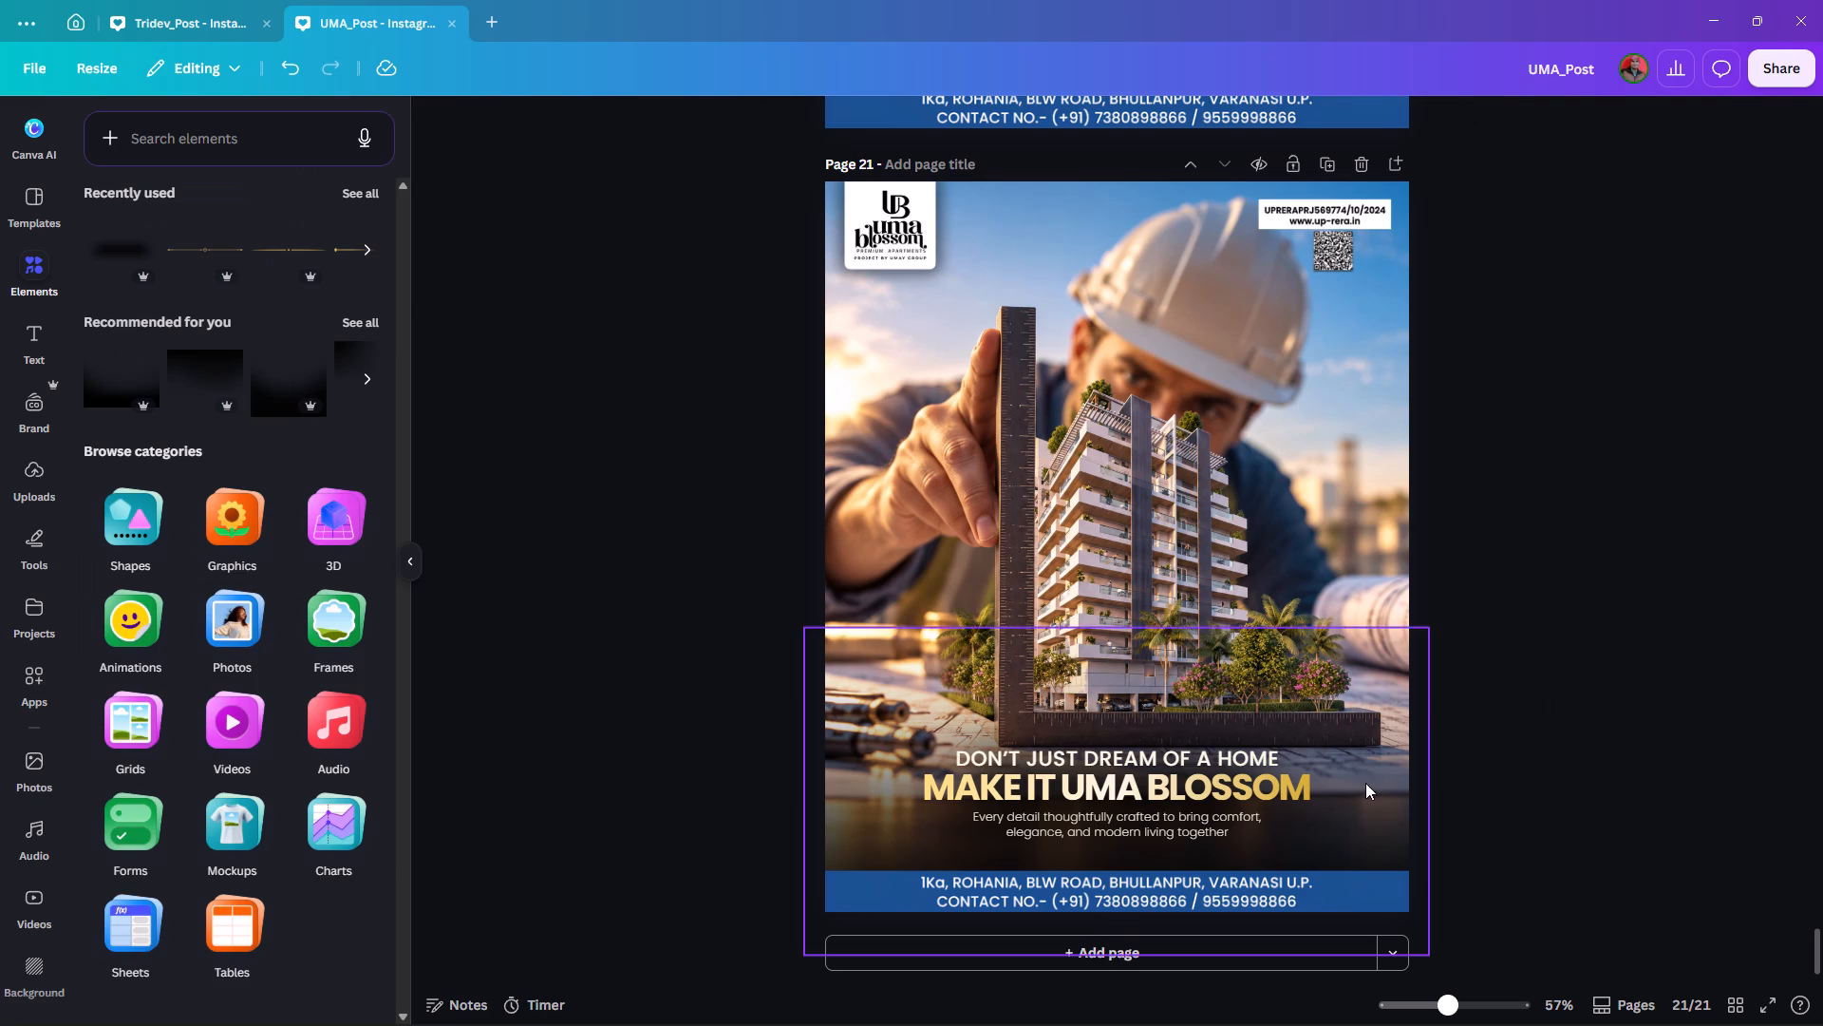
Nudge the subheading slightly down to leave a small gap below the "MAKE IT UMA BLOSSOM" line.
{"action": "left_click", "coordinate": [1158, 825]}
{"action": "key", "text": "Down"}
{"action": "key", "text": "Down"}
{"action": "key", "text": "Down"}
{"action": "key", "text": "Down"}
{"action": "key", "text": "Down"}
{"action": "key", "text": "Down"}
{"action": "key", "text": "Down"}
{"action": "key", "text": "Down"}
{"action": "key", "text": "Down"}
{"action": "key", "text": "Down"}
{"action": "key", "text": "Down"}
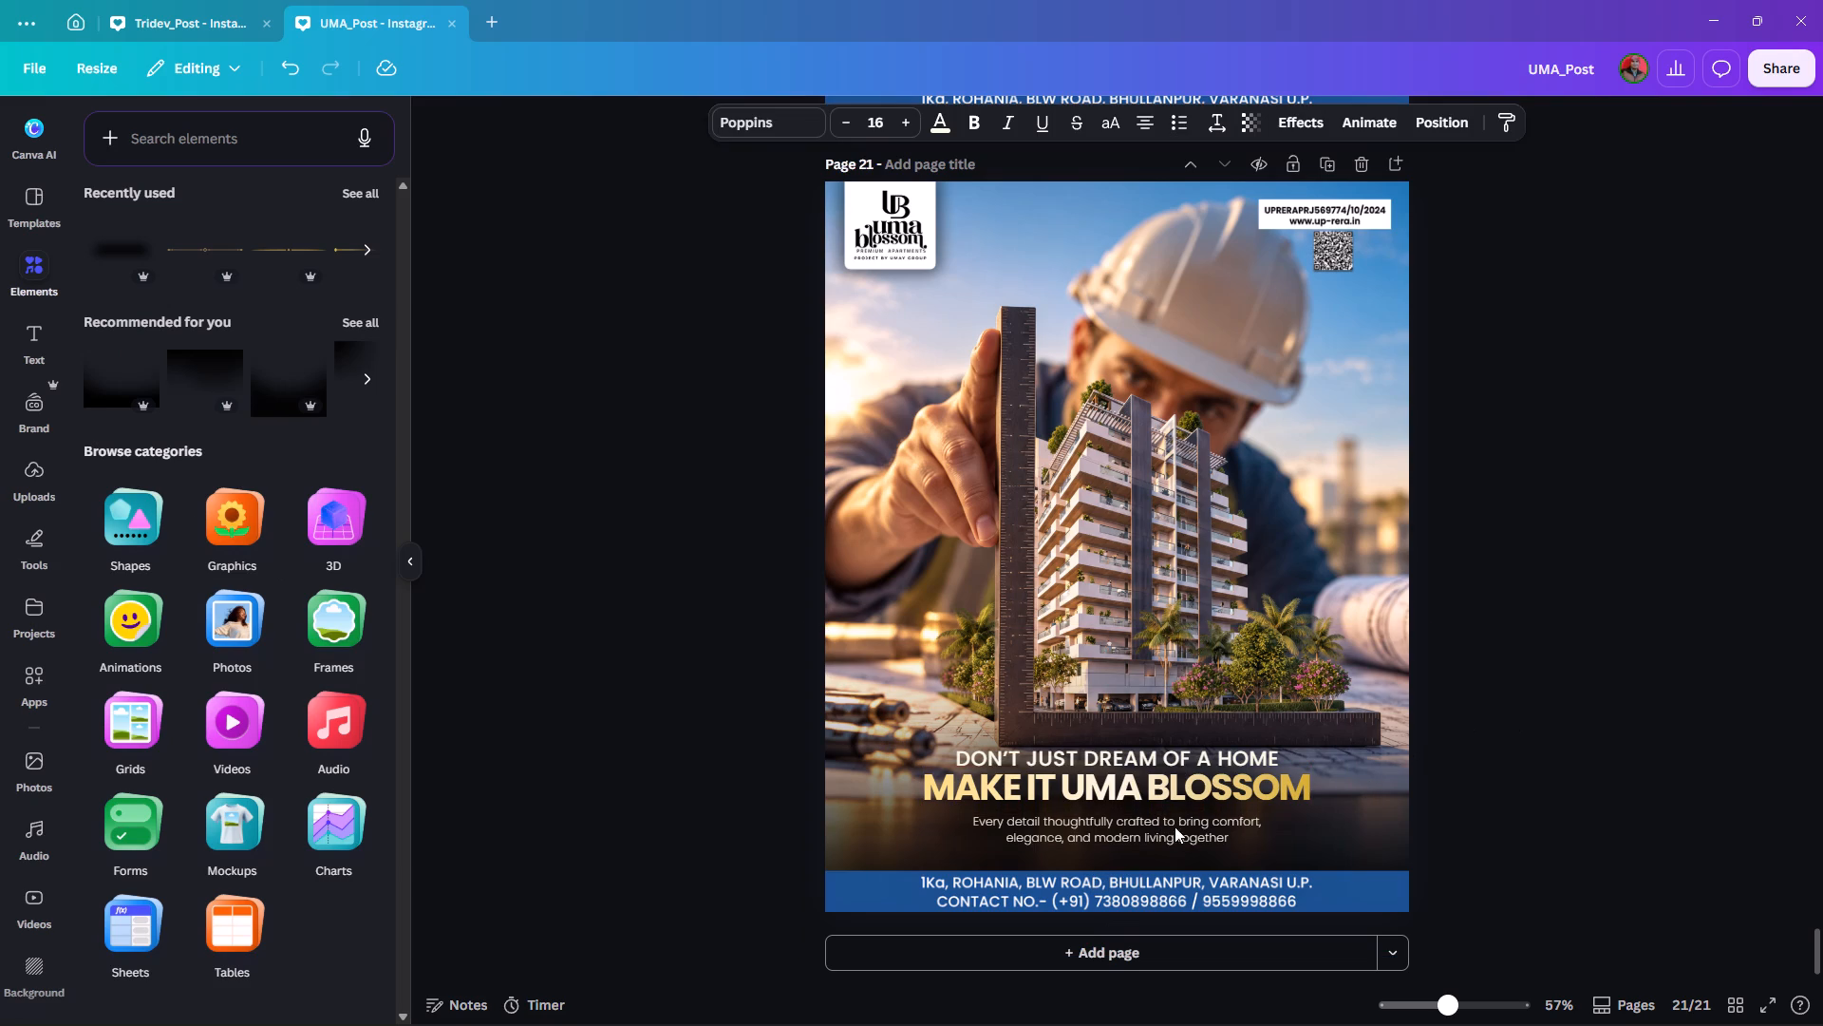
{"action": "key", "text": "Up"}
{"action": "key", "text": "Up"}
{"action": "key", "text": "Up"}
{"action": "left_click", "coordinate": [1561, 714]}
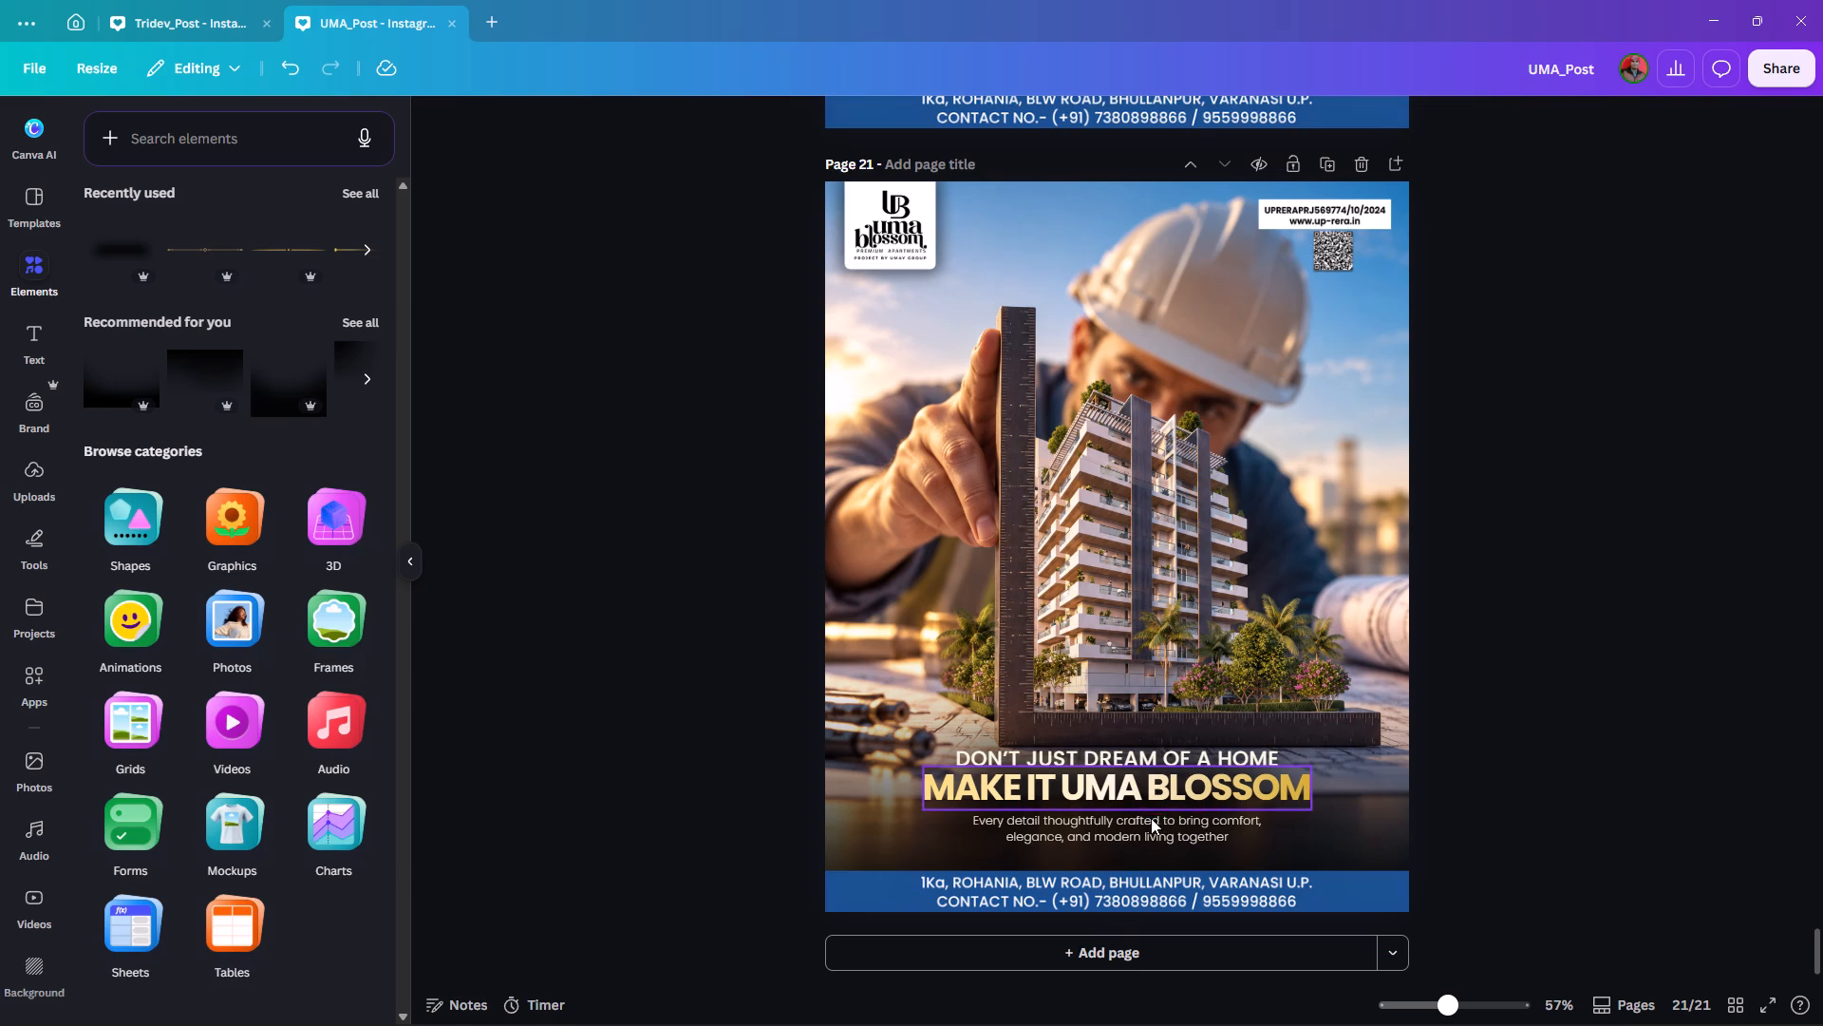
Set the subheading's font size to 17.
{"action": "left_click", "coordinate": [1151, 826]}
{"action": "left_click", "coordinate": [902, 128]}
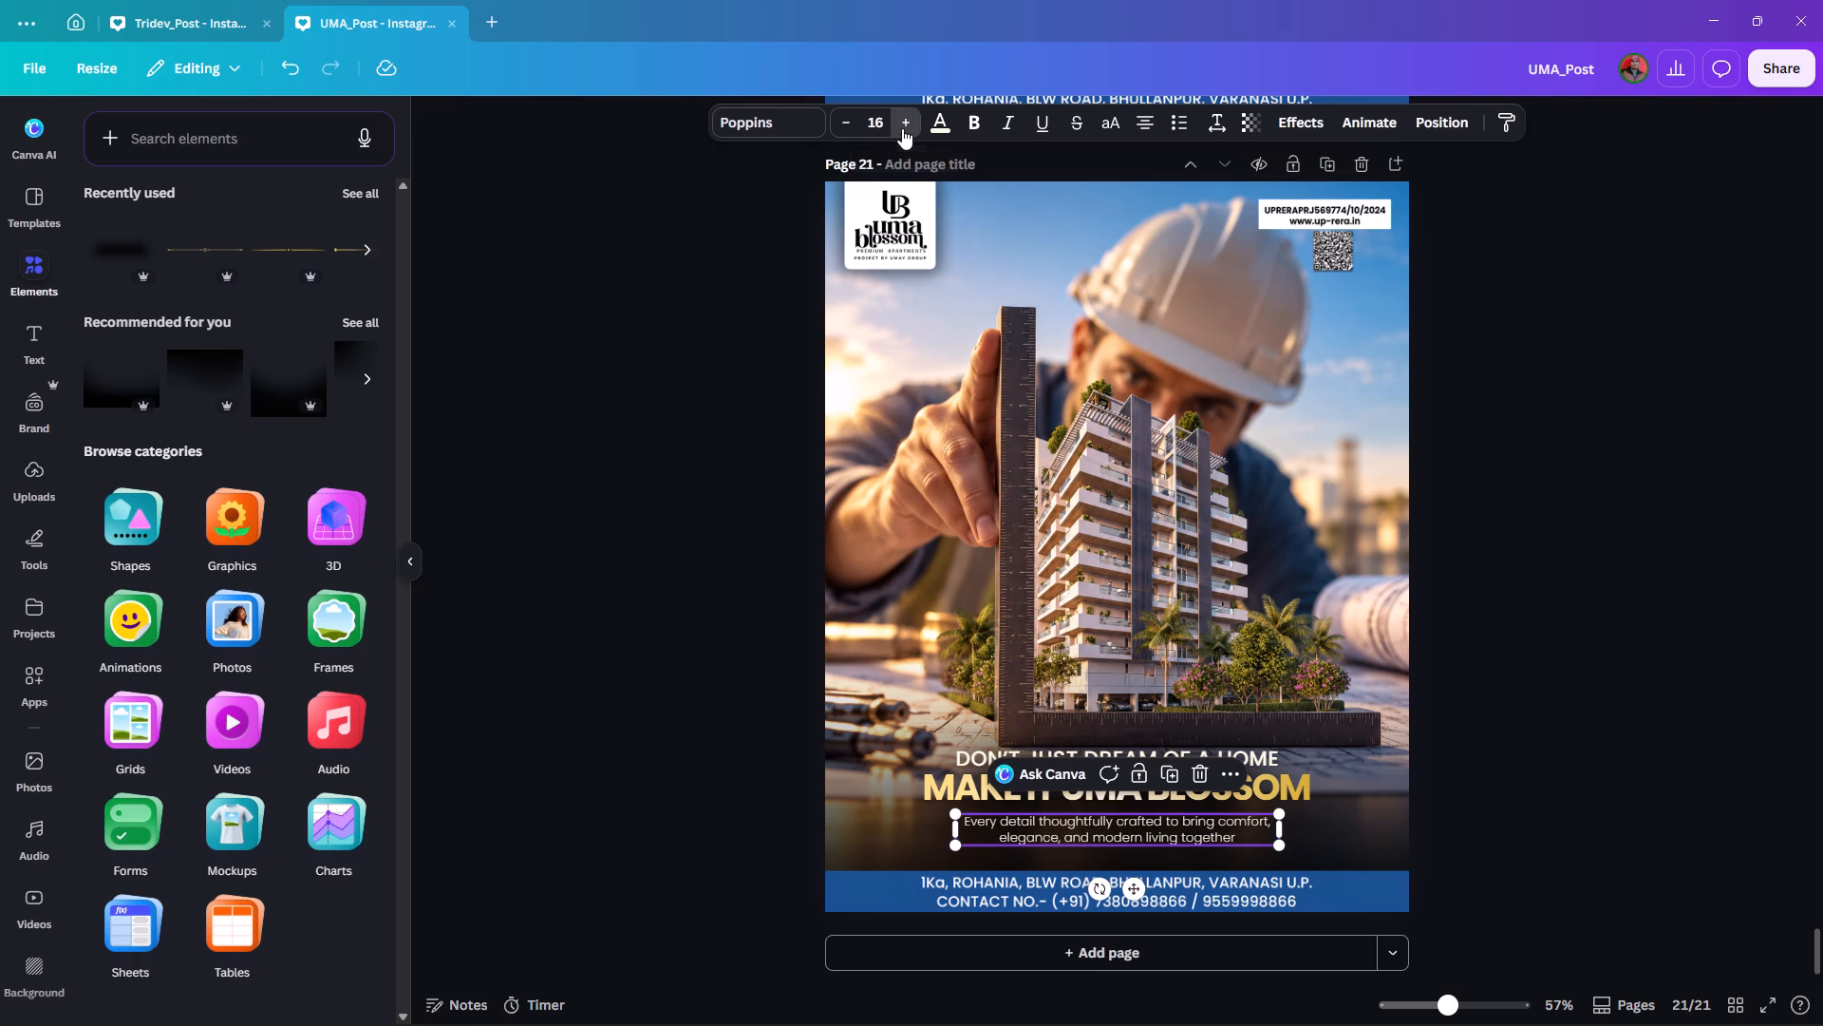
{"action": "left_click", "coordinate": [1564, 454]}
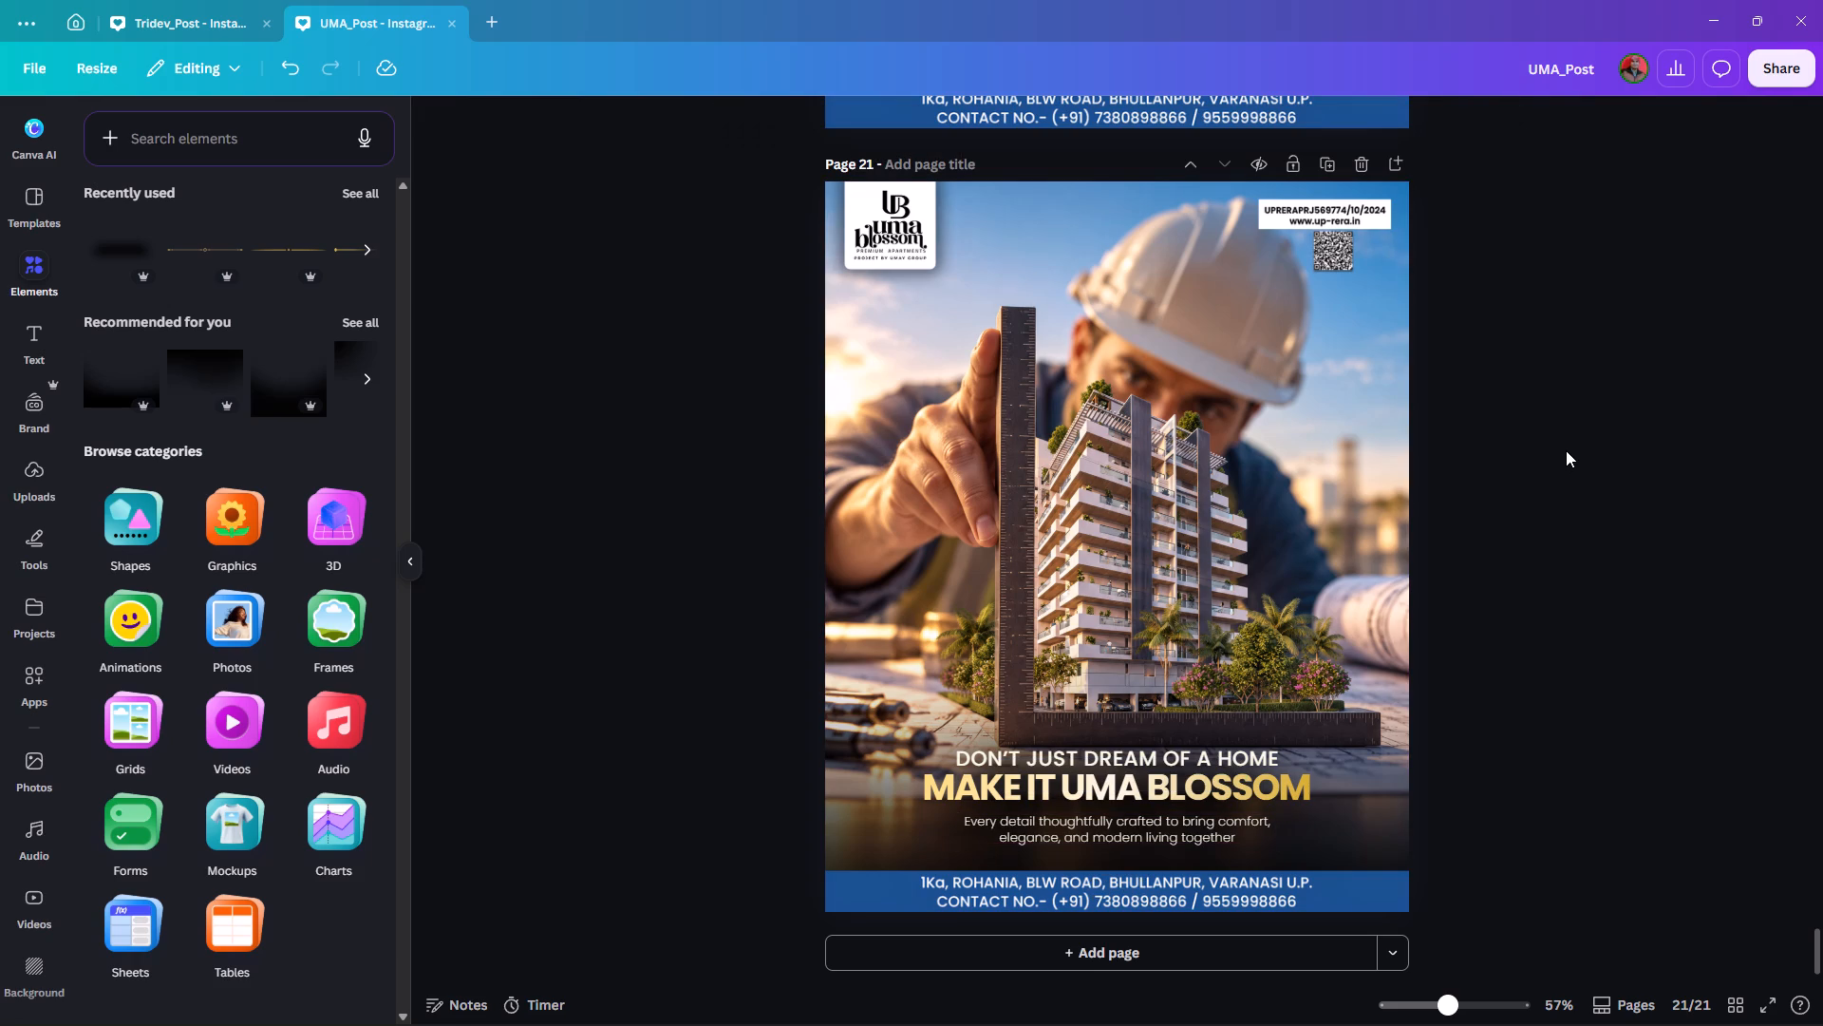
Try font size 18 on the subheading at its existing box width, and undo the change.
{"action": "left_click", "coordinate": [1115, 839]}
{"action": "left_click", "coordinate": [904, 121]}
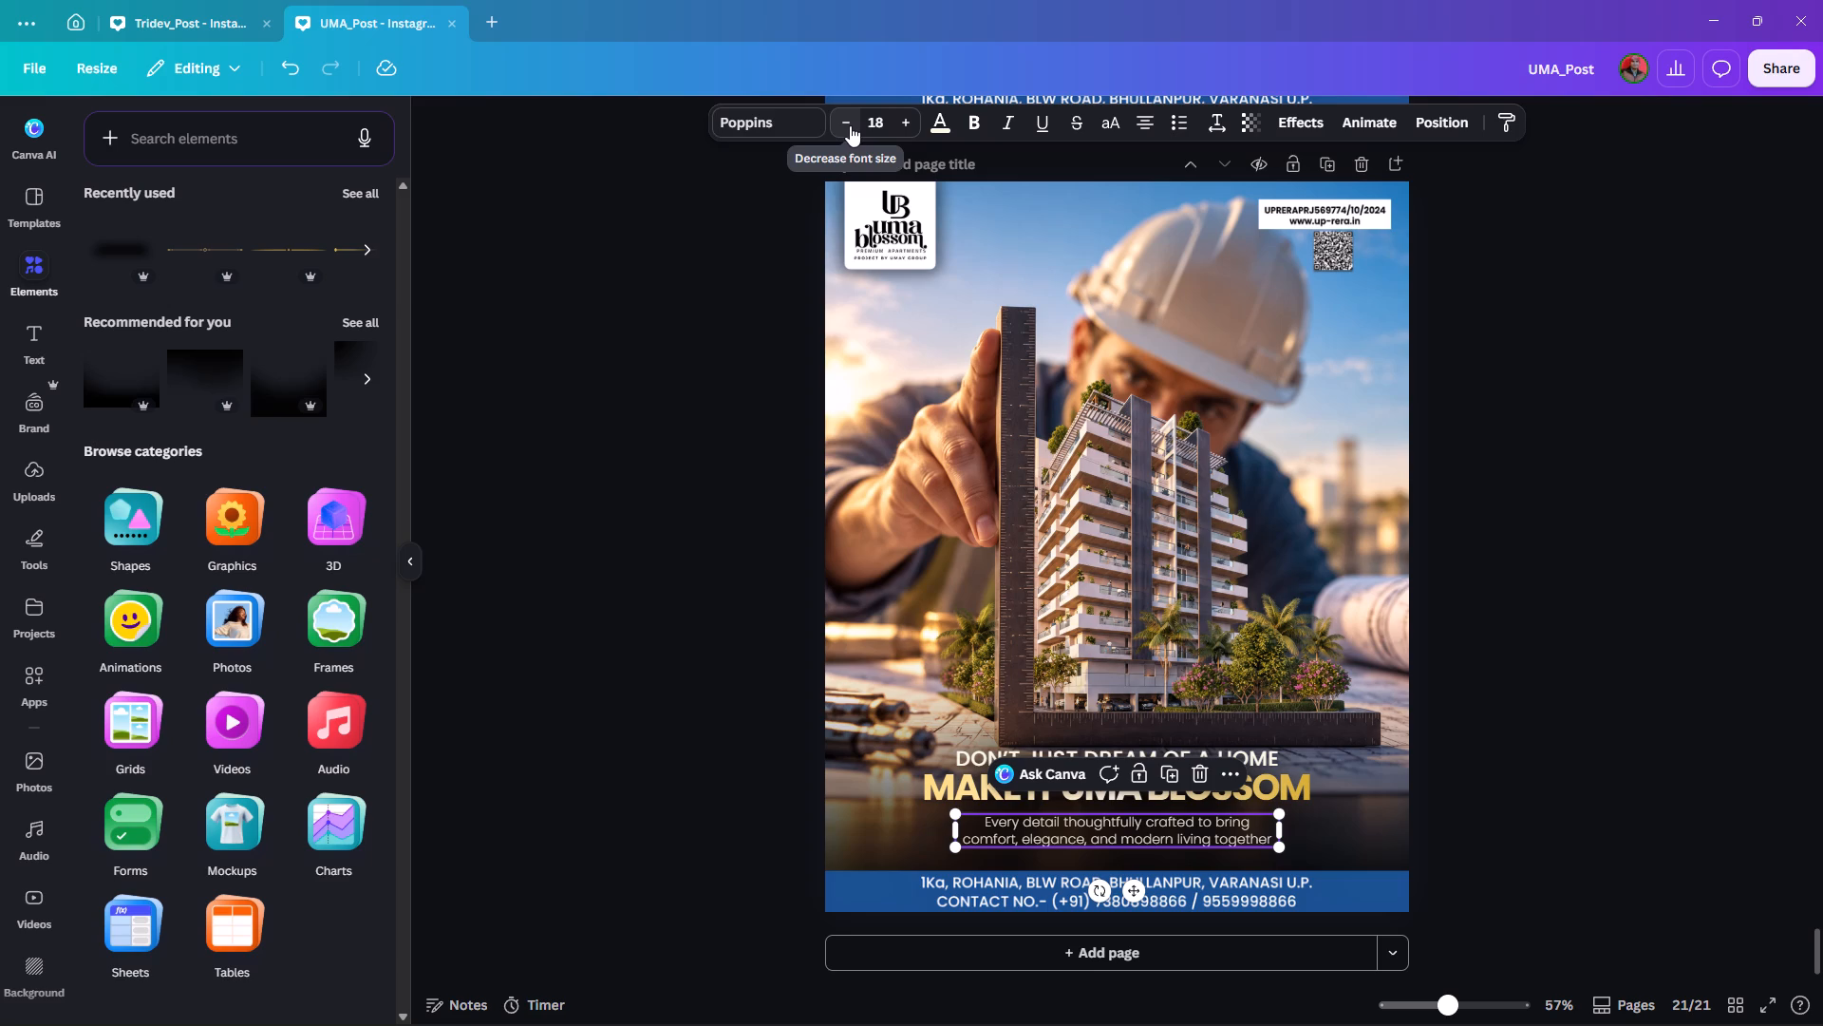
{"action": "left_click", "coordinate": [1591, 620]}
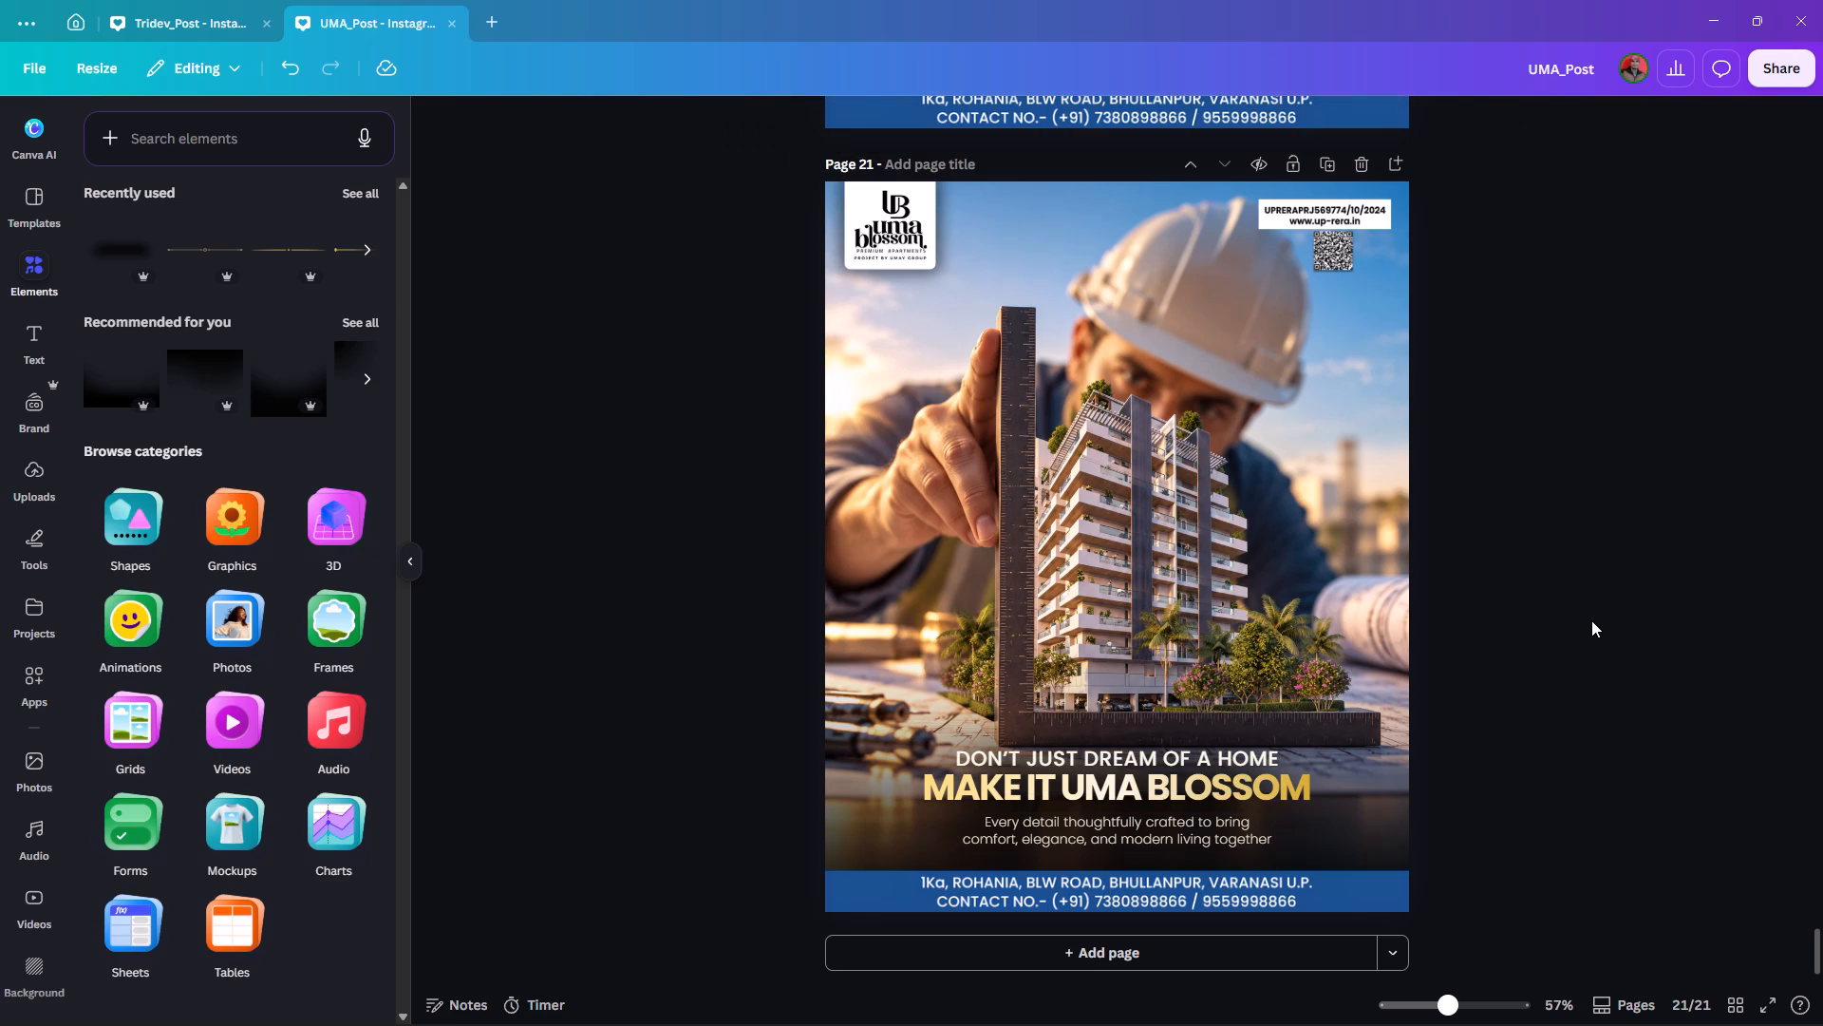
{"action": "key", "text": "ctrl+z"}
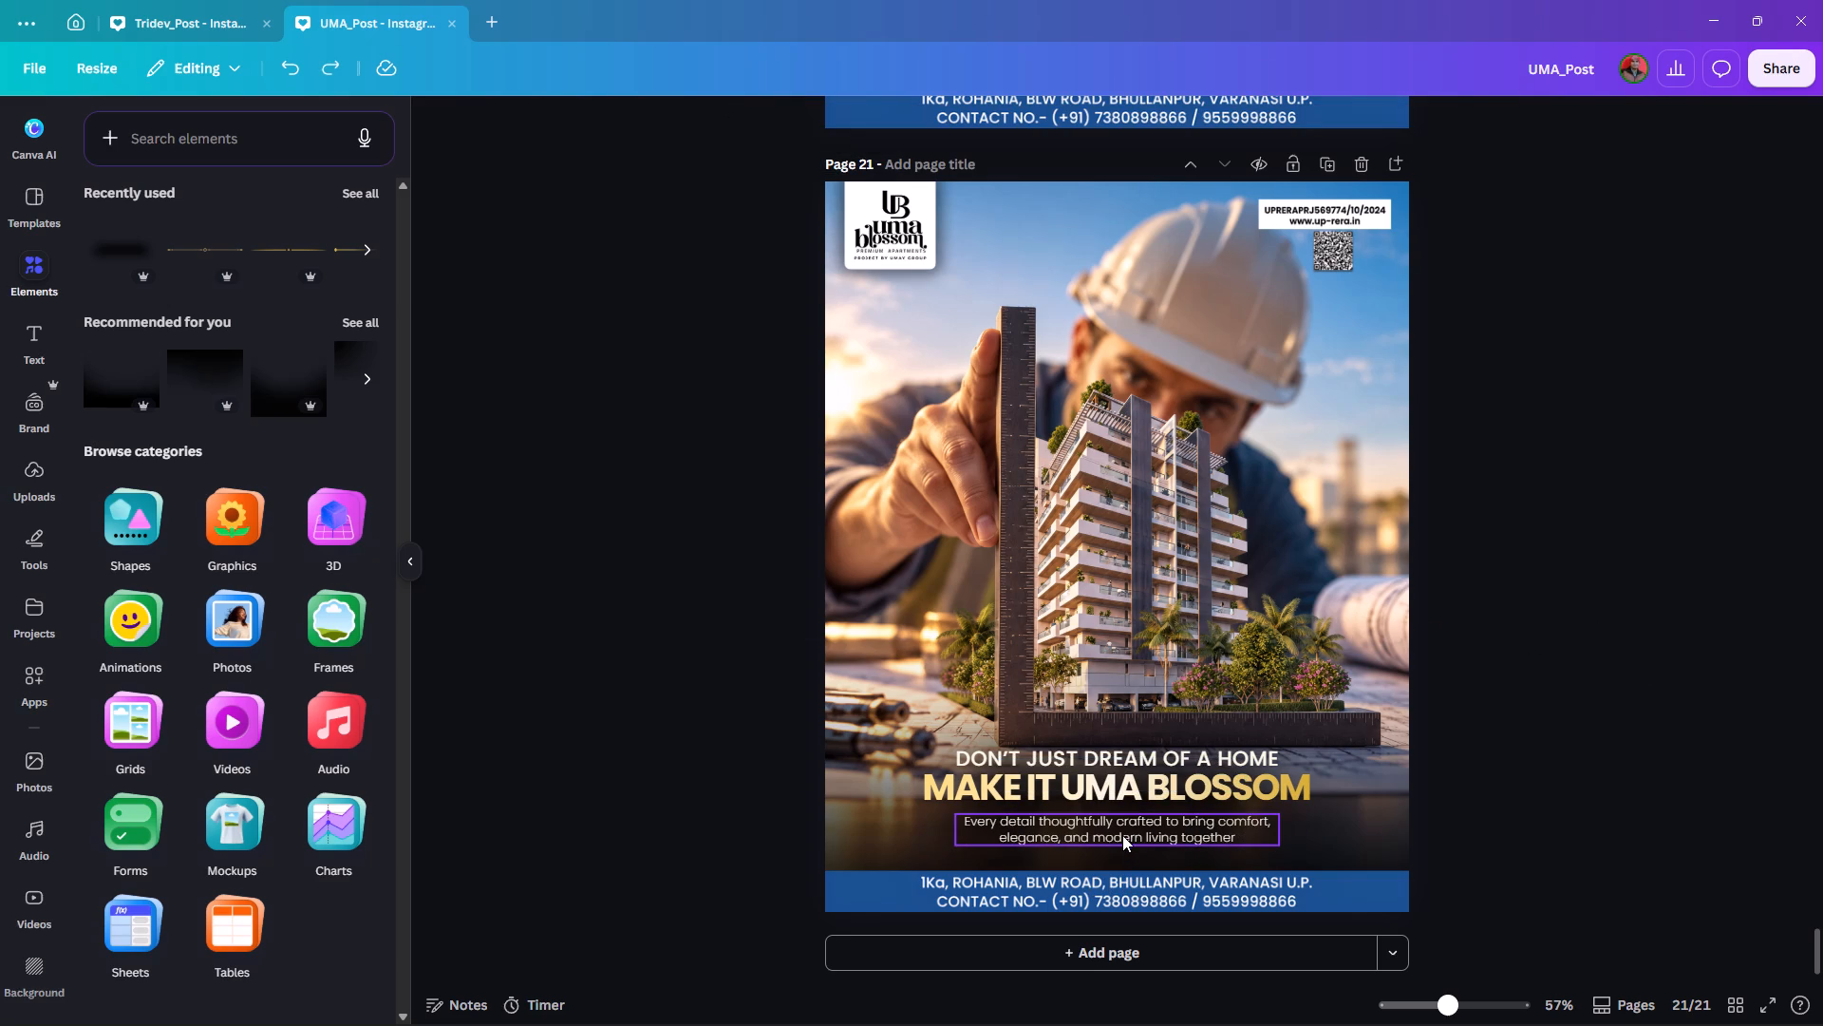
Widen the subheading's text box to about 632 px and set its font size to 18, keeping the first line ending at "comfort,".
{"action": "left_click", "coordinate": [1559, 742]}
{"action": "left_click", "coordinate": [1122, 831]}
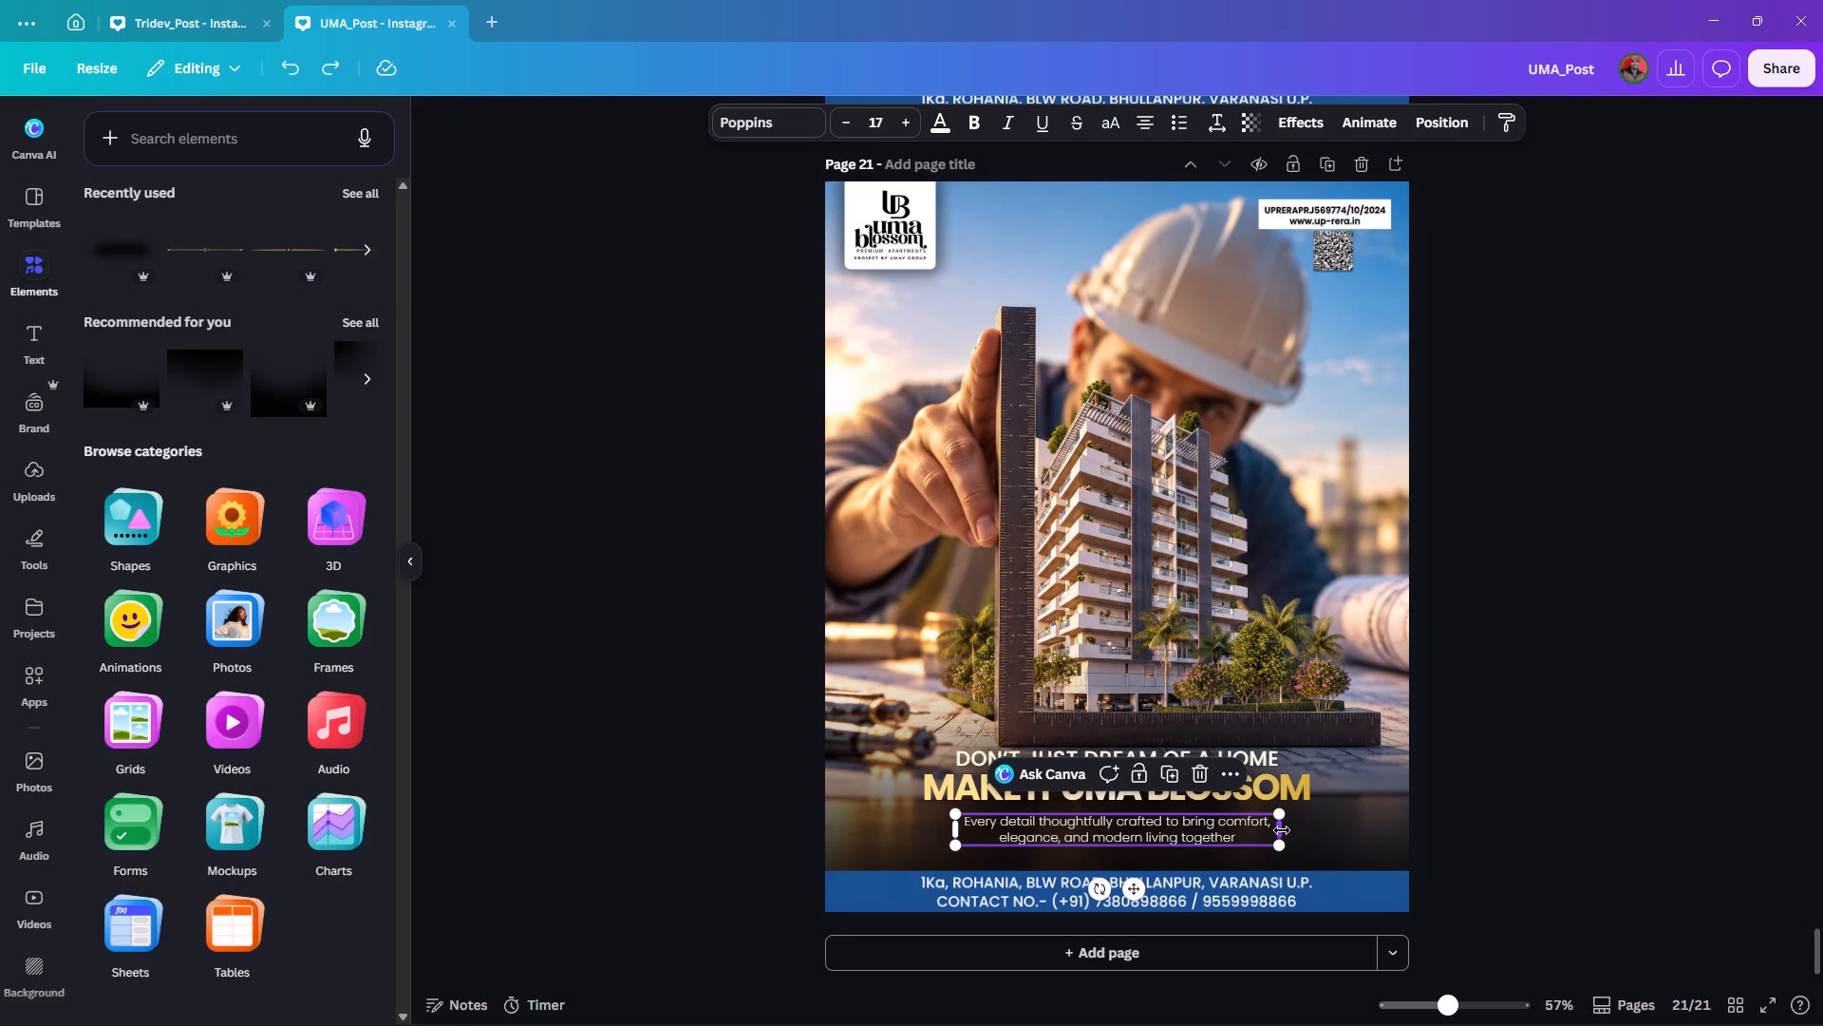
{"action": "left_click_drag", "start_coordinate": [1282, 830], "coordinate": [1300, 831]}
{"action": "left_click", "coordinate": [903, 119]}
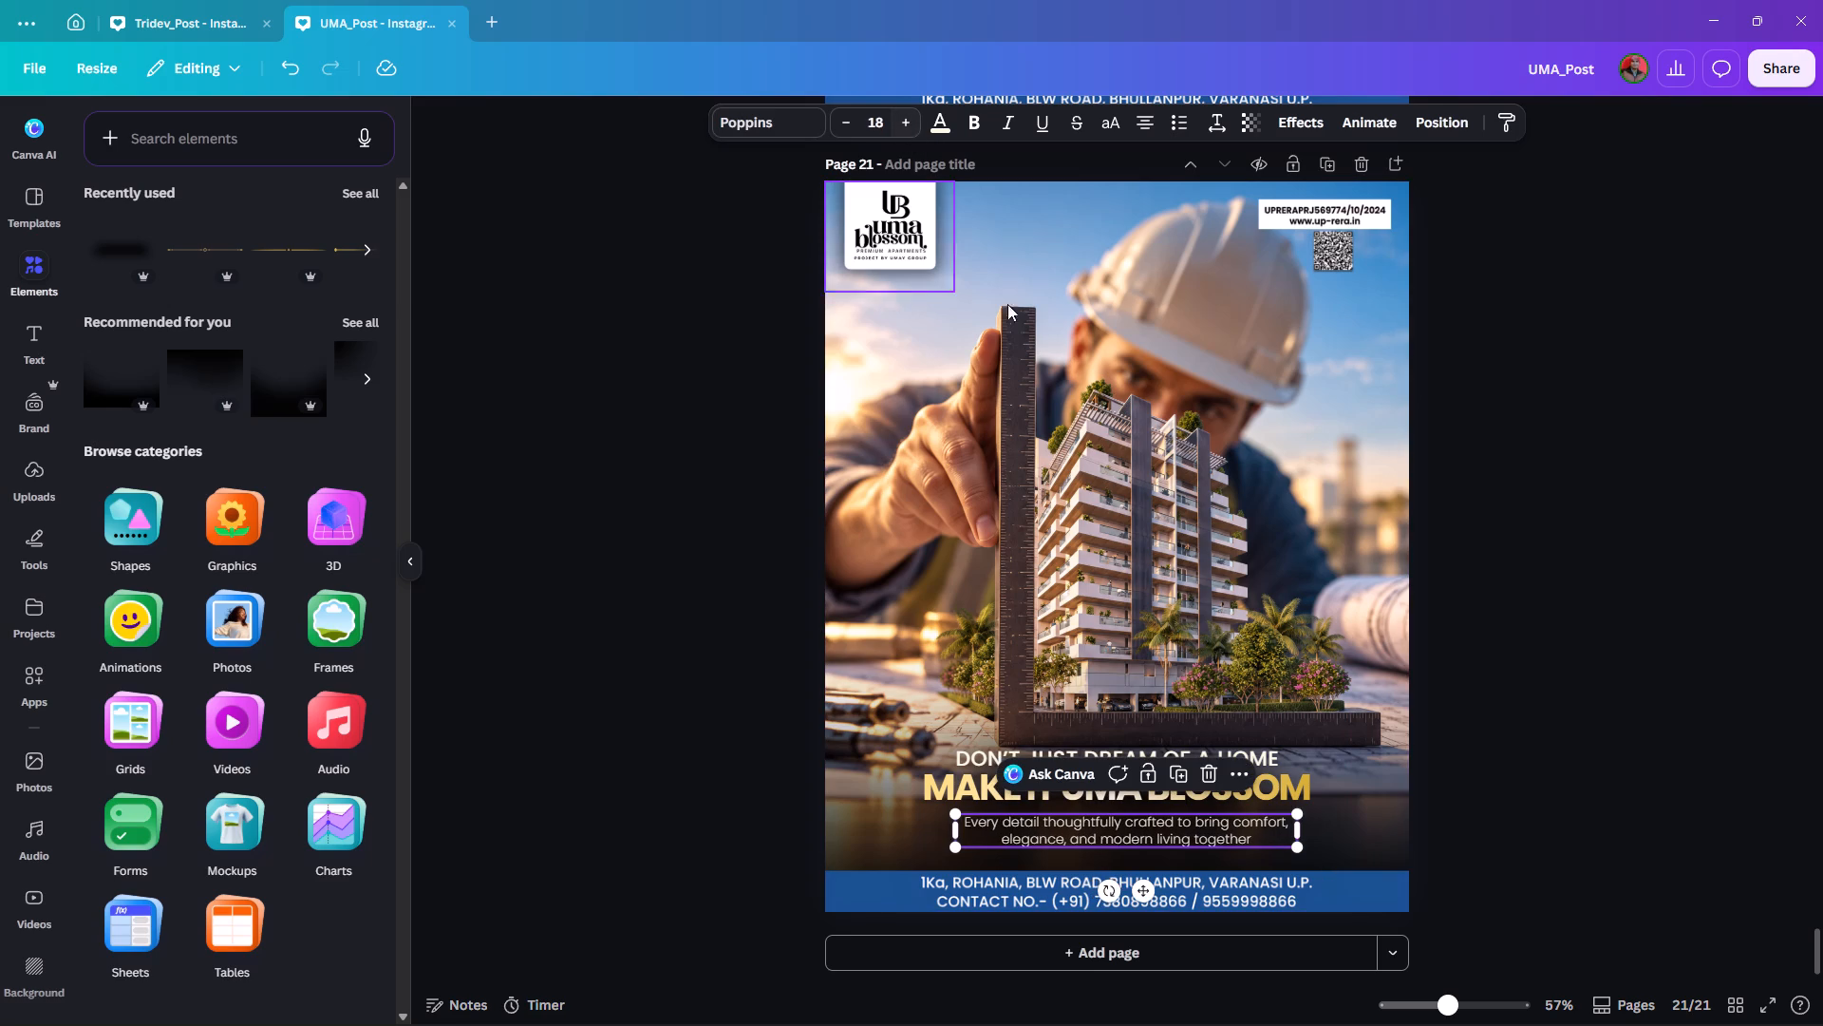
{"action": "left_click", "coordinate": [1510, 608]}
Centre the widened subheading horizontally on the page.
{"action": "left_click", "coordinate": [1149, 846]}
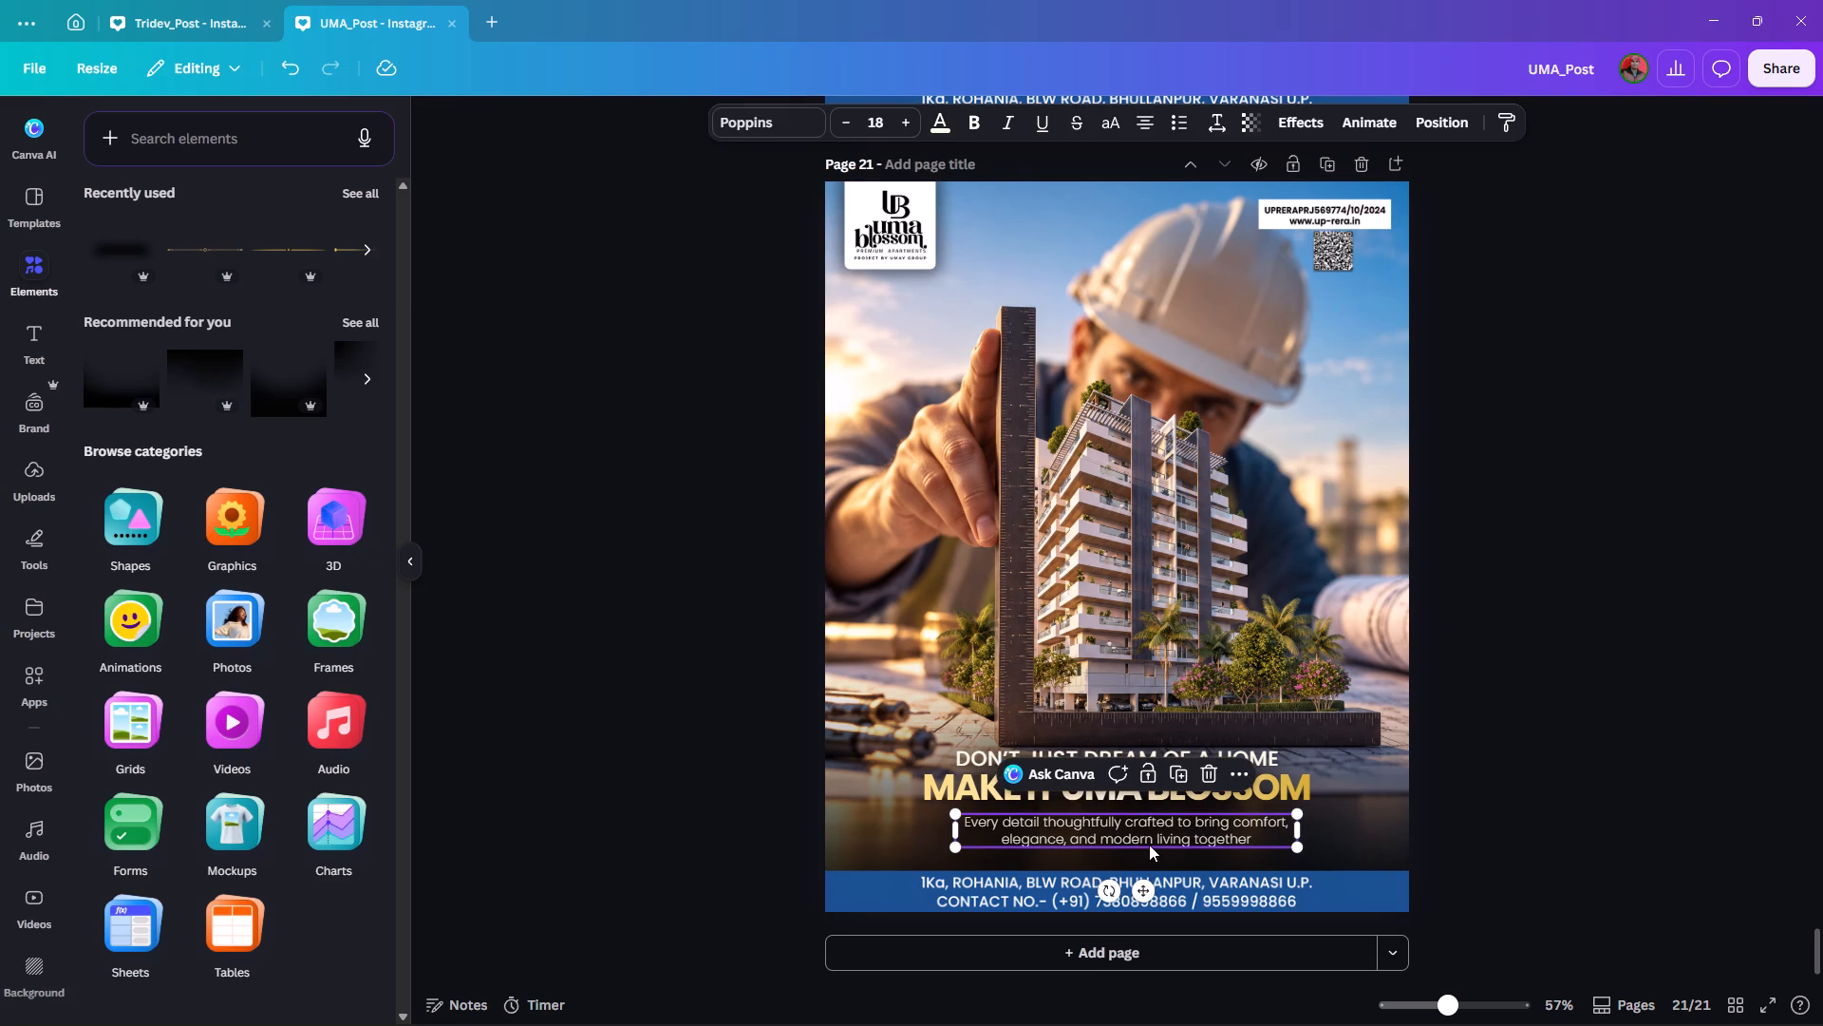
{"action": "left_click", "coordinate": [1438, 128]}
{"action": "left_click", "coordinate": [317, 411]}
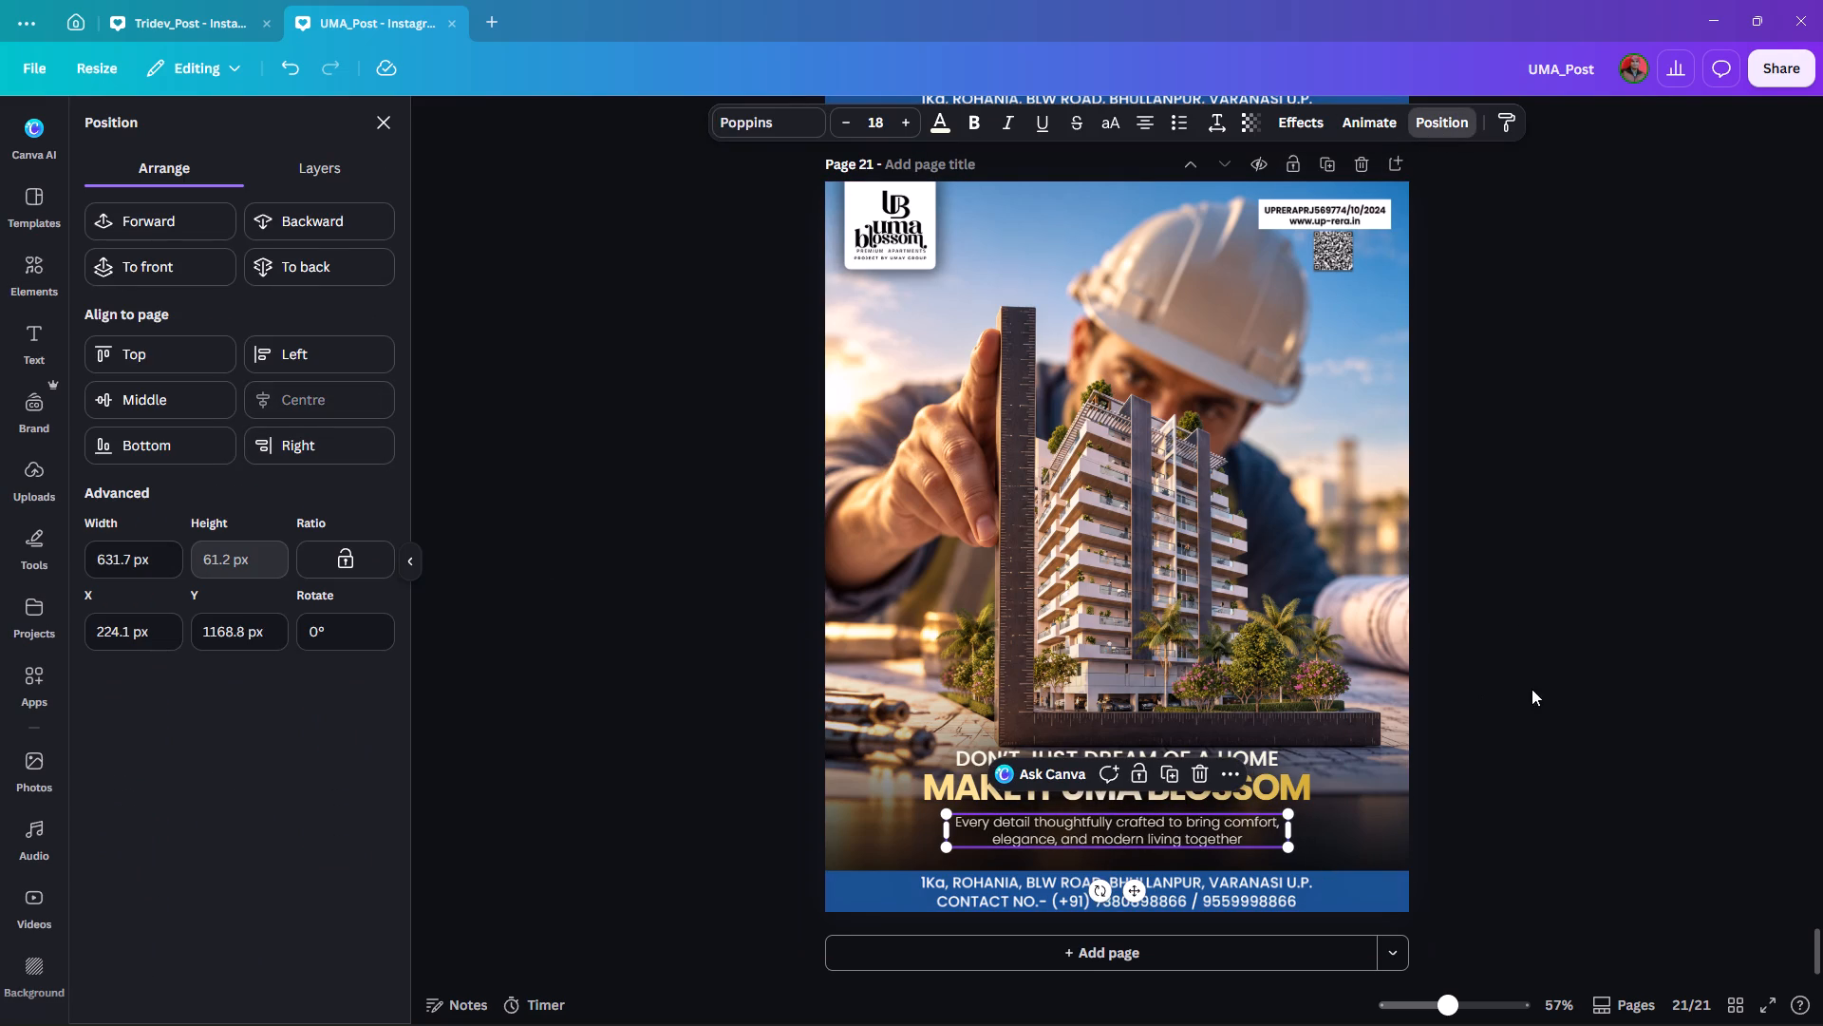
{"action": "double_click", "coordinate": [1603, 669]}
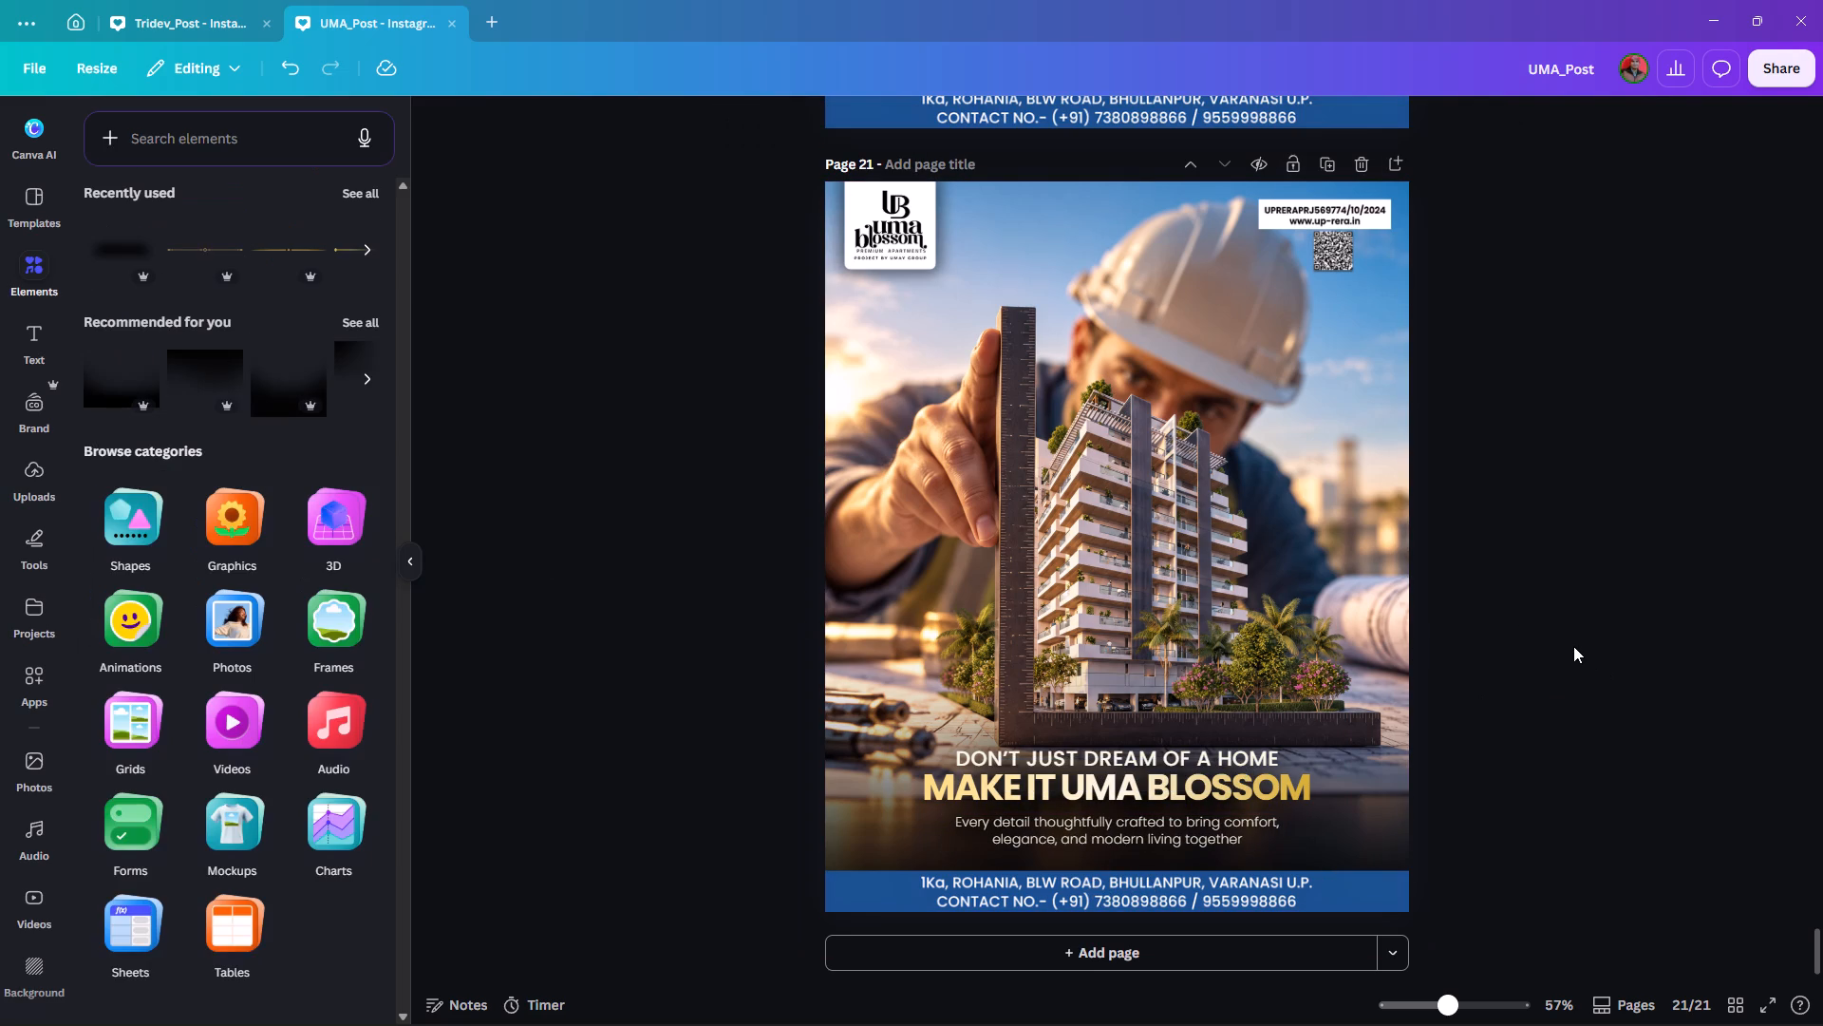
Nudge the "MAKE IT UMA BLOSSOM" and "DON'T JUST DREAM OF A HOME" lines down slightly by the same amount.
{"action": "left_click", "coordinate": [1105, 794]}
{"action": "key", "text": "Down"}
{"action": "key", "text": "Down"}
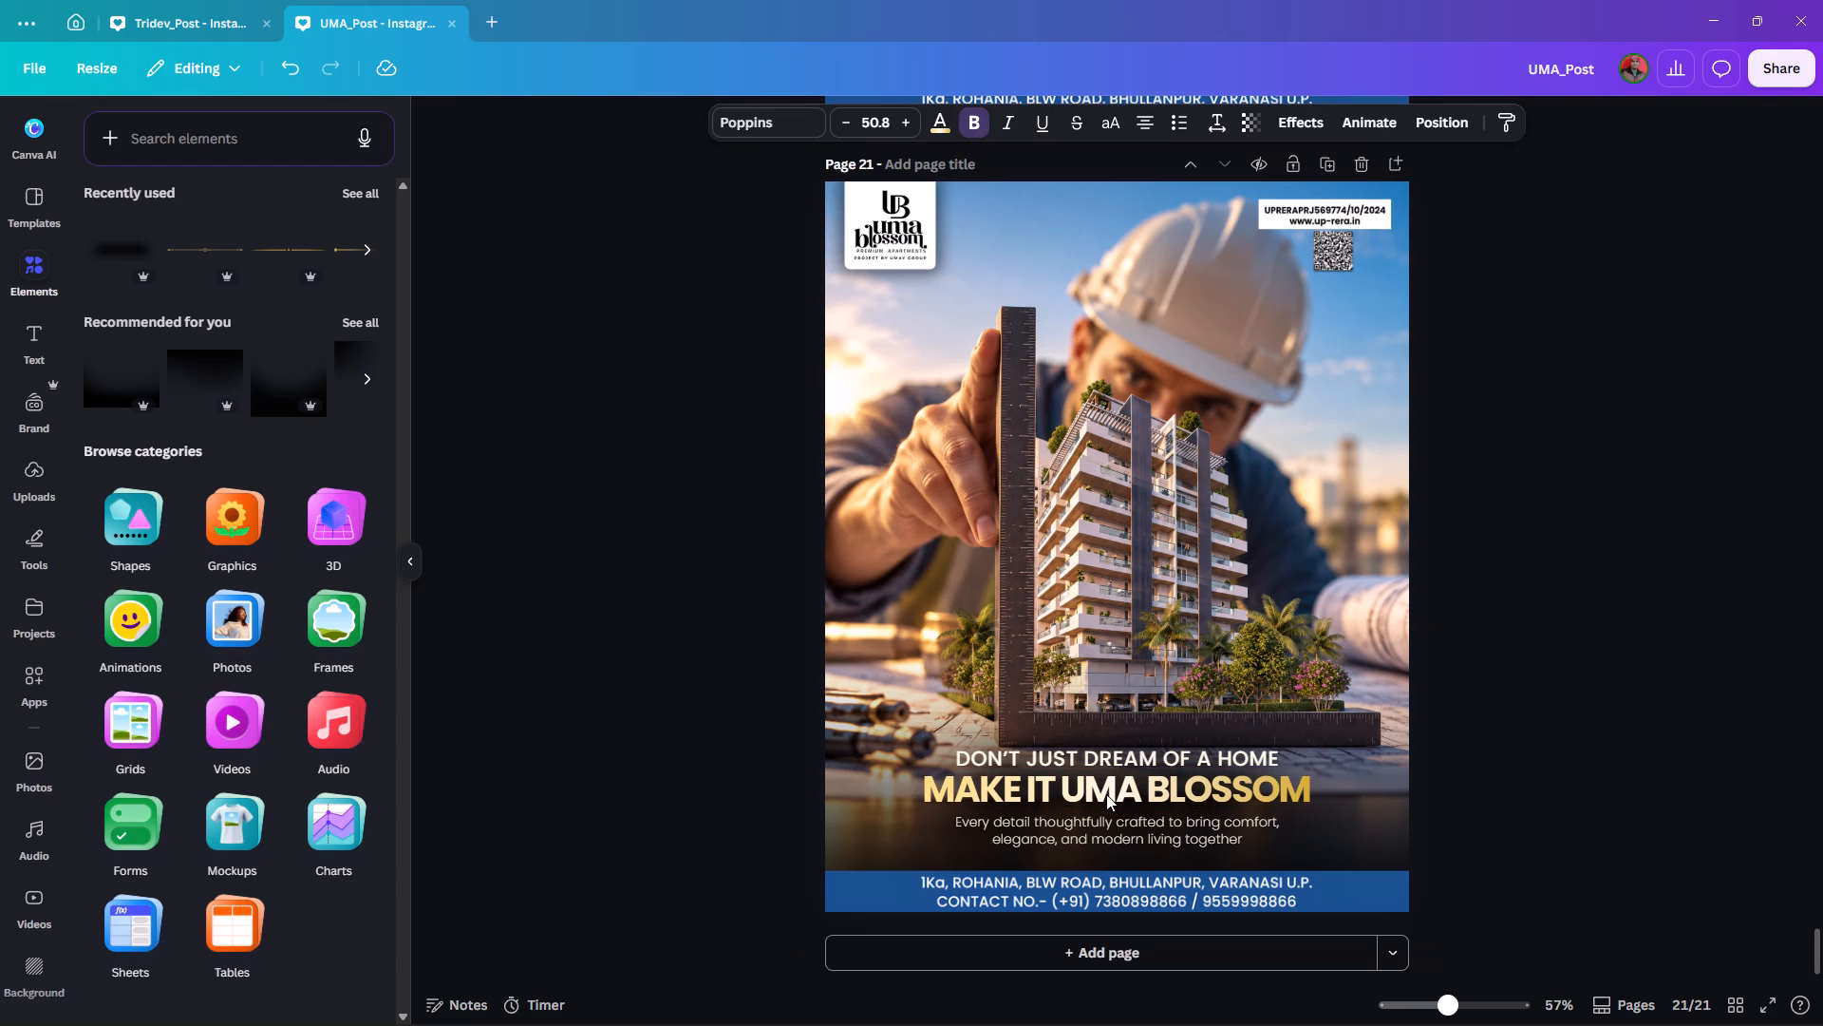
{"action": "left_click", "coordinate": [1110, 759]}
{"action": "key", "text": "Down"}
{"action": "key", "text": "Down"}
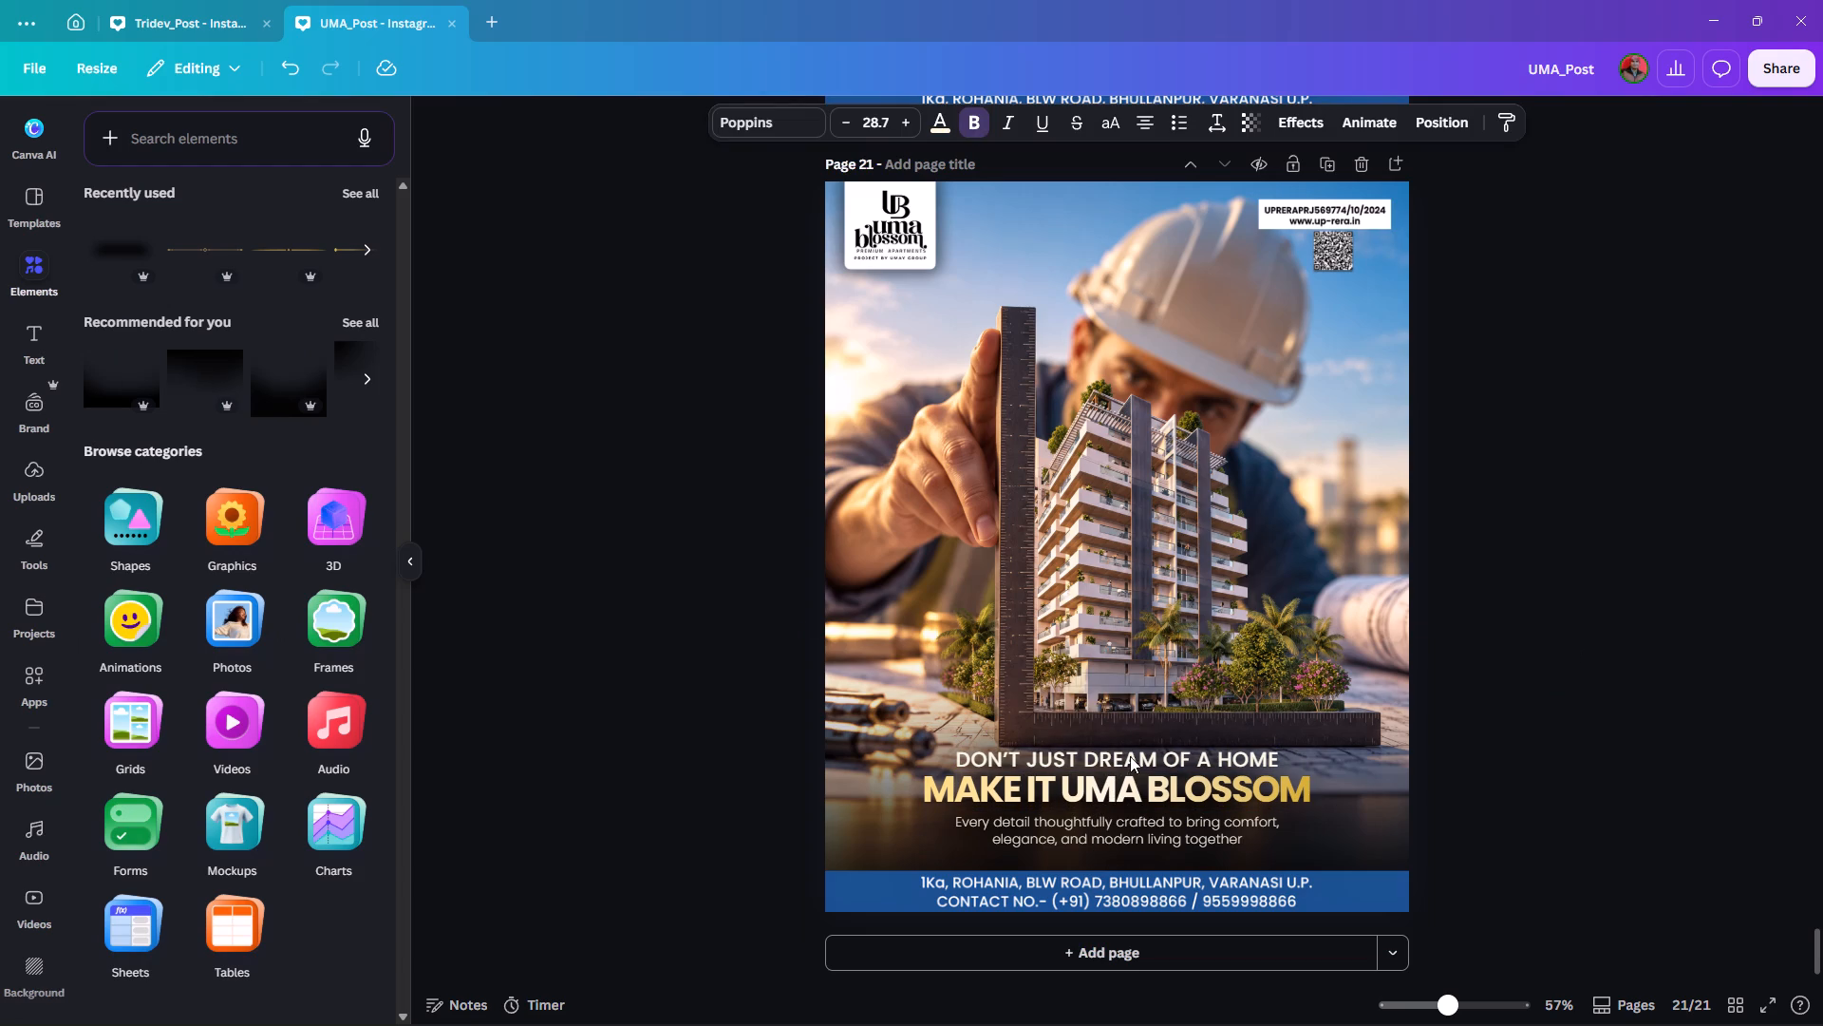
{"action": "left_click", "coordinate": [1678, 671]}
{"action": "left_click", "coordinate": [1659, 721]}
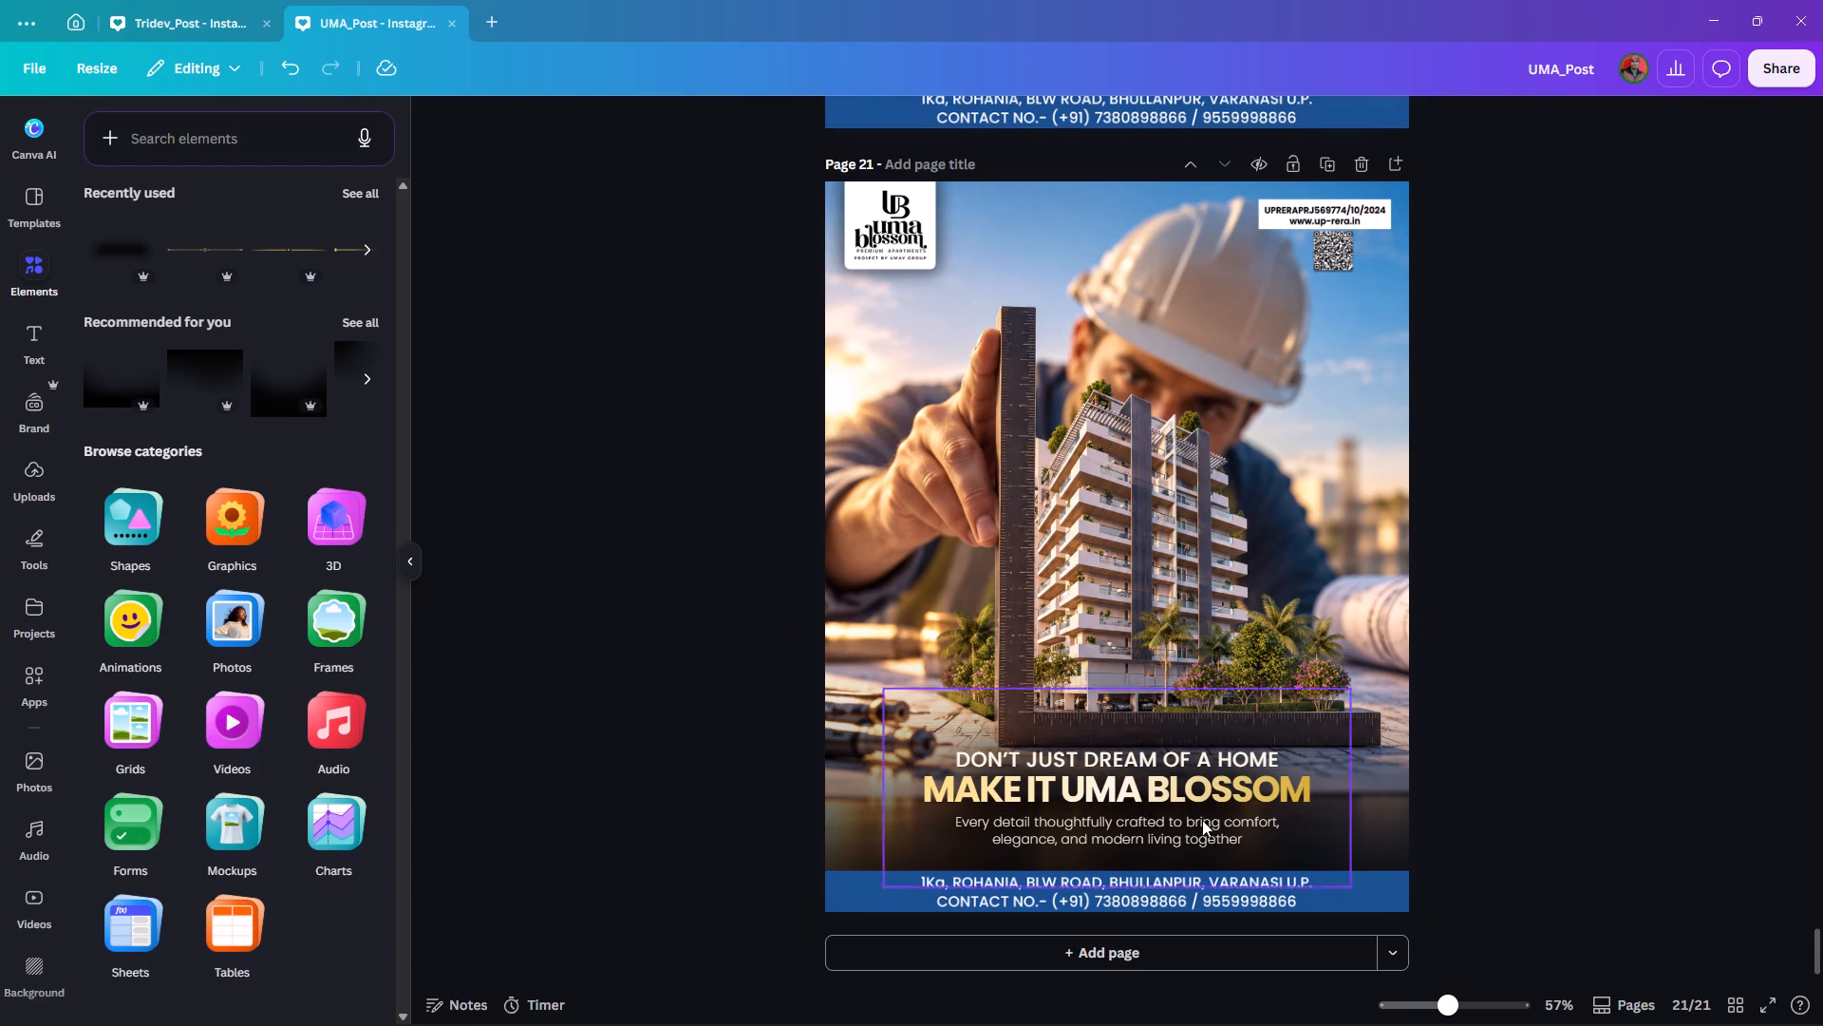
Nudge the subheading down to widen the gap below the "MAKE IT UMA BLOSSOM" line.
{"action": "left_click", "coordinate": [1172, 829]}
{"action": "key", "text": "Down"}
{"action": "key", "text": "Down"}
{"action": "key", "text": "Down"}
{"action": "key", "text": "Down"}
{"action": "key", "text": "Down"}
{"action": "key", "text": "Down"}
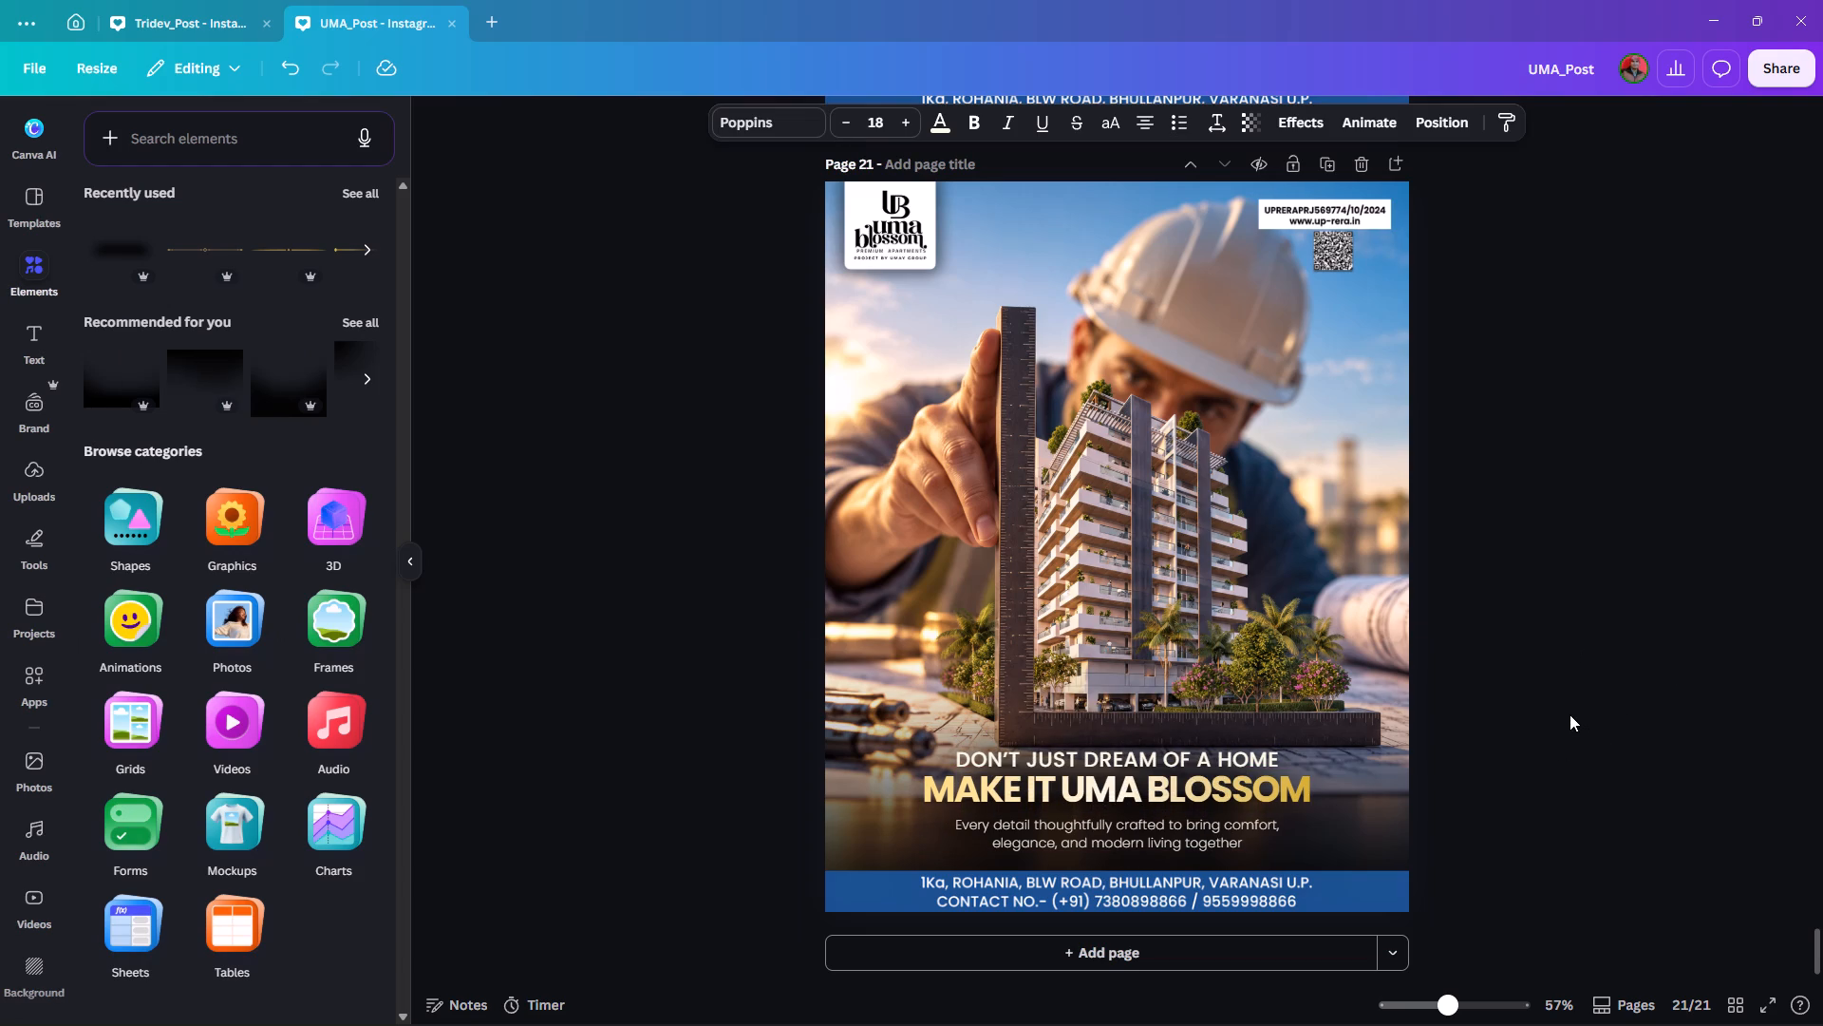
{"action": "key", "text": "Down"}
{"action": "key", "text": "Down"}
{"action": "key", "text": "Down"}
{"action": "left_click", "coordinate": [1223, 775]}
{"action": "key", "text": "Down"}
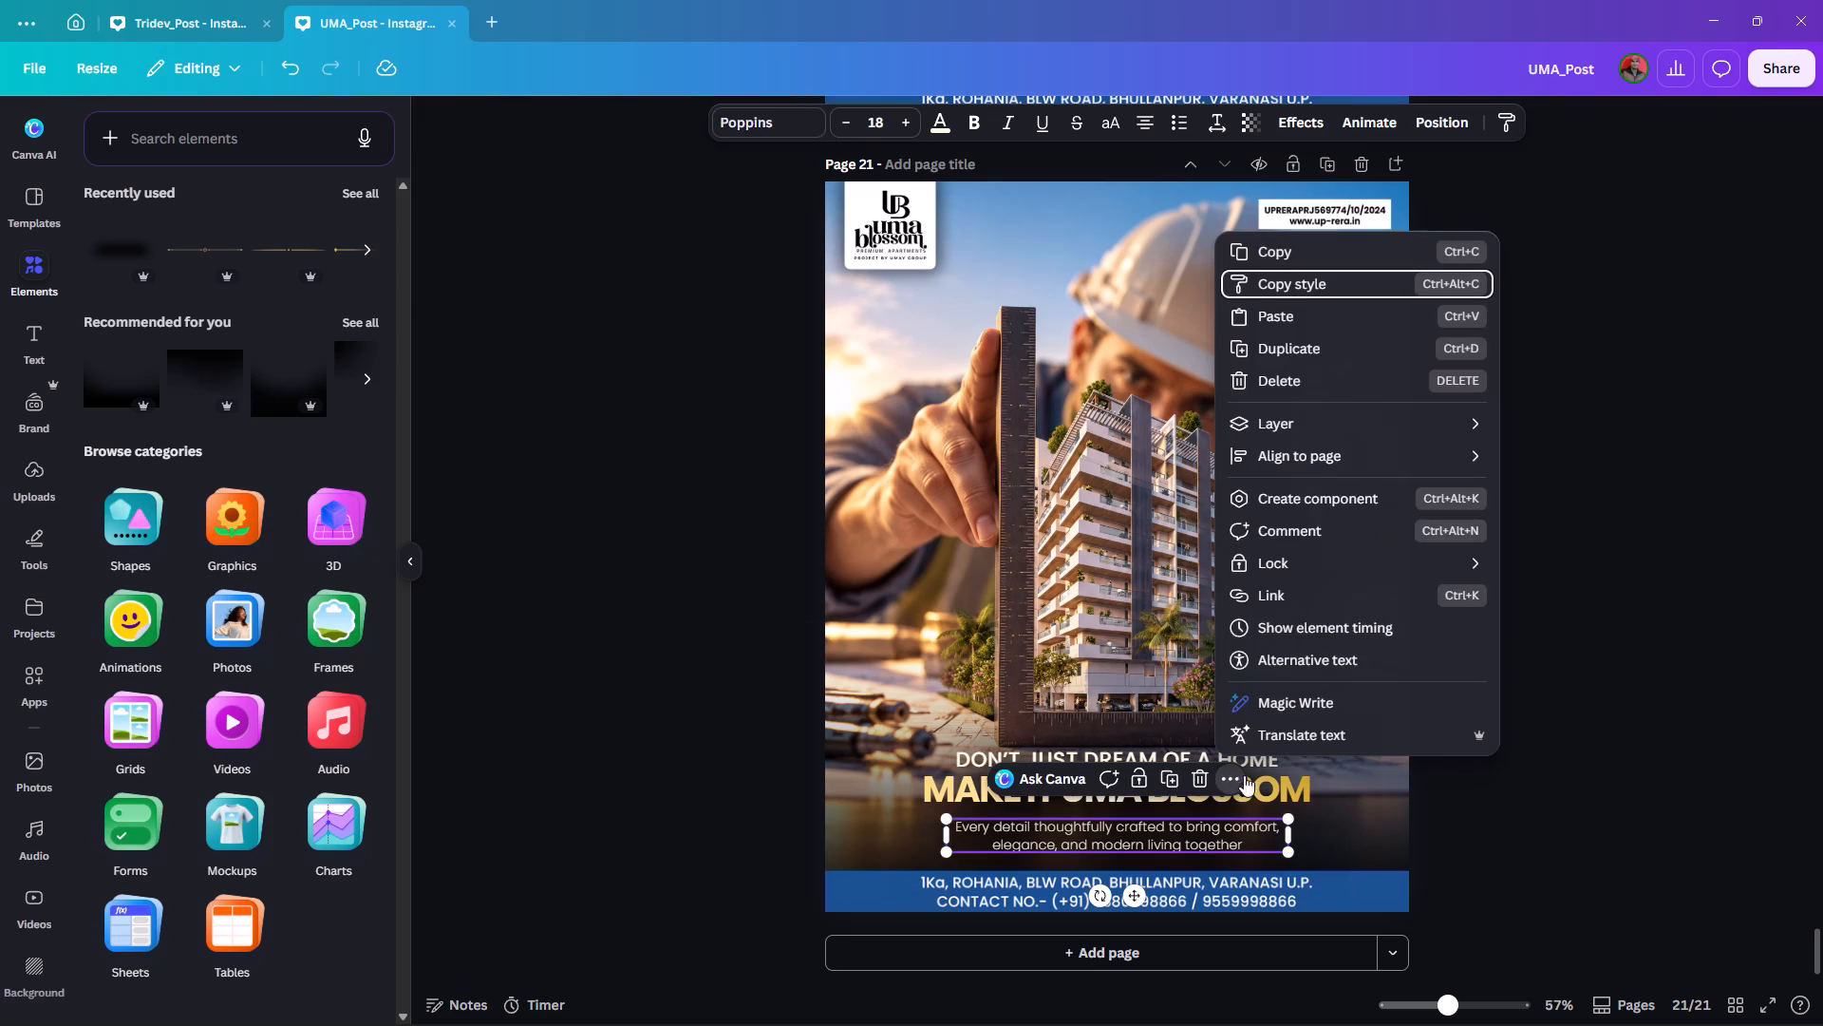
{"action": "left_click", "coordinate": [1710, 749]}
Nudge the shadow graphic behind the text down slightly.
{"action": "left_click", "coordinate": [1327, 841]}
{"action": "key", "text": "Down"}
{"action": "key", "text": "Down"}
{"action": "key", "text": "Down"}
{"action": "key", "text": "Down"}
{"action": "key", "text": "Down"}
{"action": "key", "text": "Down"}
{"action": "key", "text": "Down"}
{"action": "key", "text": "Down"}
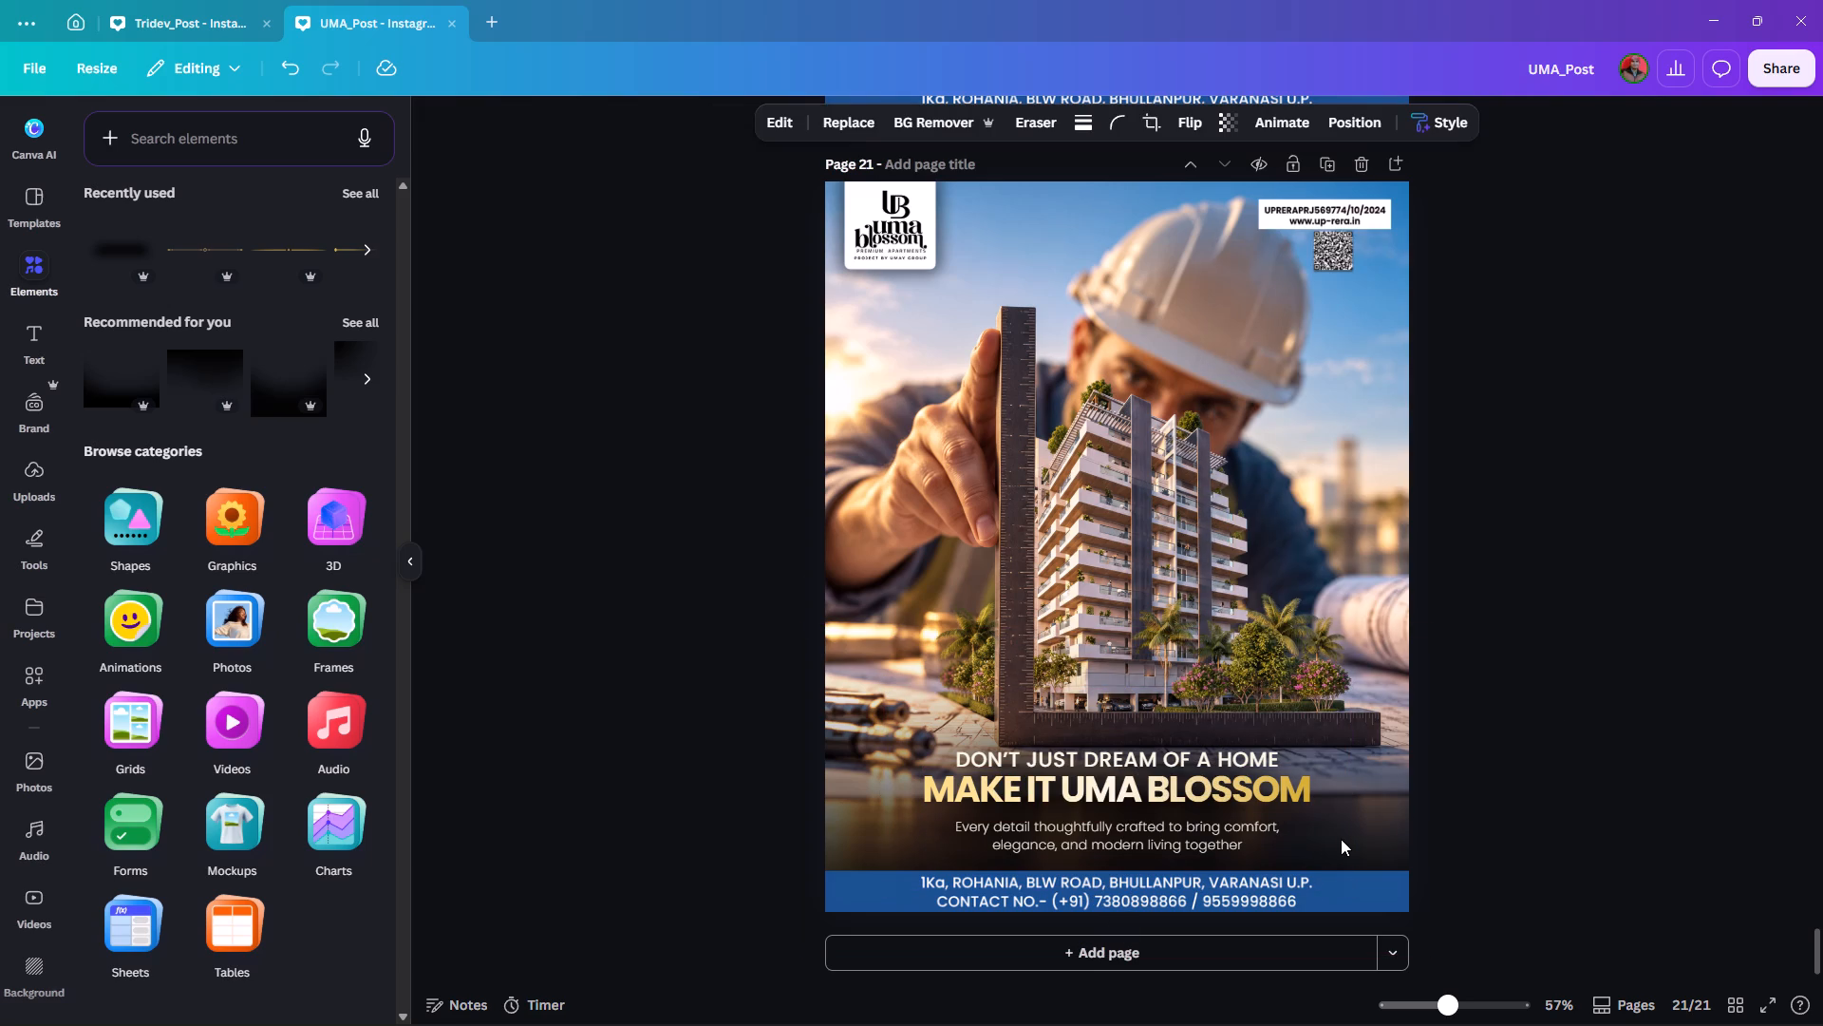
{"action": "left_click", "coordinate": [1567, 749]}
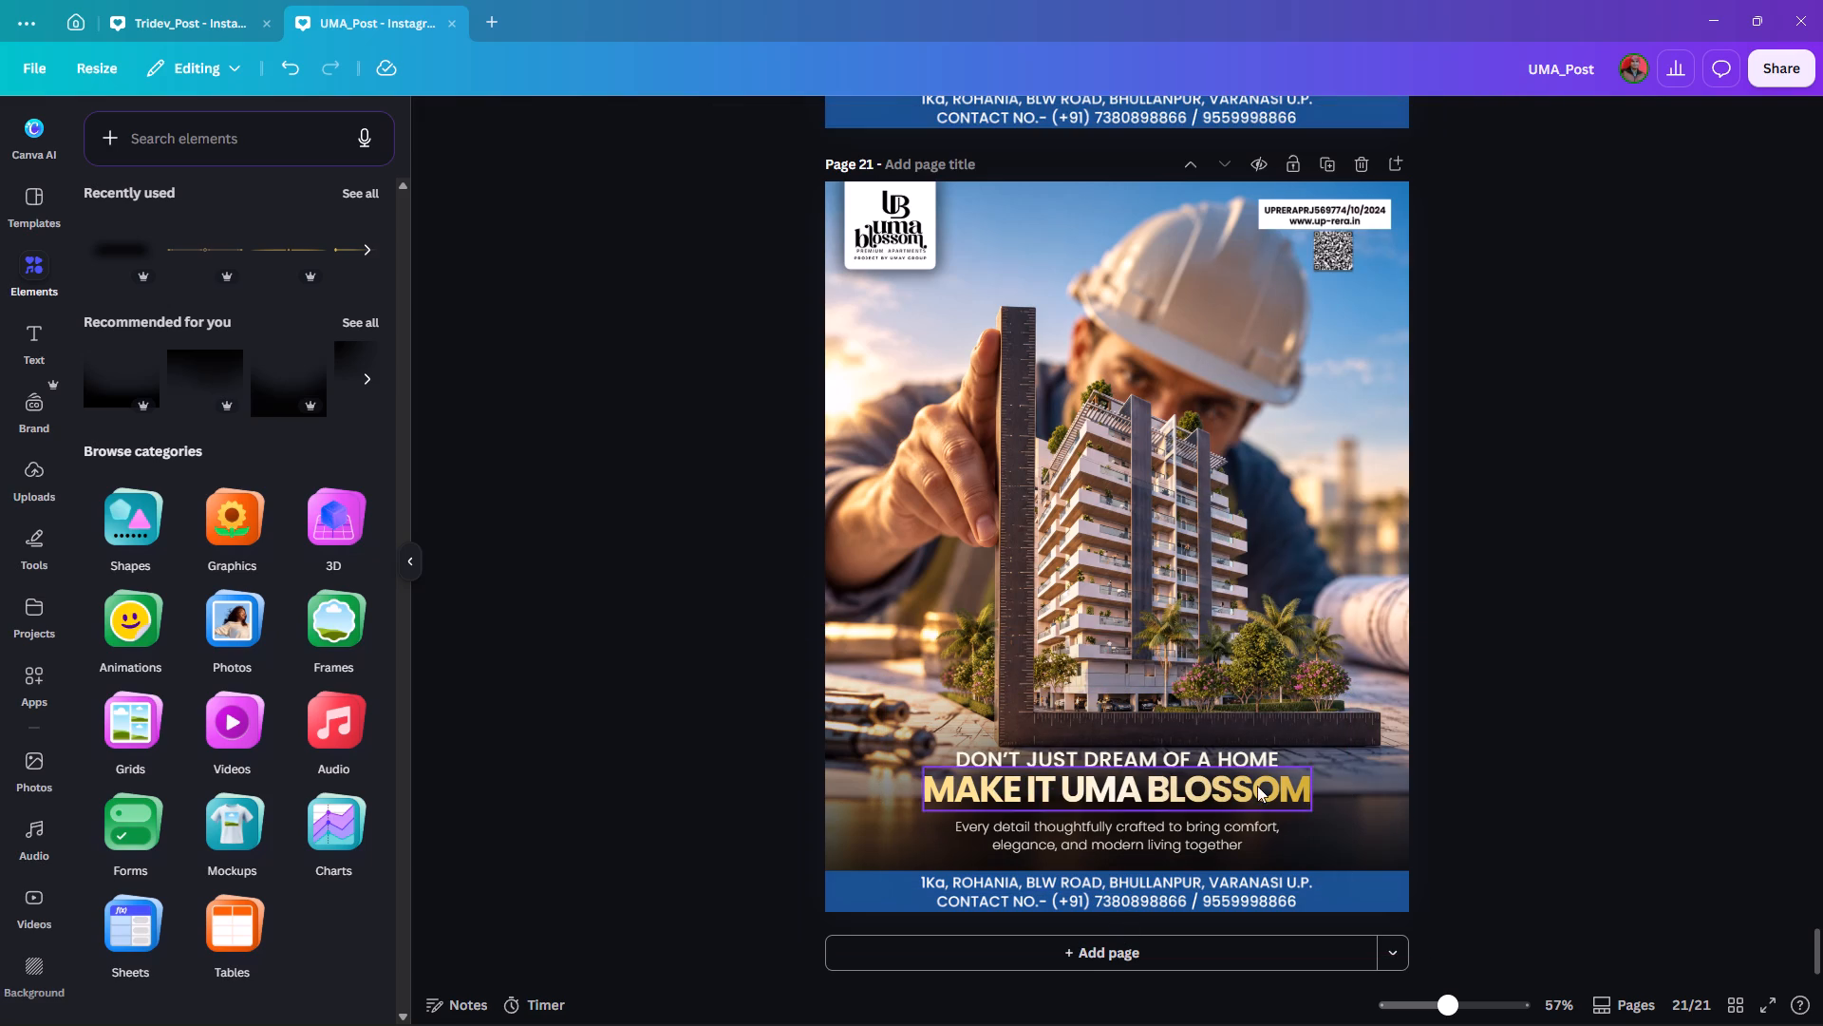
Nudge the "MAKE IT UMA BLOSSOM" line down slightly to balance its spacing with the lines above and below.
{"action": "left_click", "coordinate": [1251, 786]}
{"action": "key", "text": "Down"}
{"action": "key", "text": "Down"}
{"action": "key", "text": "Down"}
{"action": "key", "text": "Down"}
{"action": "key", "text": "Down"}
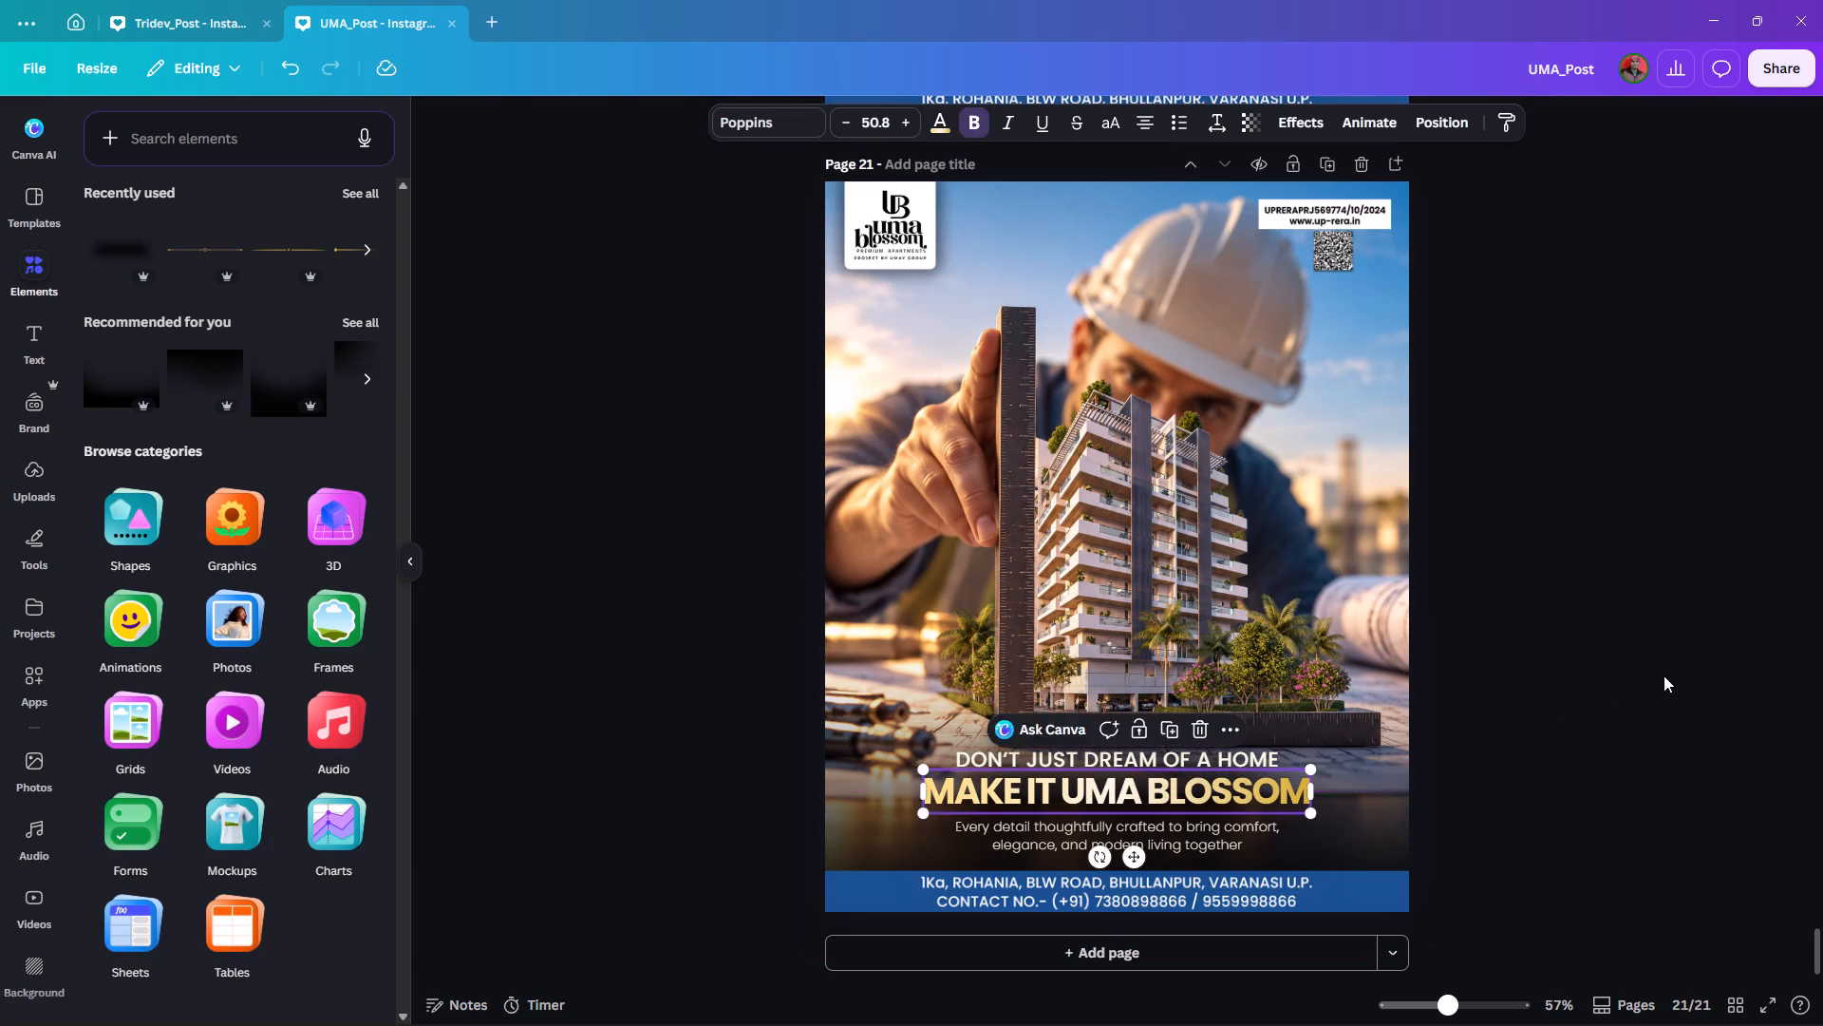
{"action": "left_click", "coordinate": [1663, 675]}
{"action": "left_click", "coordinate": [1588, 692]}
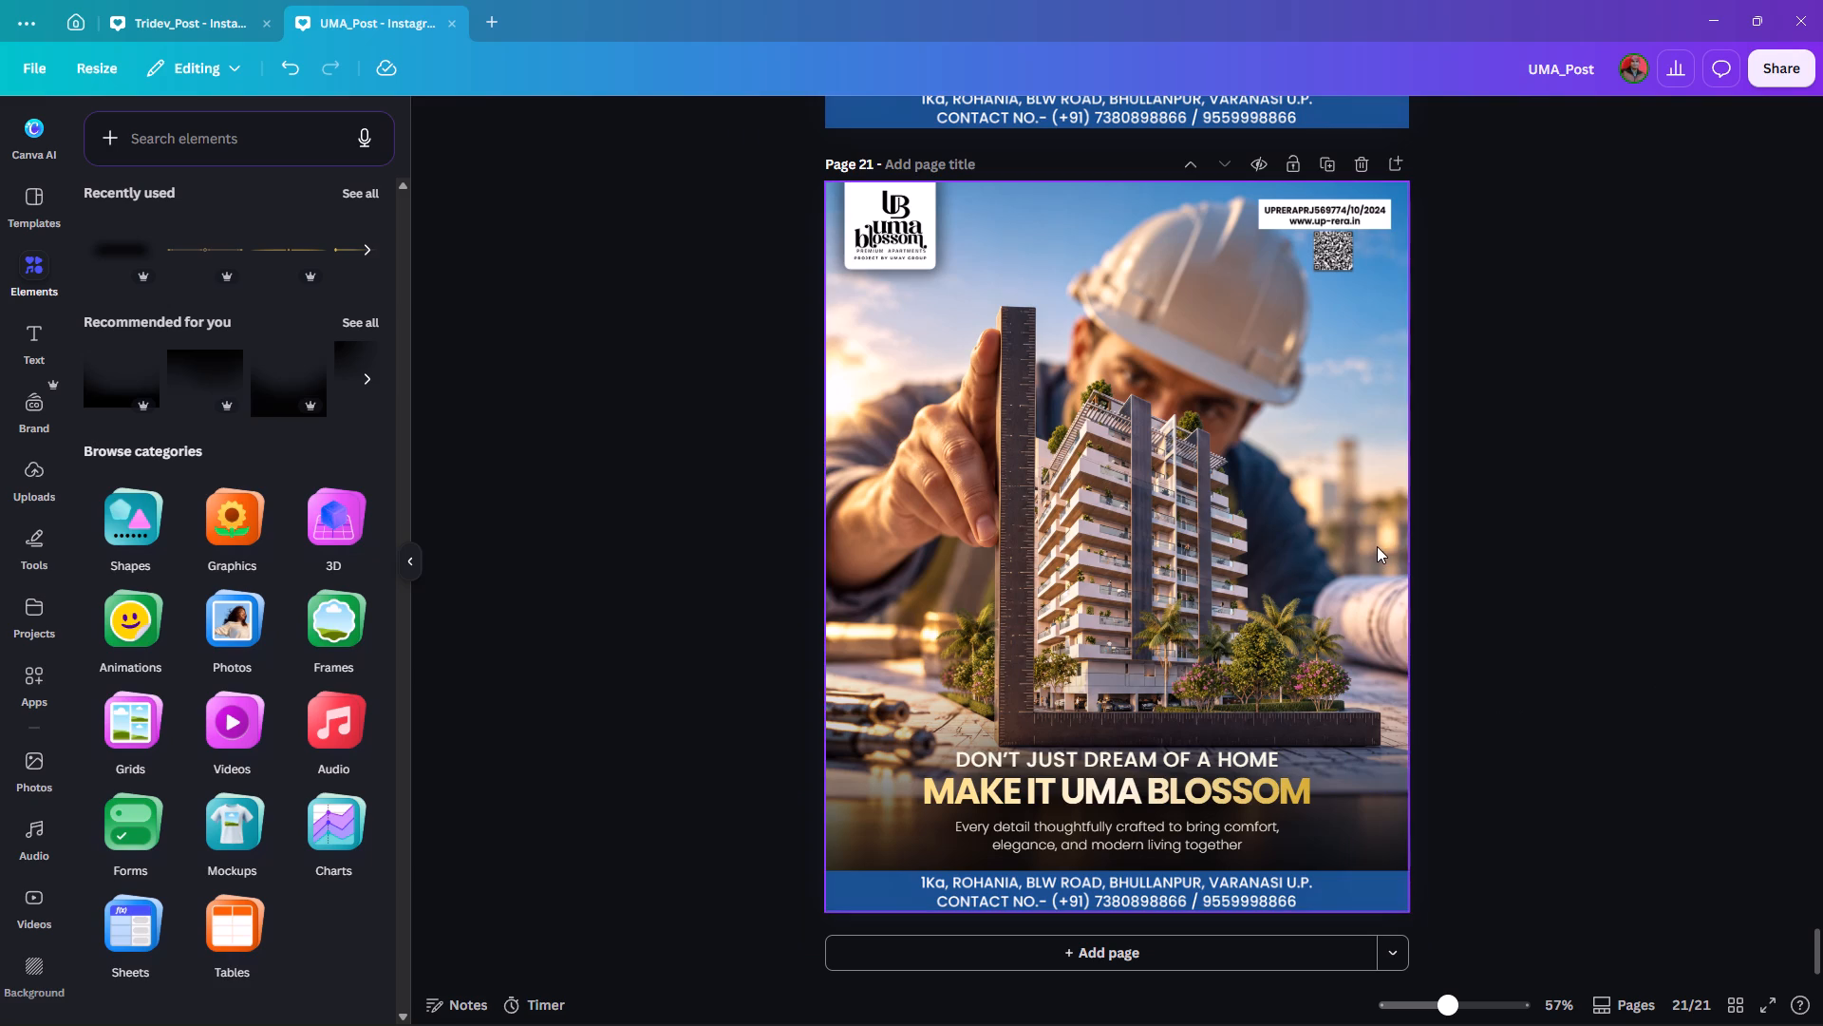
{"action": "left_click", "coordinate": [1591, 553]}
Download only page 21 of the design as a PNG.
{"action": "left_click", "coordinate": [40, 73]}
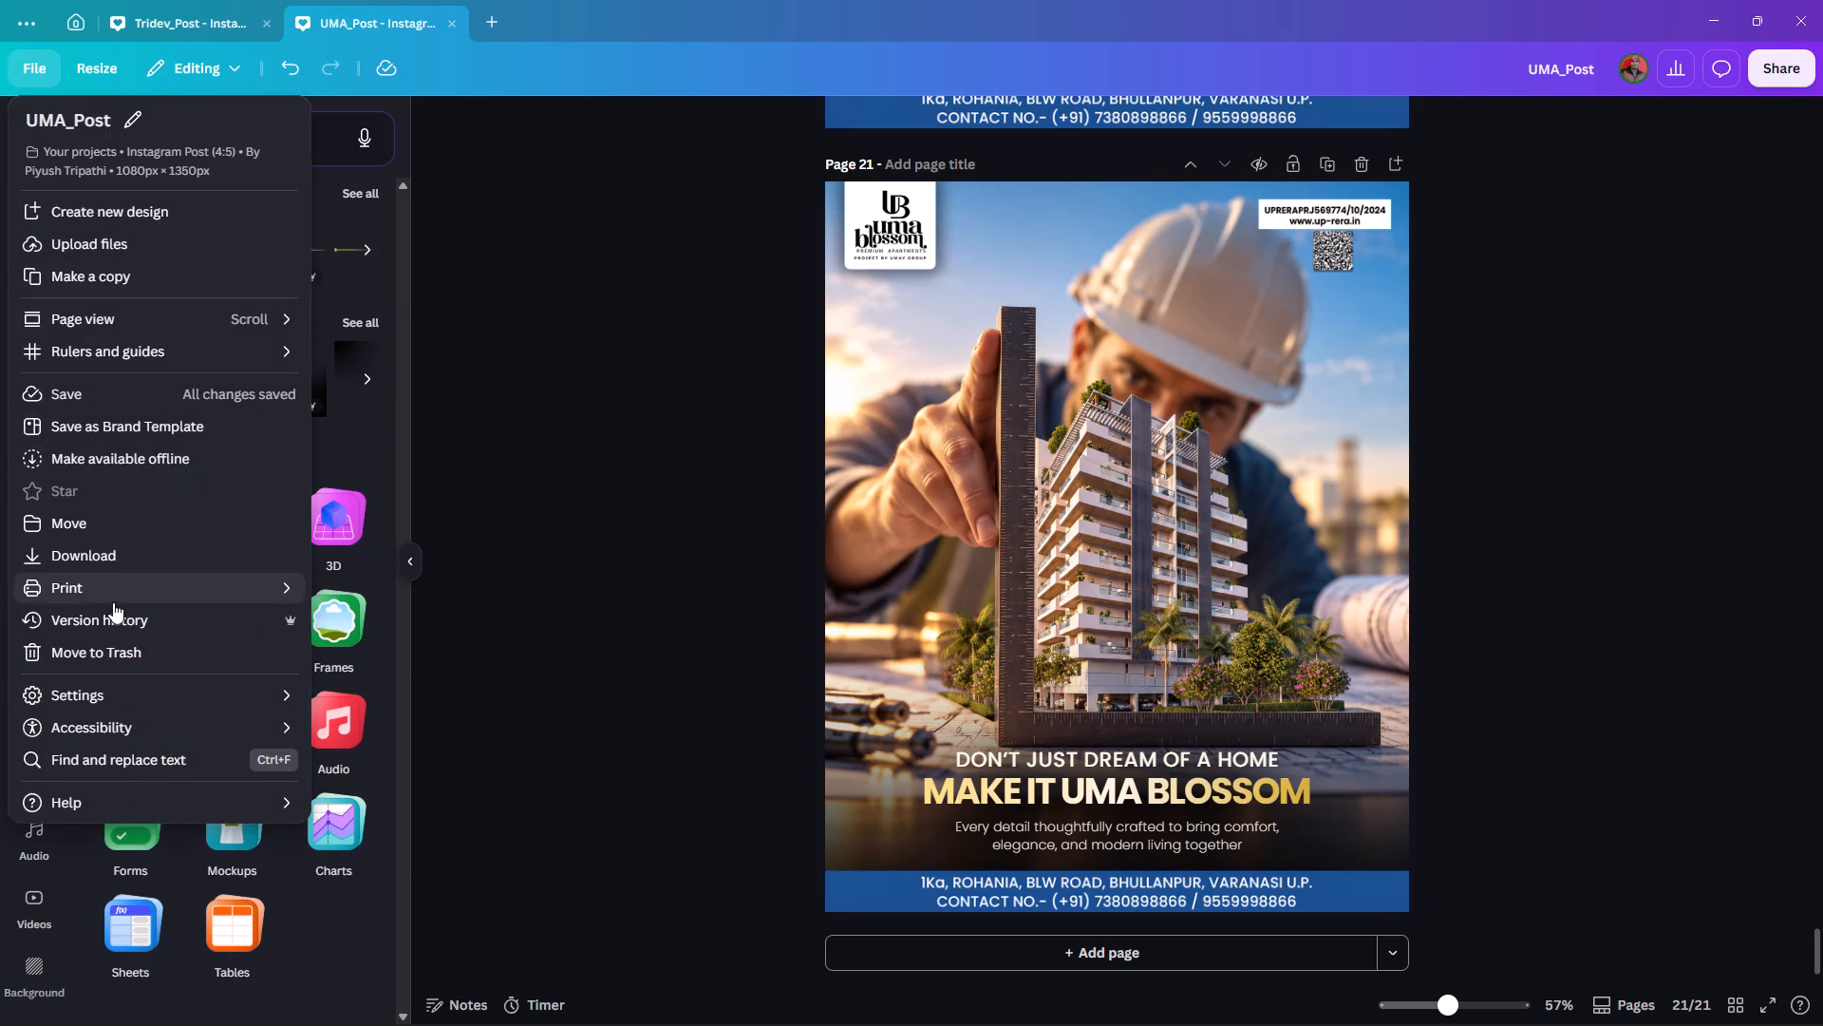
{"action": "left_click", "coordinate": [107, 557]}
{"action": "left_click", "coordinate": [1629, 520]}
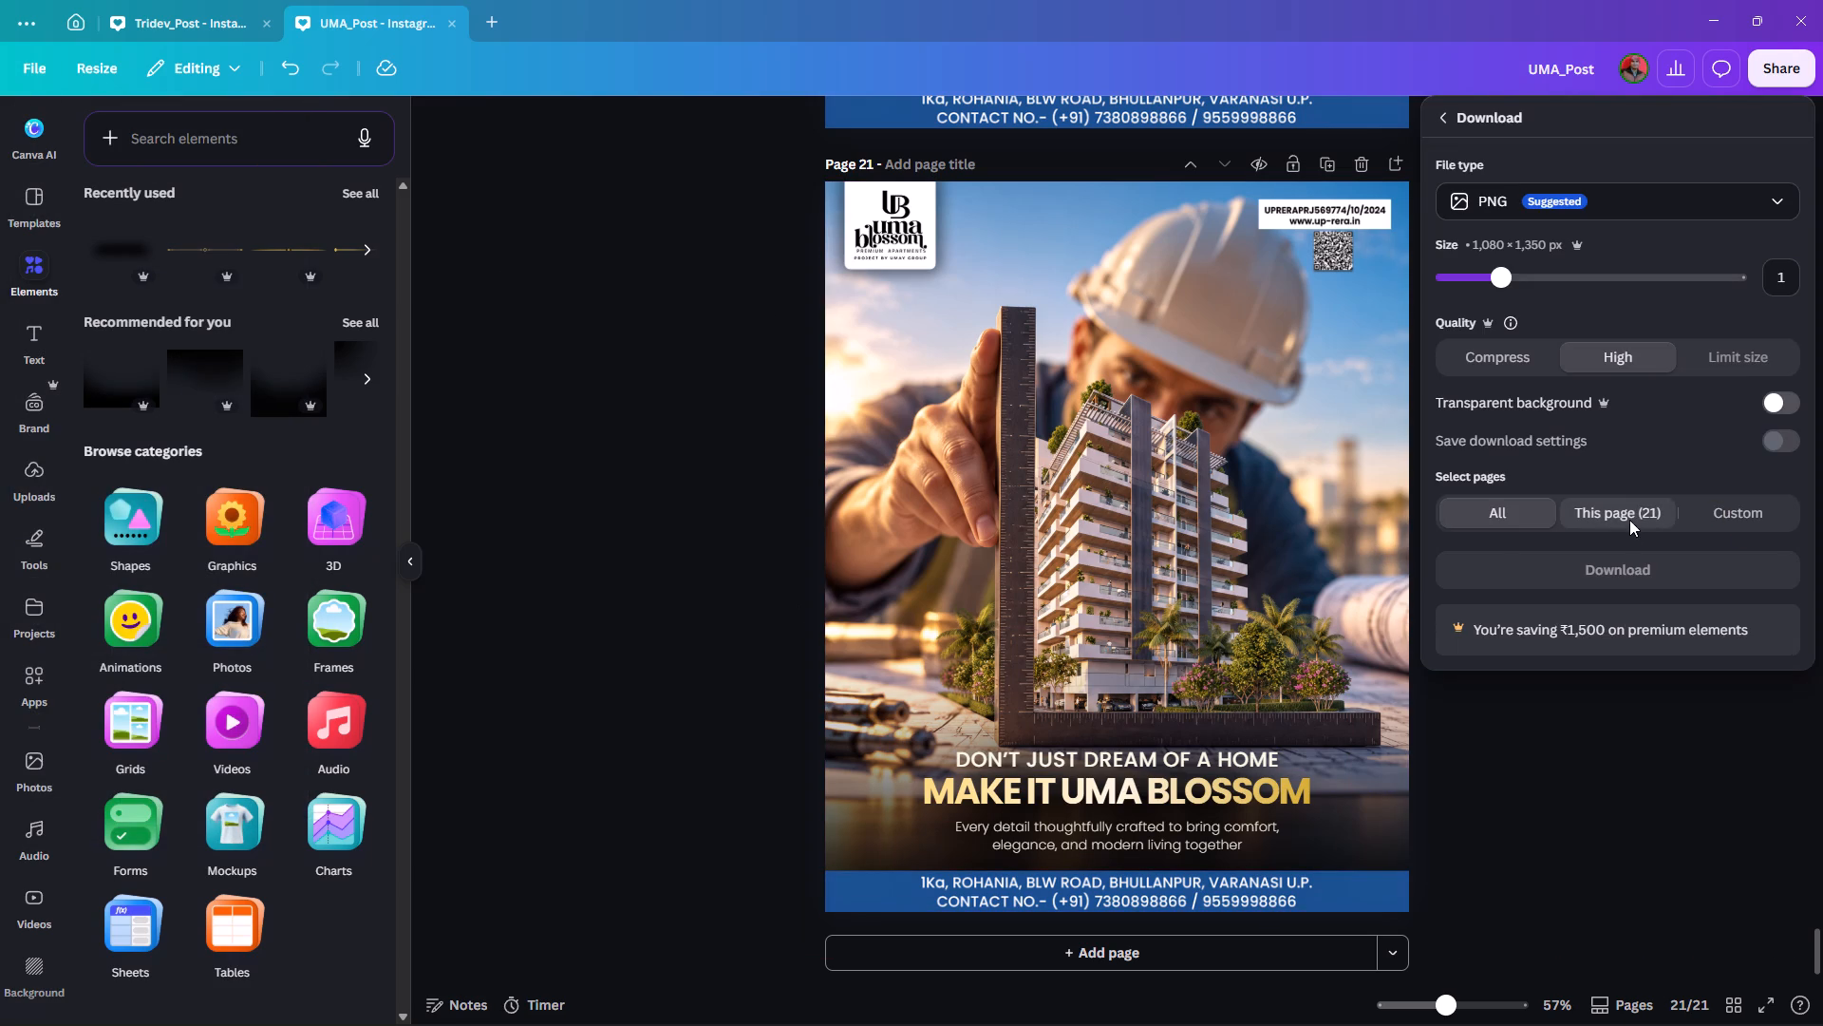
{"action": "left_click", "coordinate": [1631, 515]}
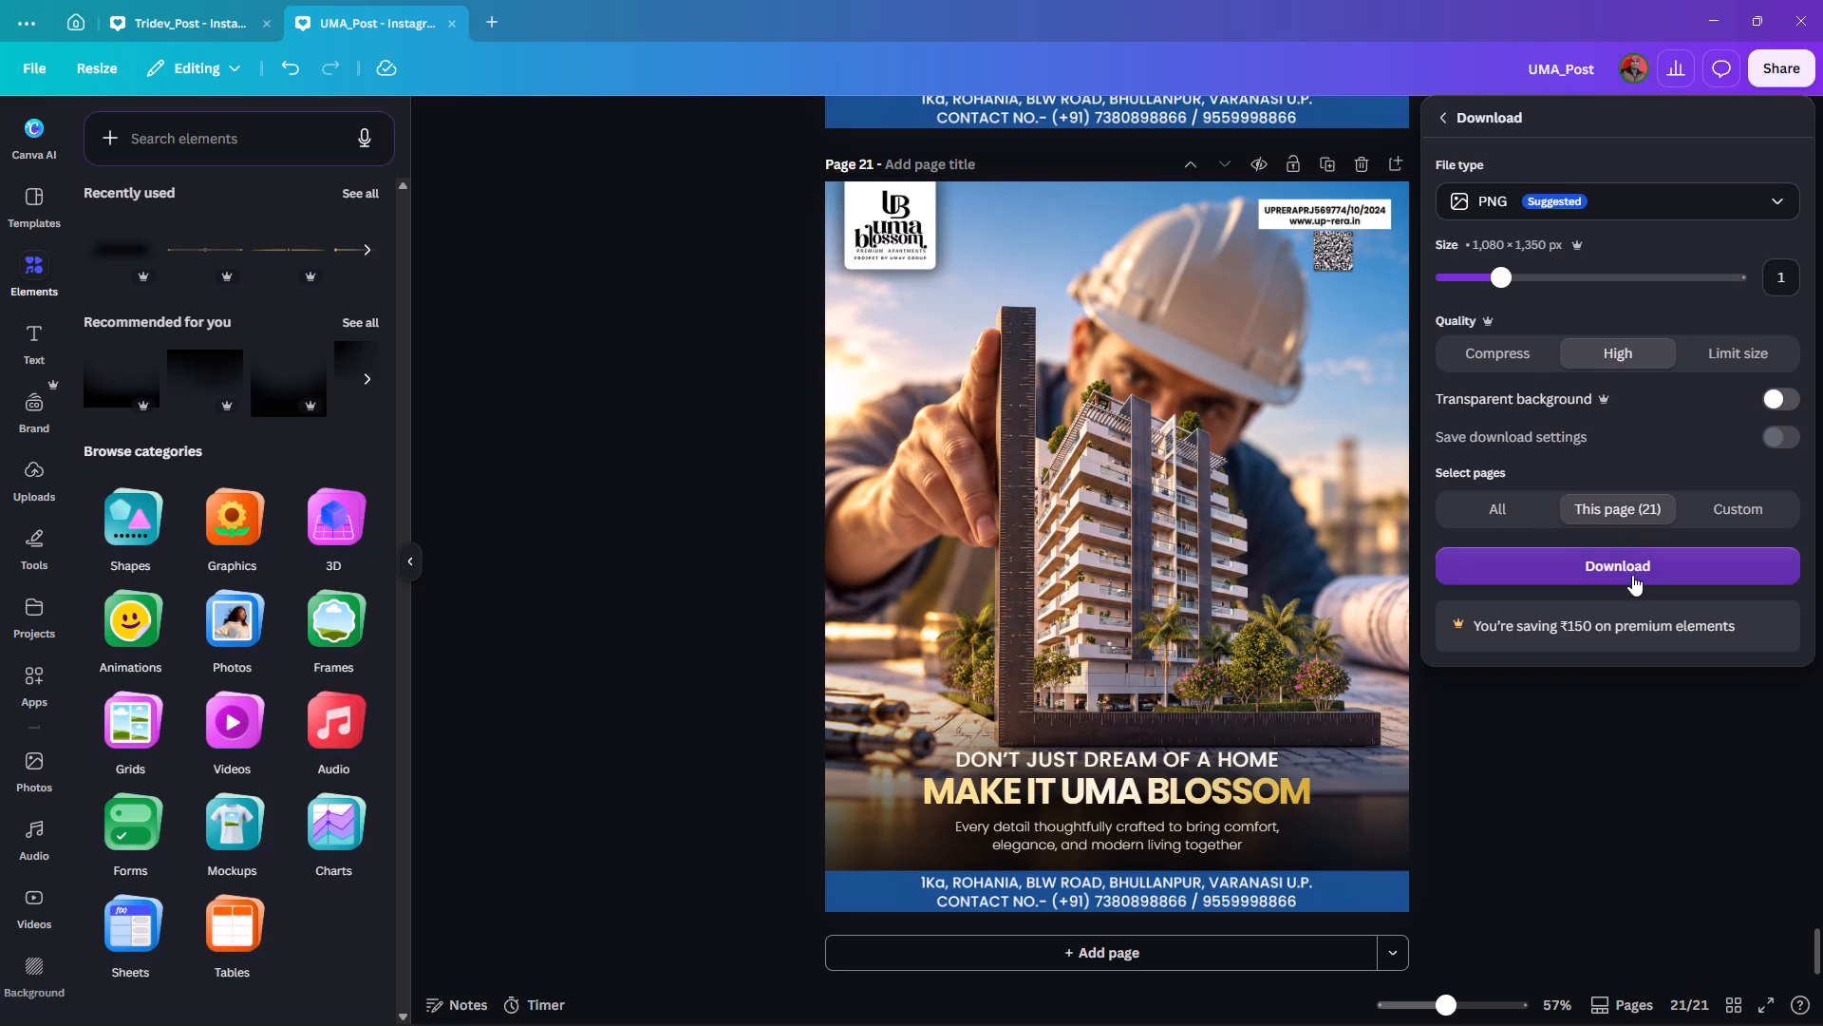
{"action": "left_click", "coordinate": [1632, 573]}
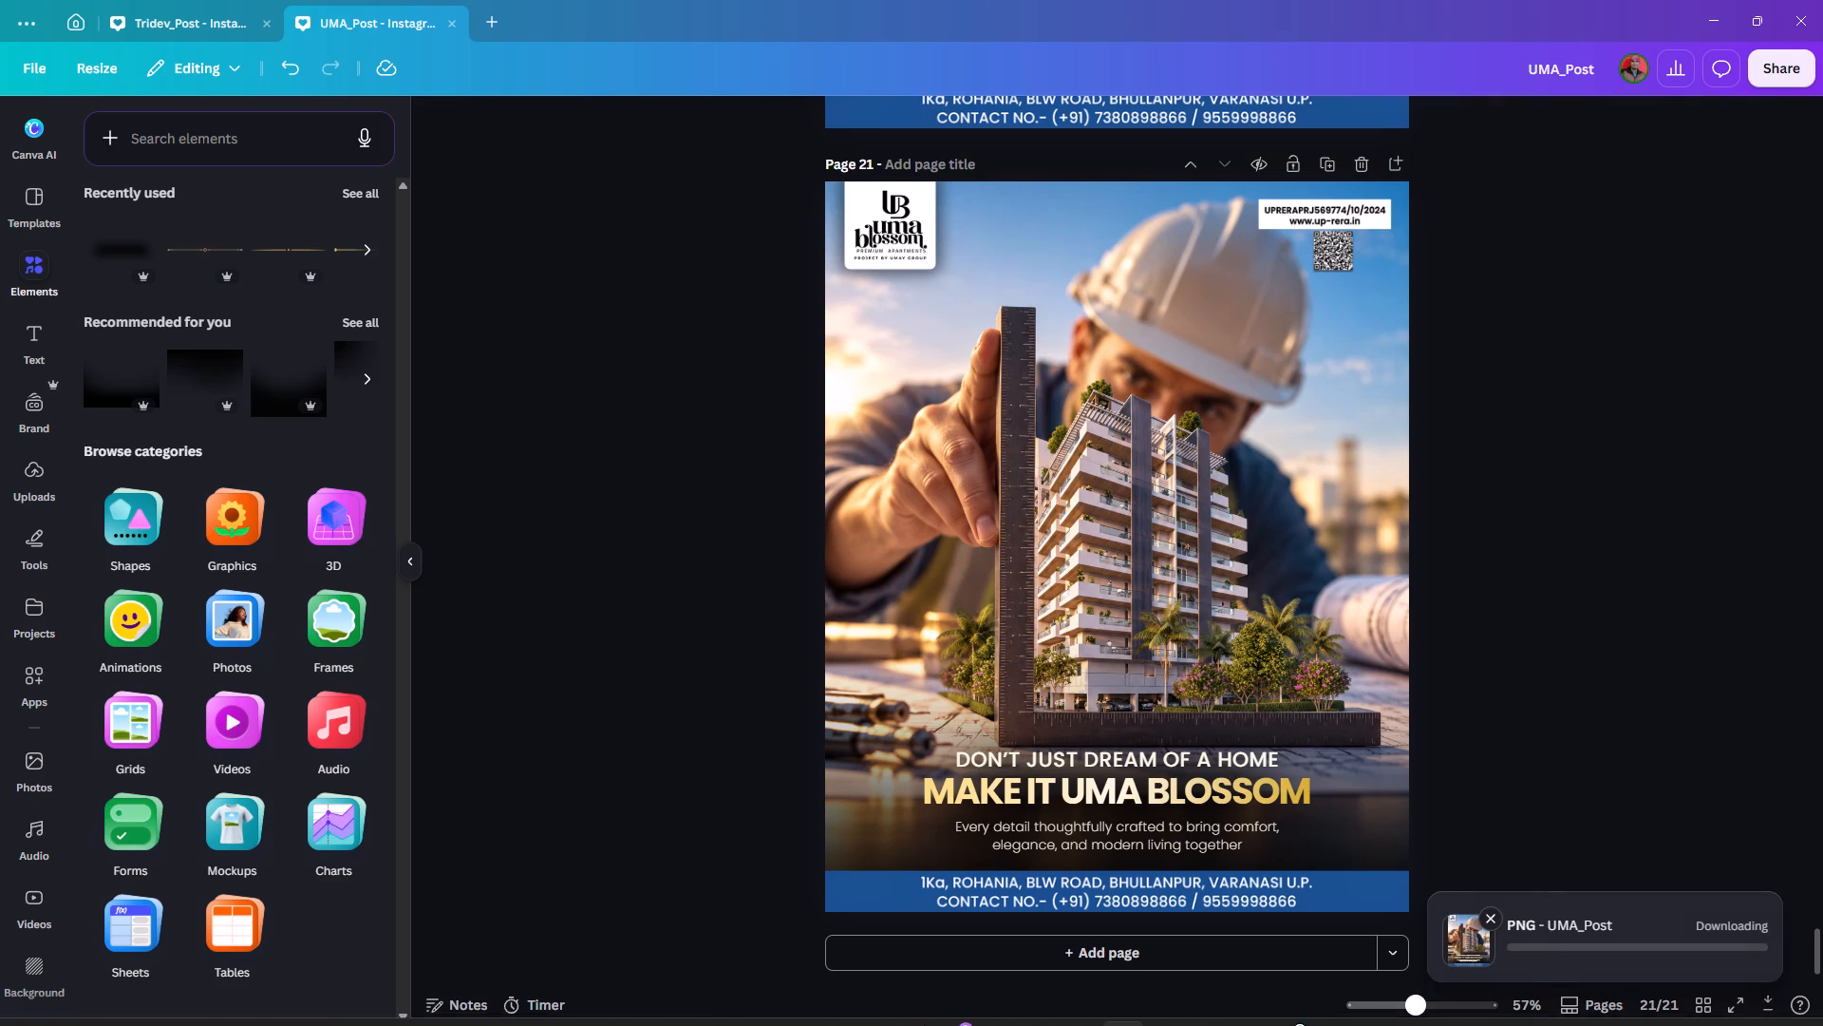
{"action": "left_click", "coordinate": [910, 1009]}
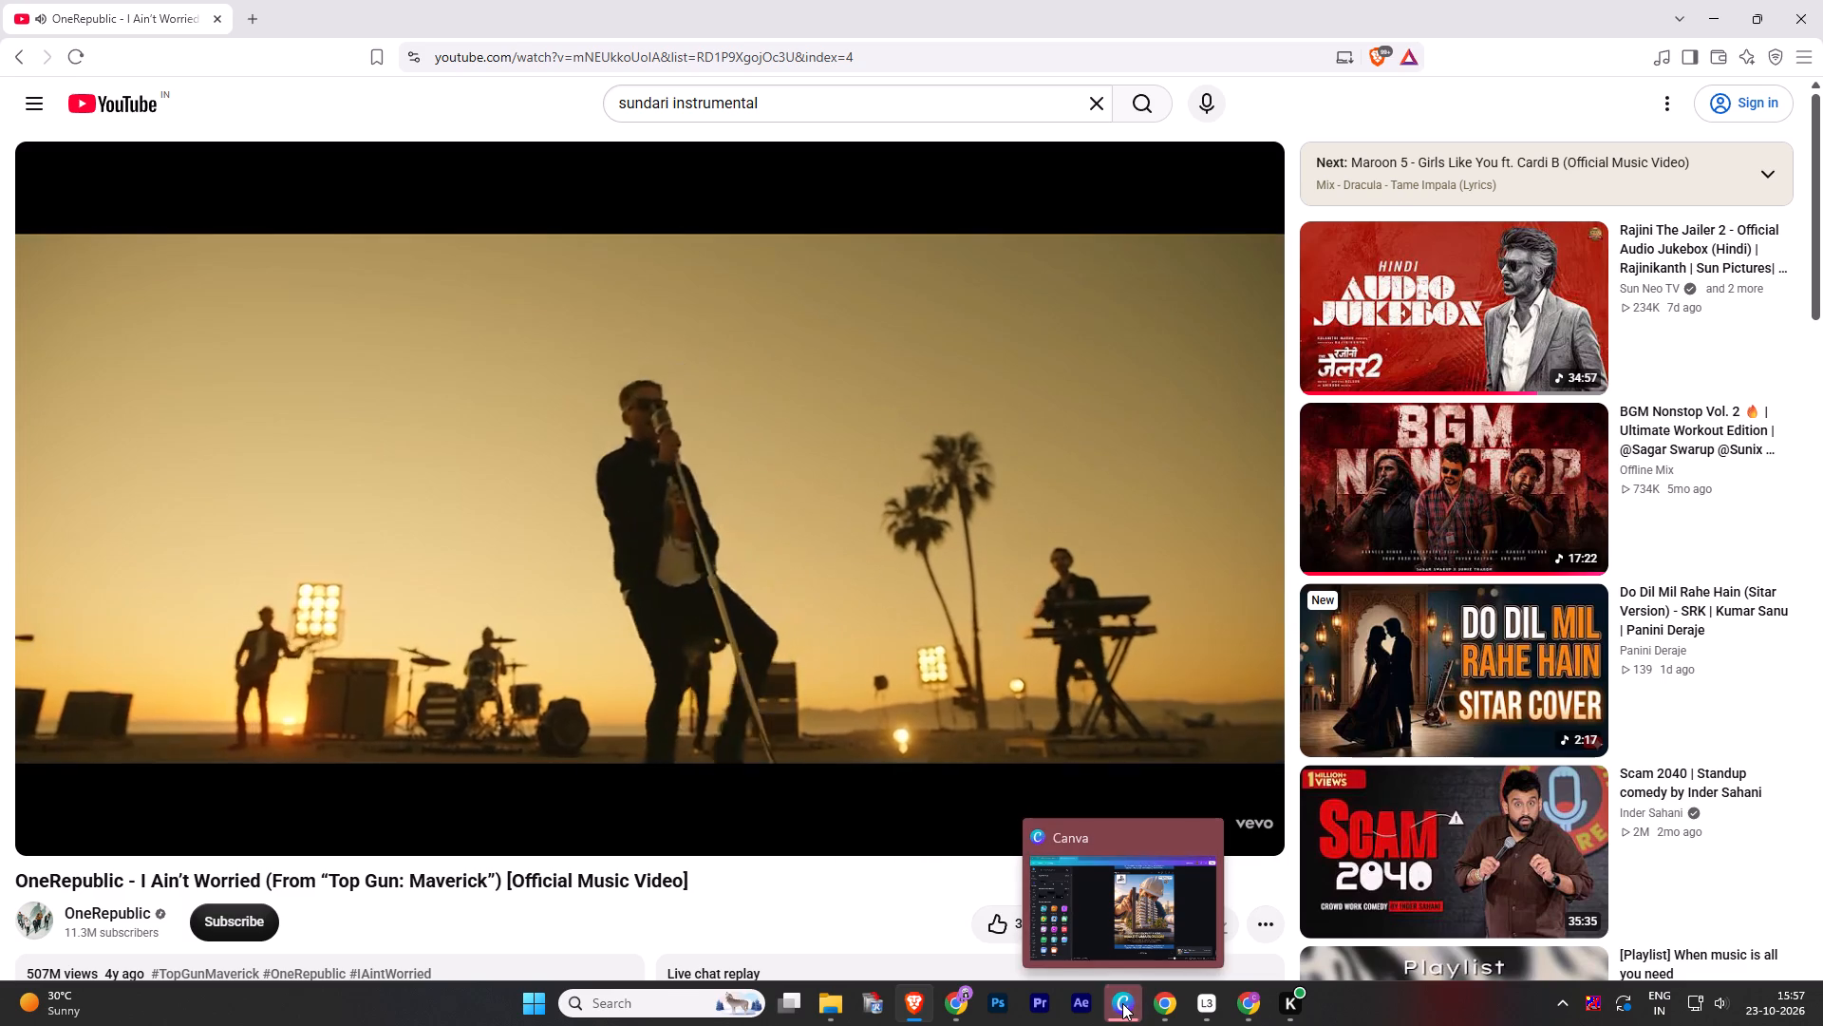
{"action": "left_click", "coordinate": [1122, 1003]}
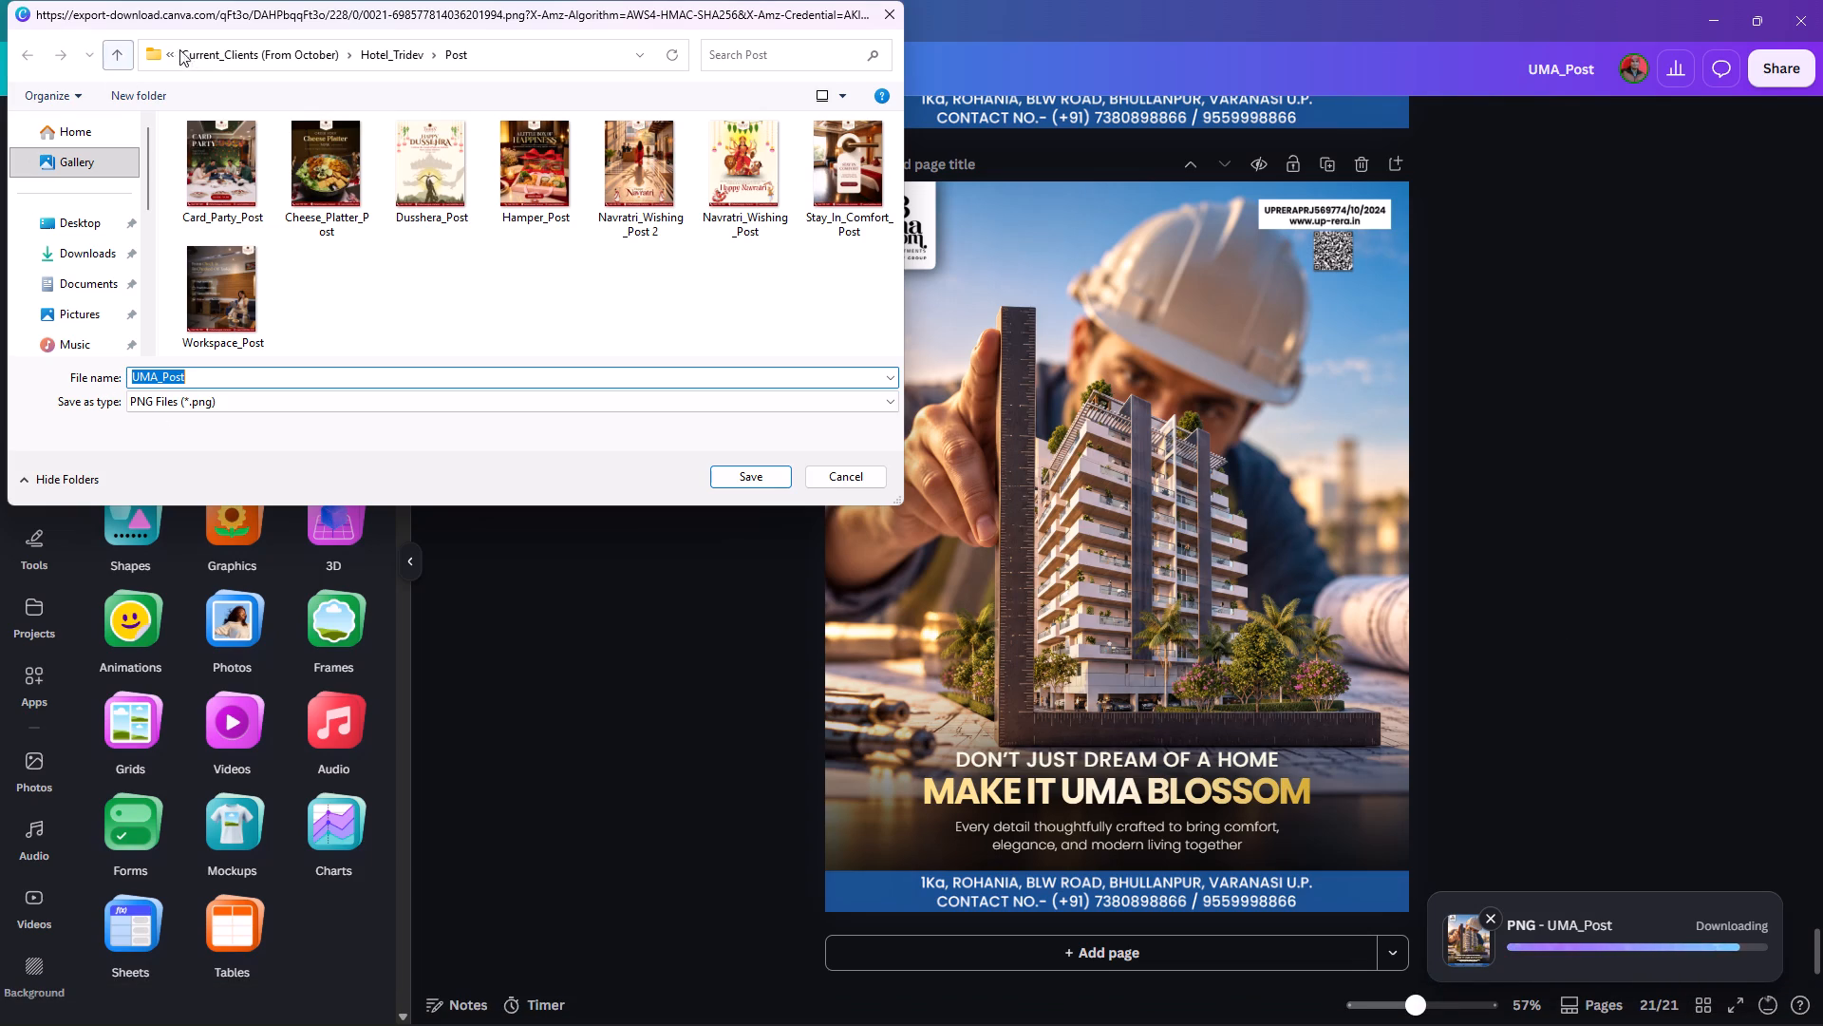
Choose the Post folder inside Current_Clients (From October) > Uma_Blossom as the save location for the PNG.
{"action": "left_click", "coordinate": [210, 48]}
{"action": "double_click", "coordinate": [231, 252]}
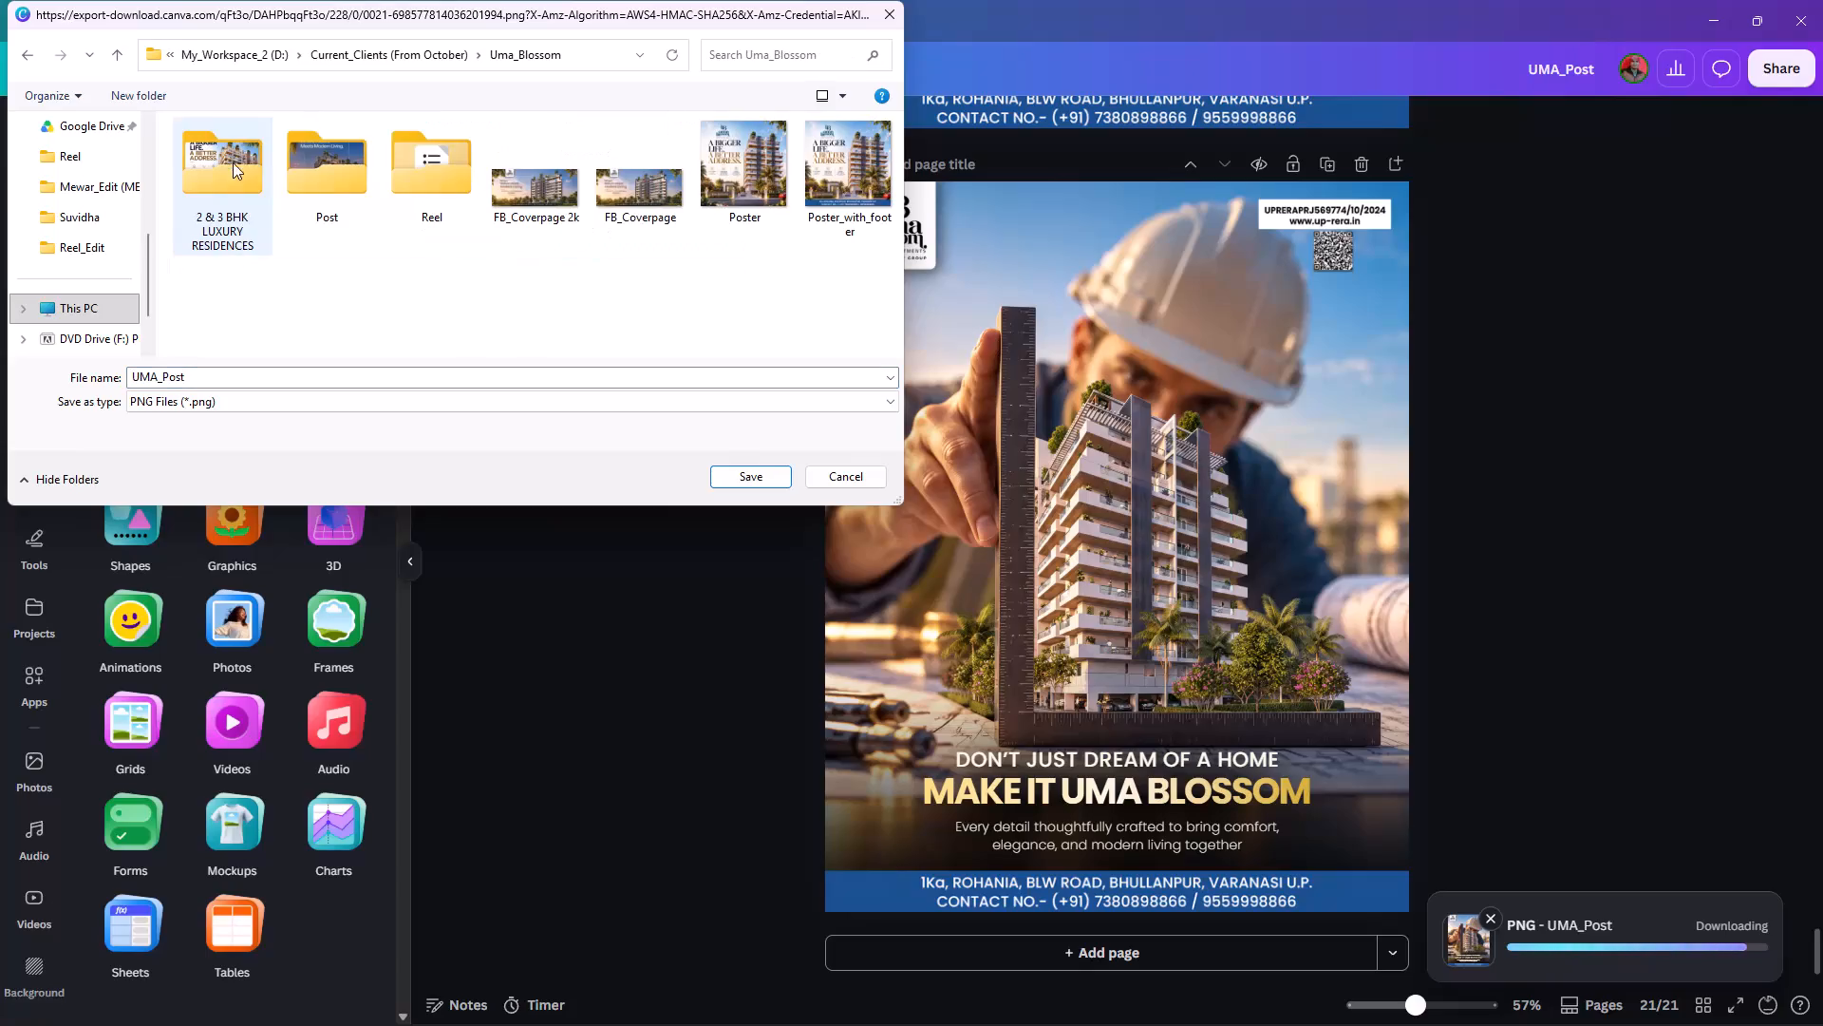
{"action": "double_click", "coordinate": [329, 178]}
Name the exported PNG "Build_with_Detials" and save it.
{"action": "left_click", "coordinate": [206, 408]}
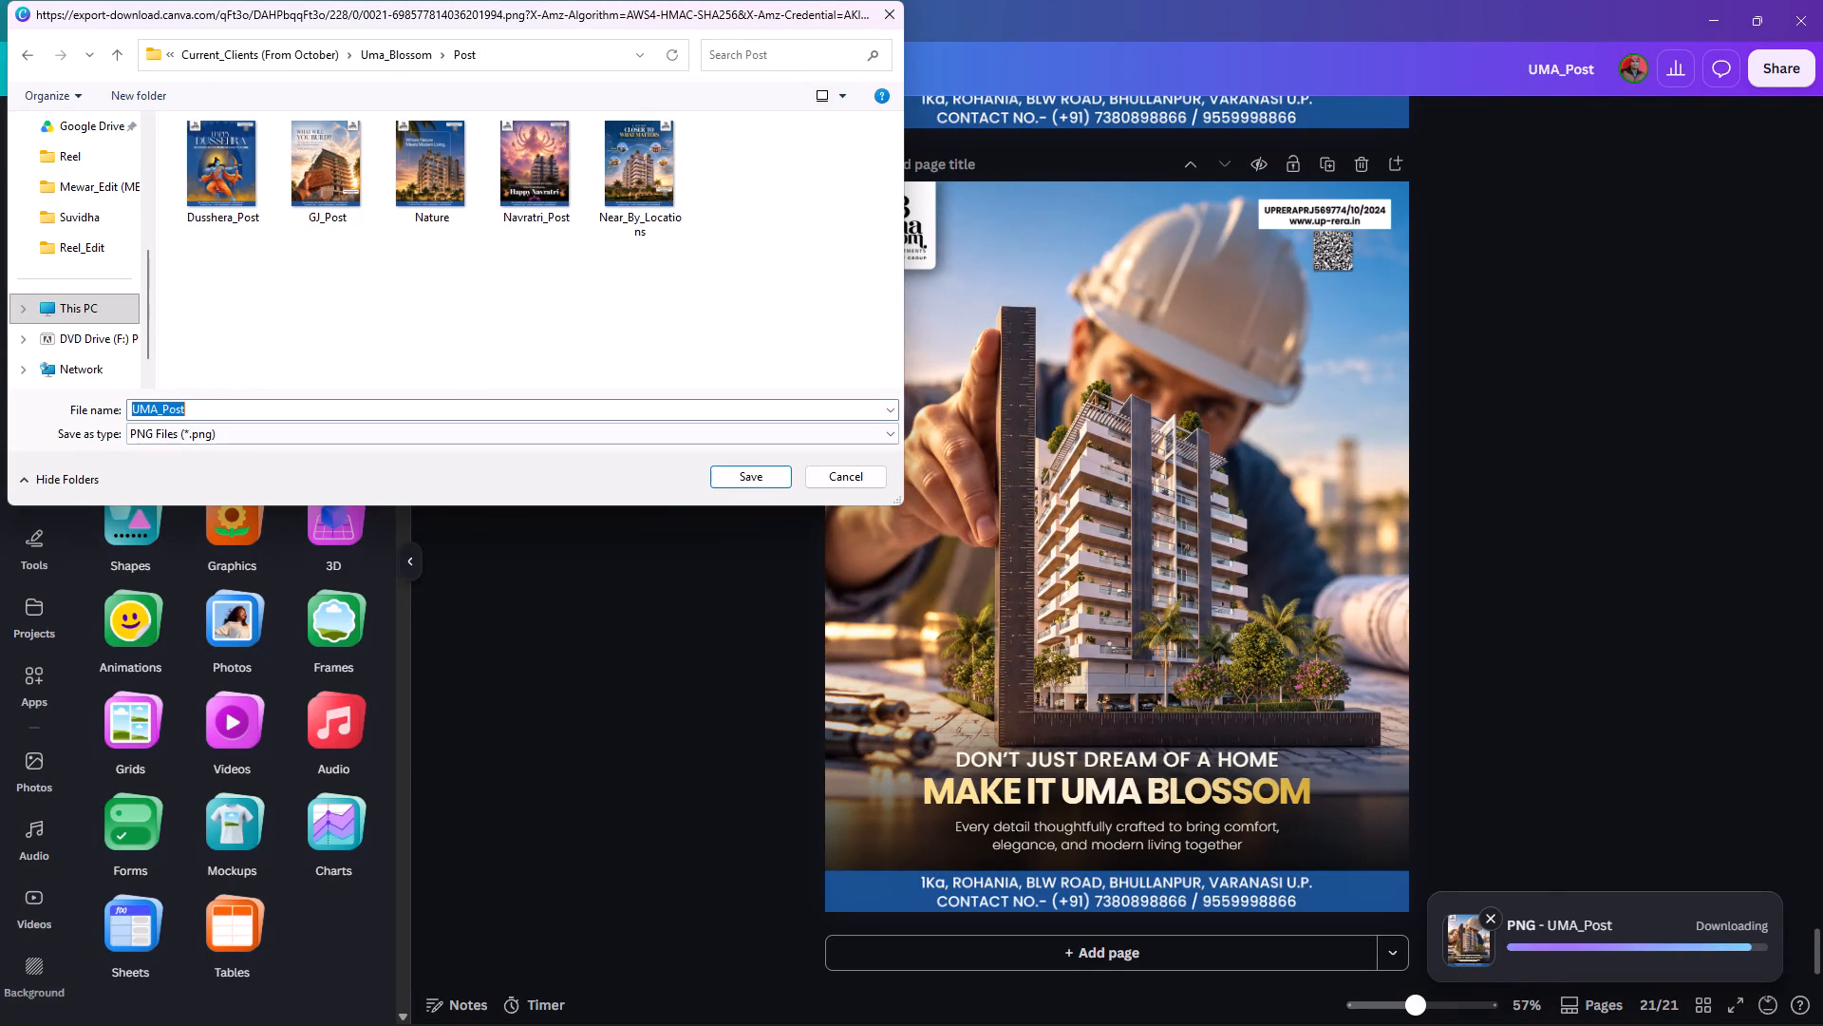
{"action": "key", "text": "BackSpace"}
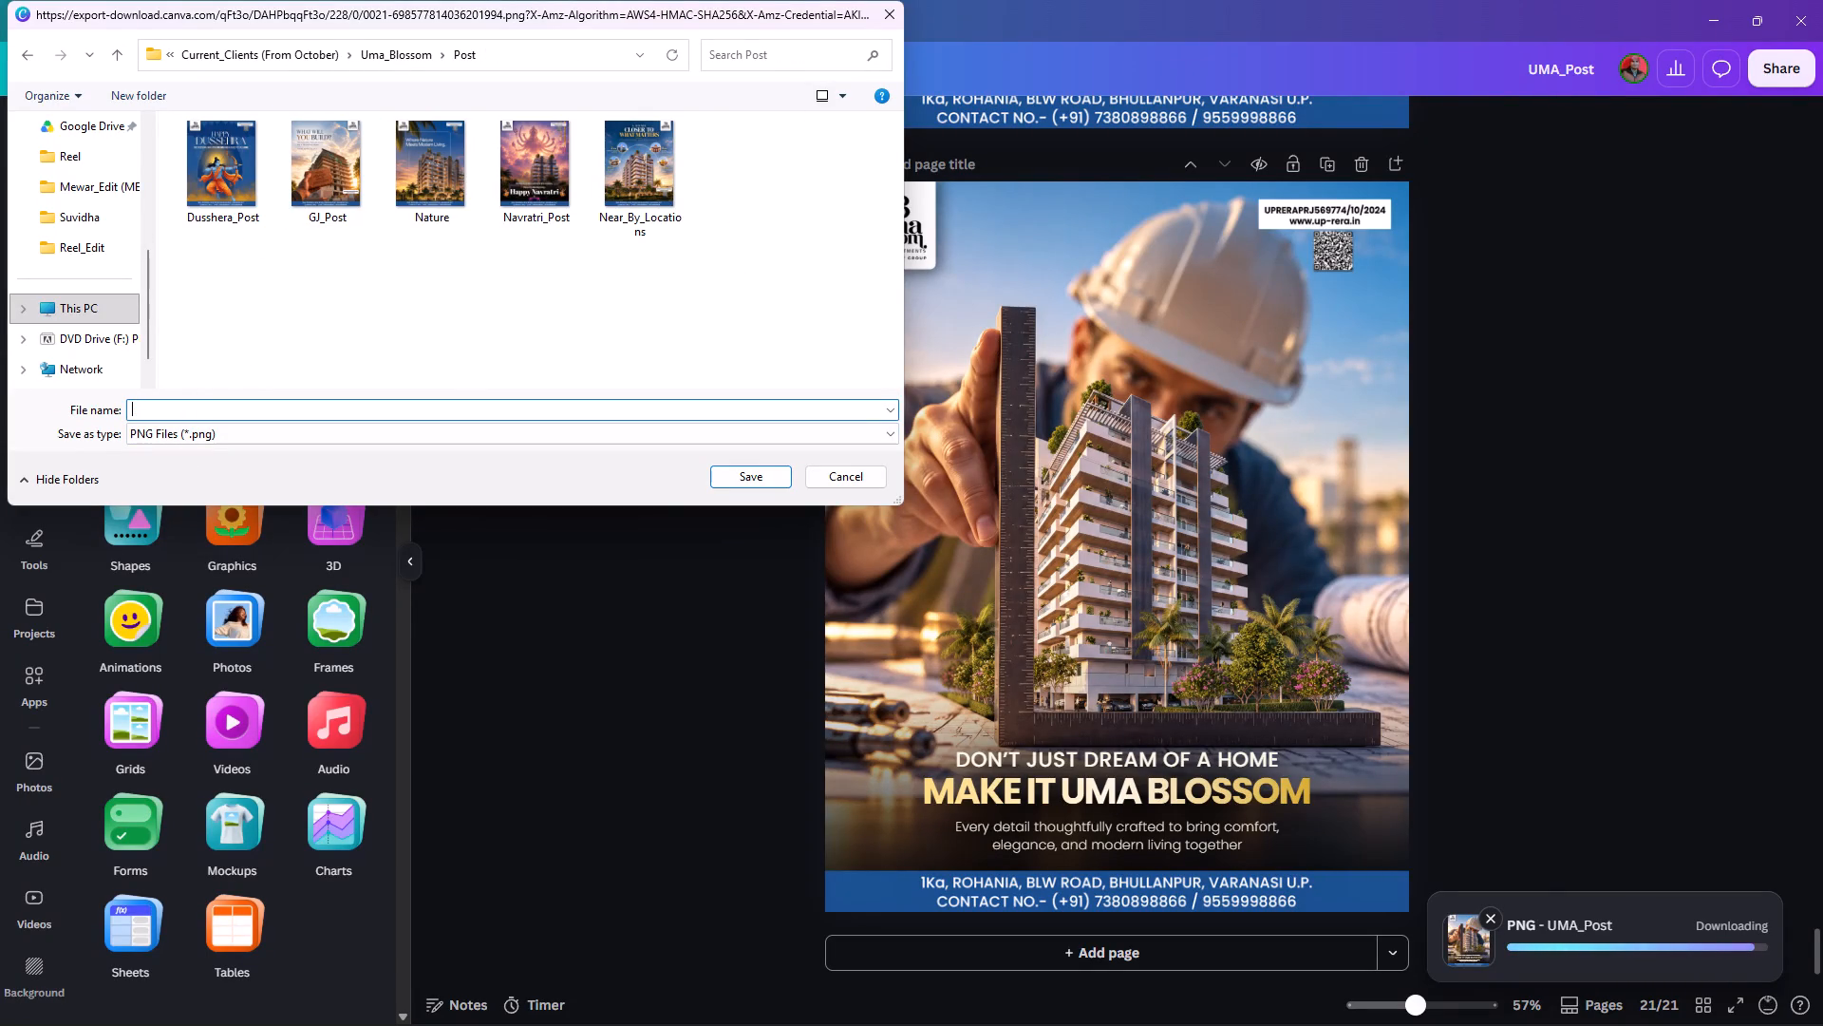
{"action": "type", "text": "Build"}
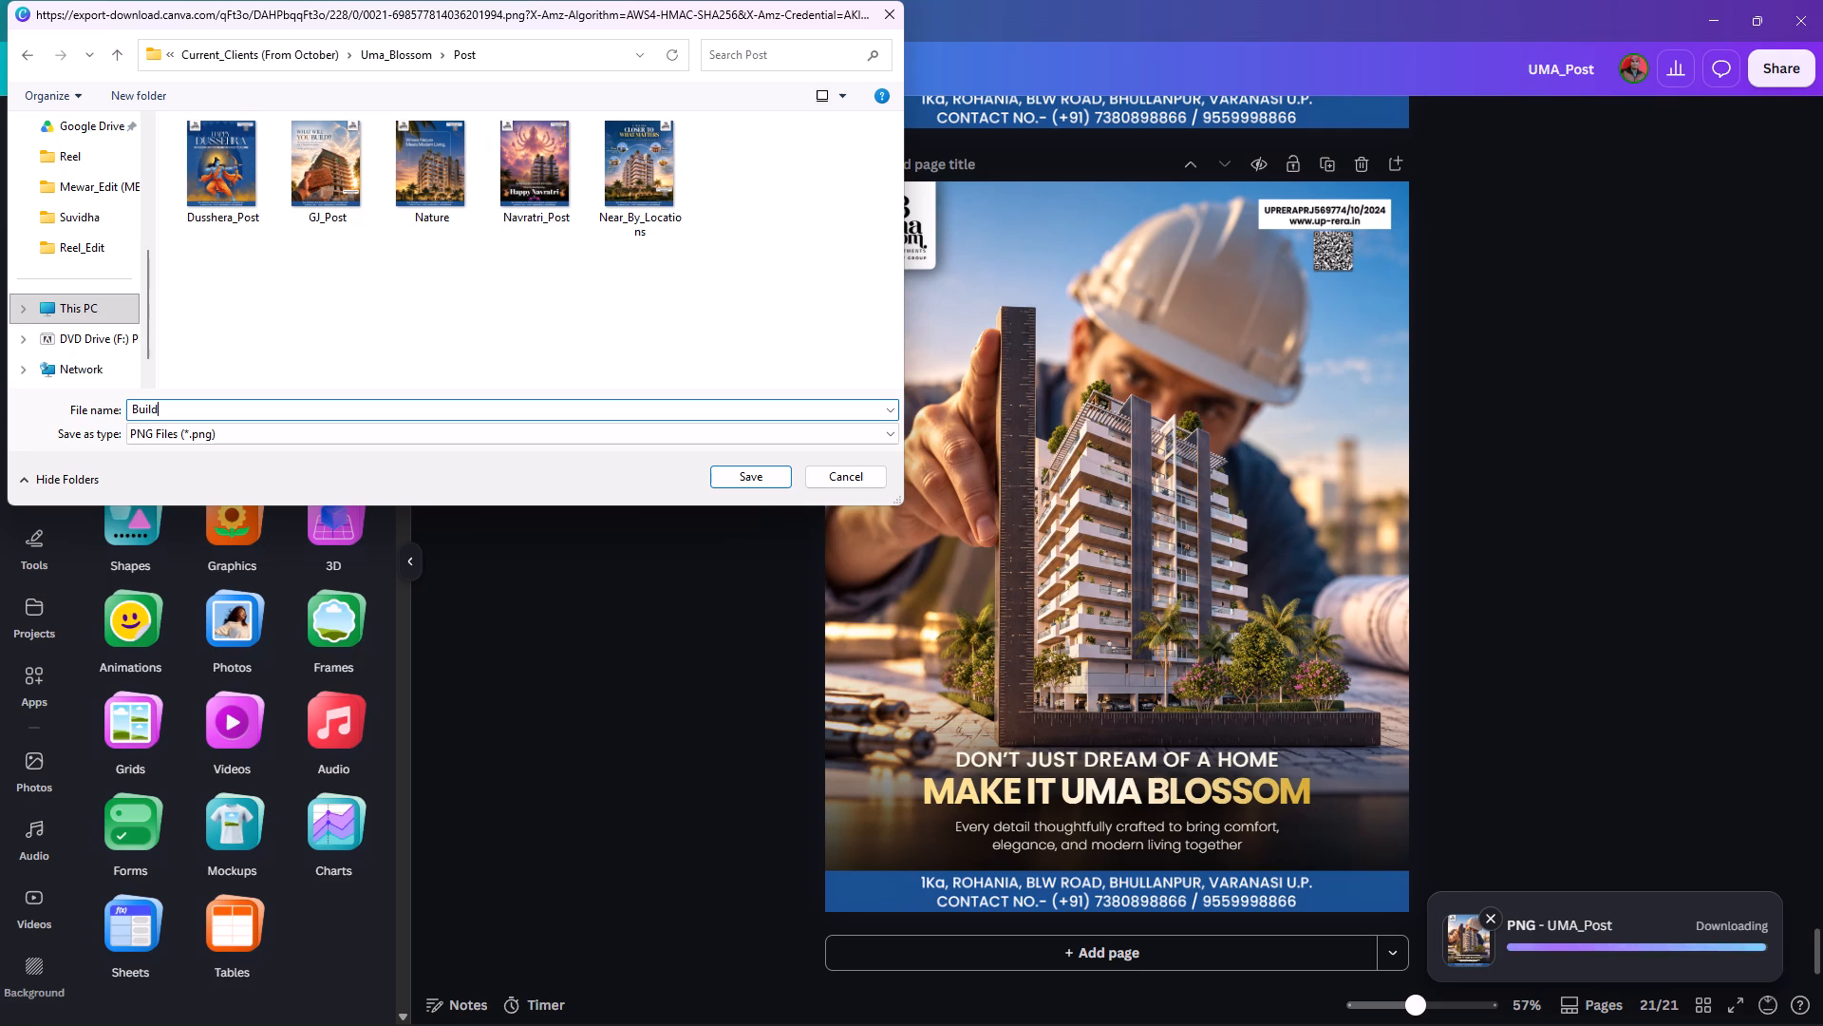
{"action": "key", "text": "shift+underscore"}
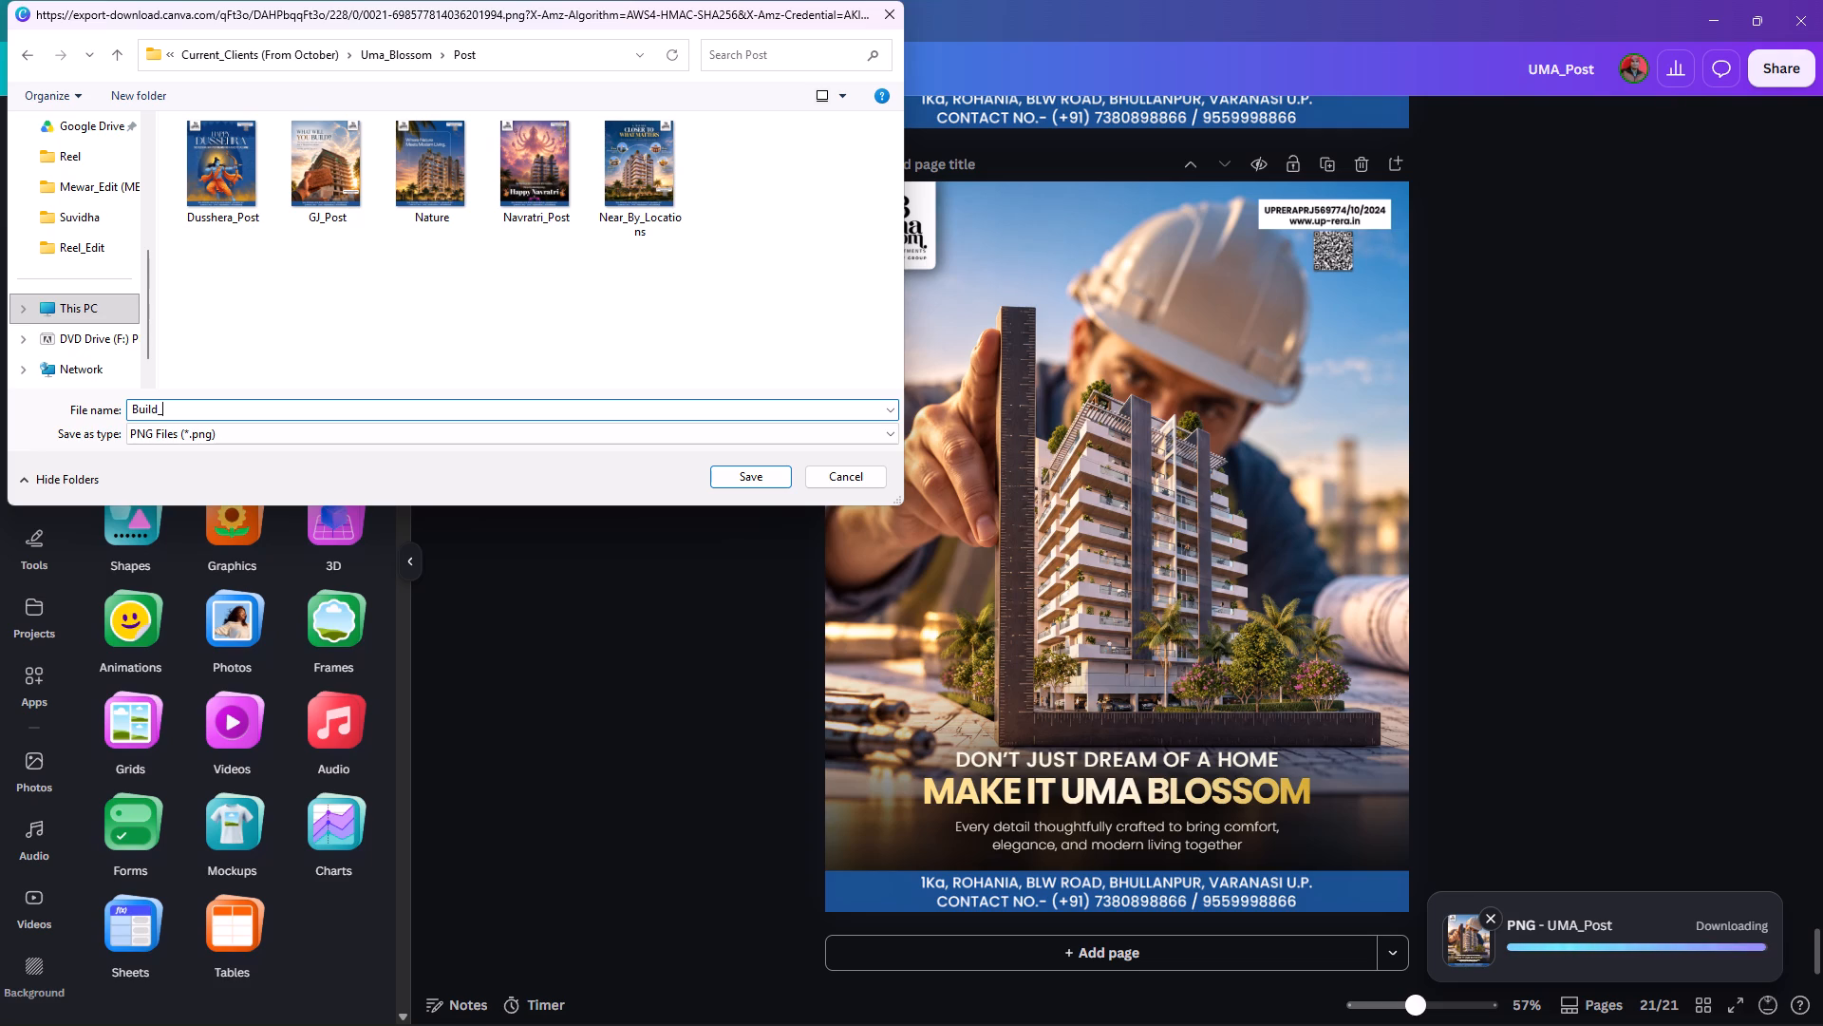
{"action": "type", "text": "in"}
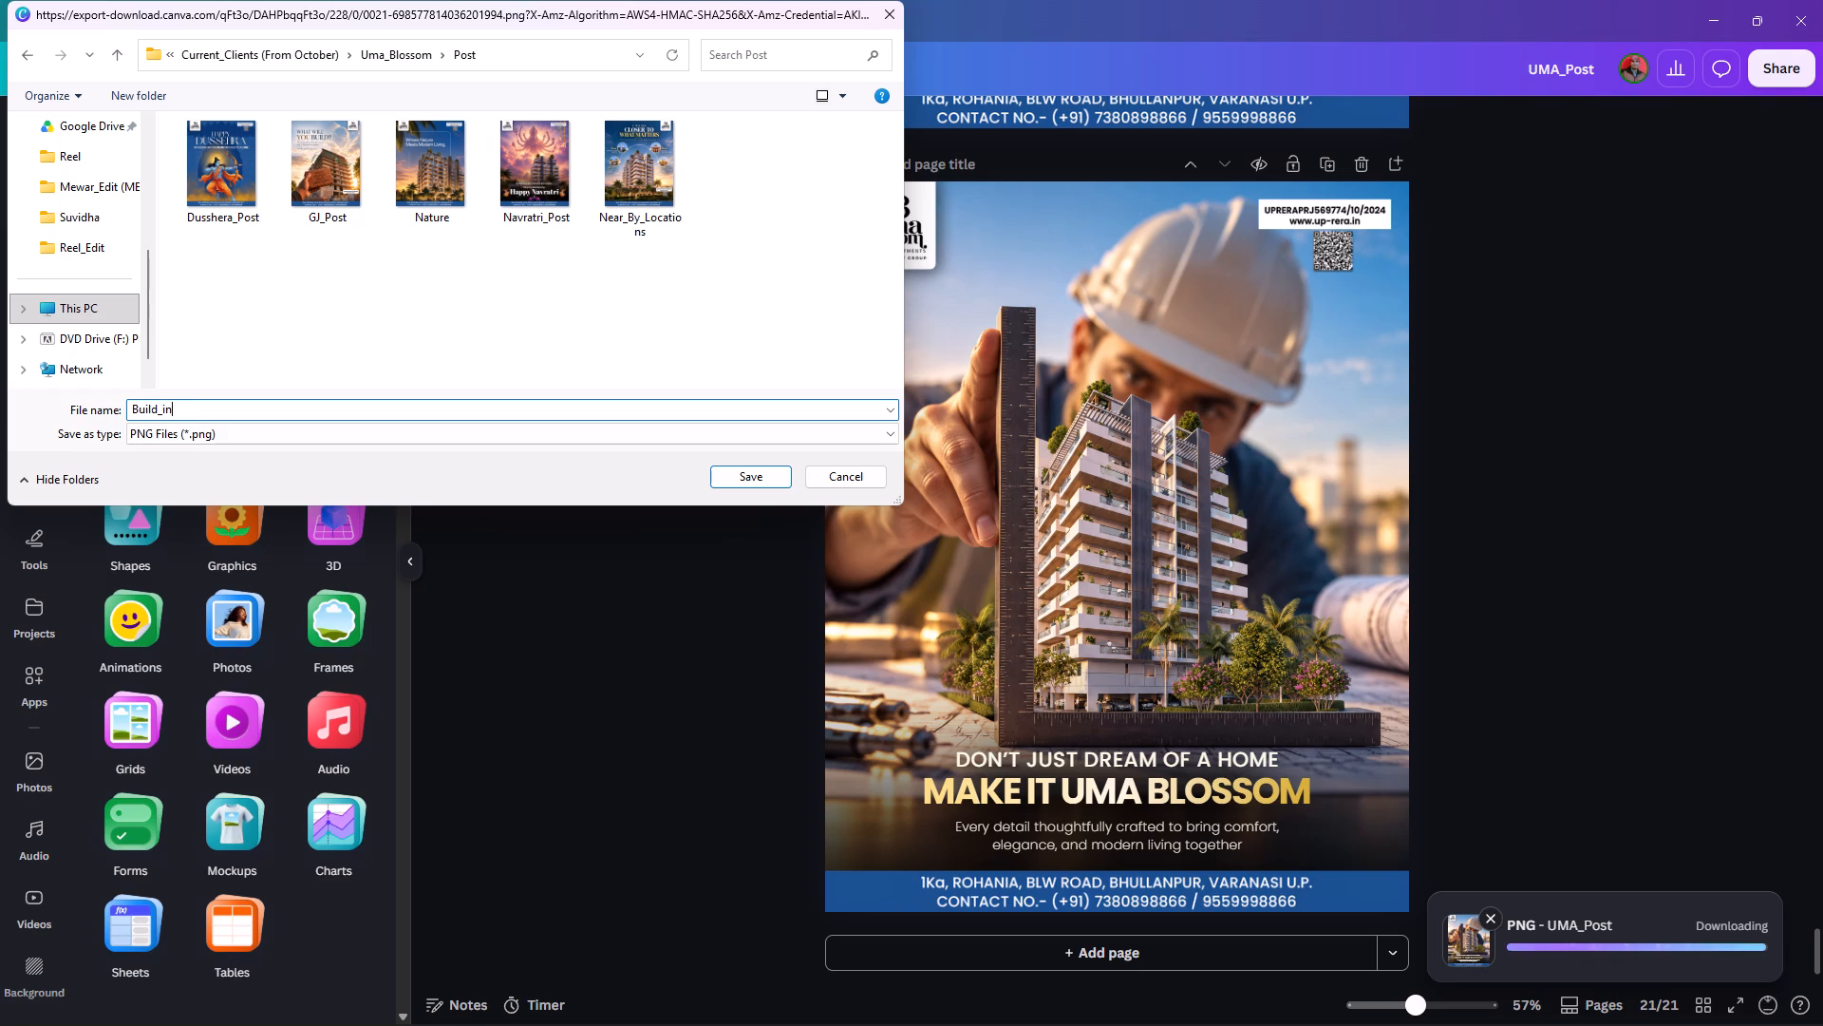
{"action": "type", "text": "_Perfr="}
{"action": "key", "text": "BackSpace"}
{"action": "key", "text": "BackSpace"}
{"action": "key", "text": "BackSpace"}
{"action": "key", "text": "BackSpace"}
{"action": "key", "text": "BackSpace"}
{"action": "key", "text": "BackSpace"}
{"action": "key", "text": "BackSpace"}
{"action": "key", "text": "BackSpace"}
{"action": "key", "text": "BackSpace"}
{"action": "type", "text": "wih"}
{"action": "key", "text": "BackSpace"}
{"action": "type", "text": "th"}
{"action": "type", "text": "_Detials"}
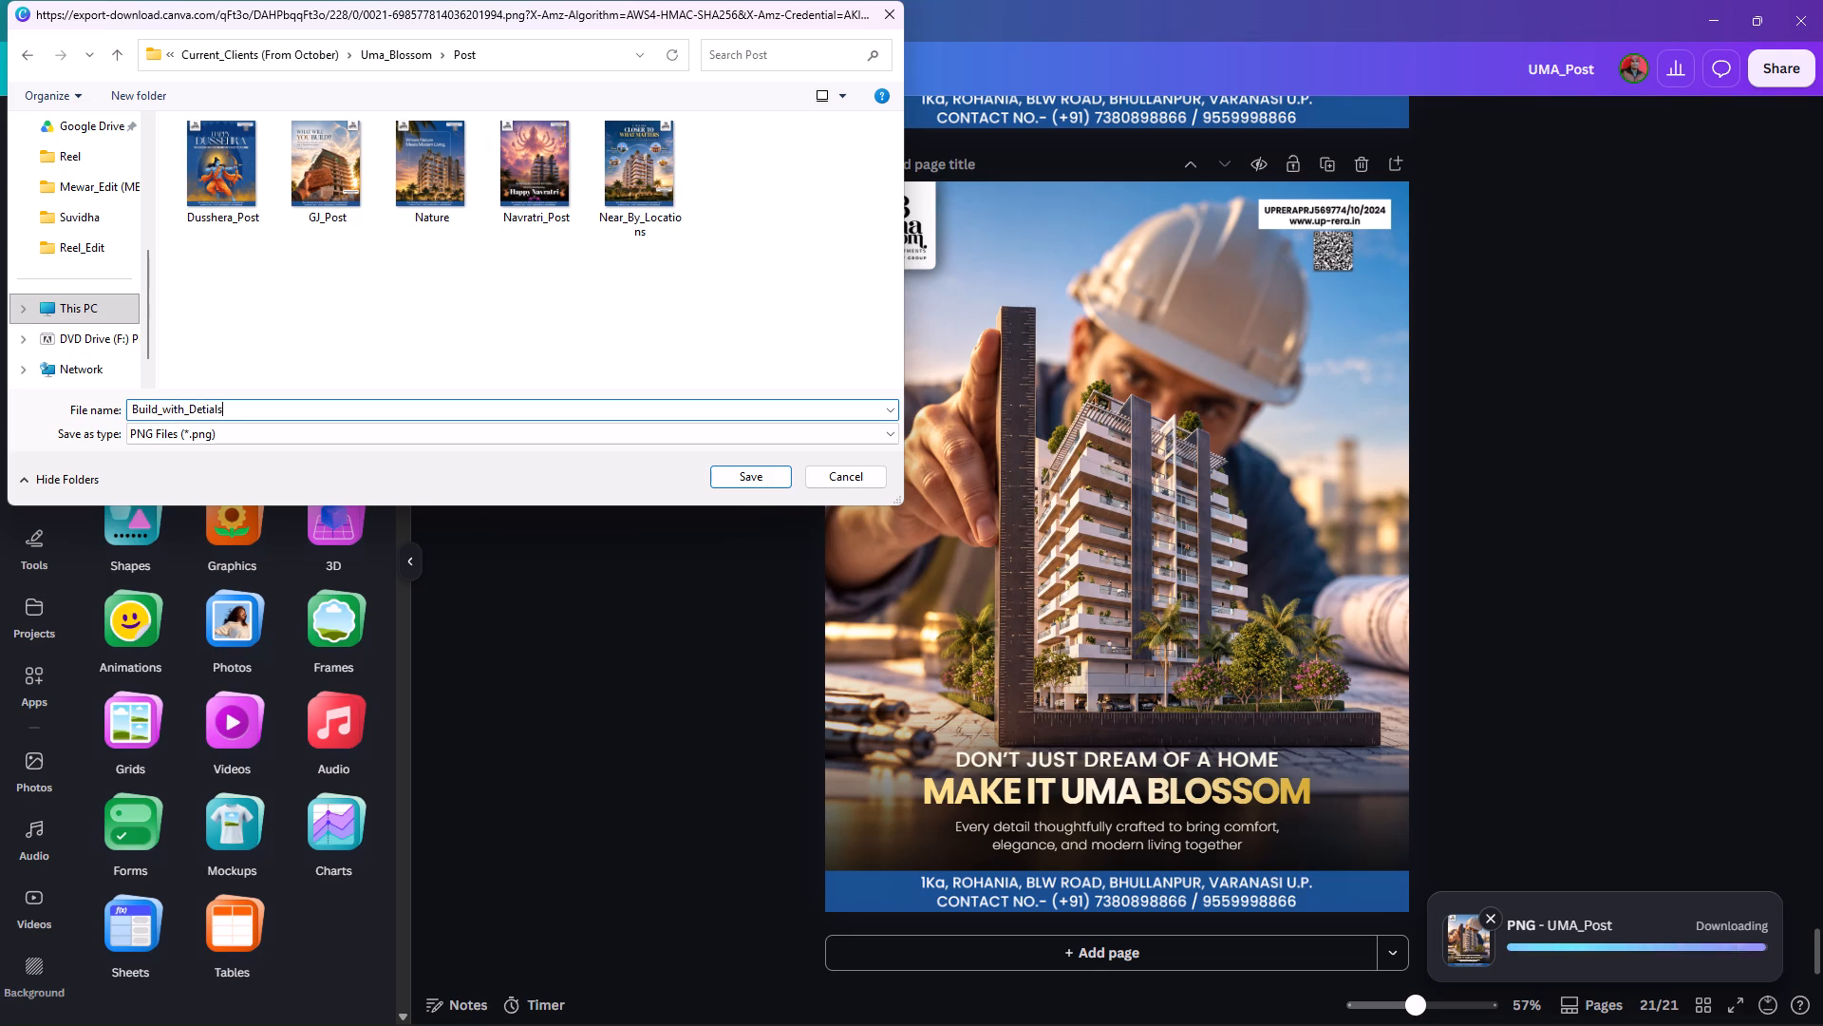
{"action": "left_click", "coordinate": [729, 472]}
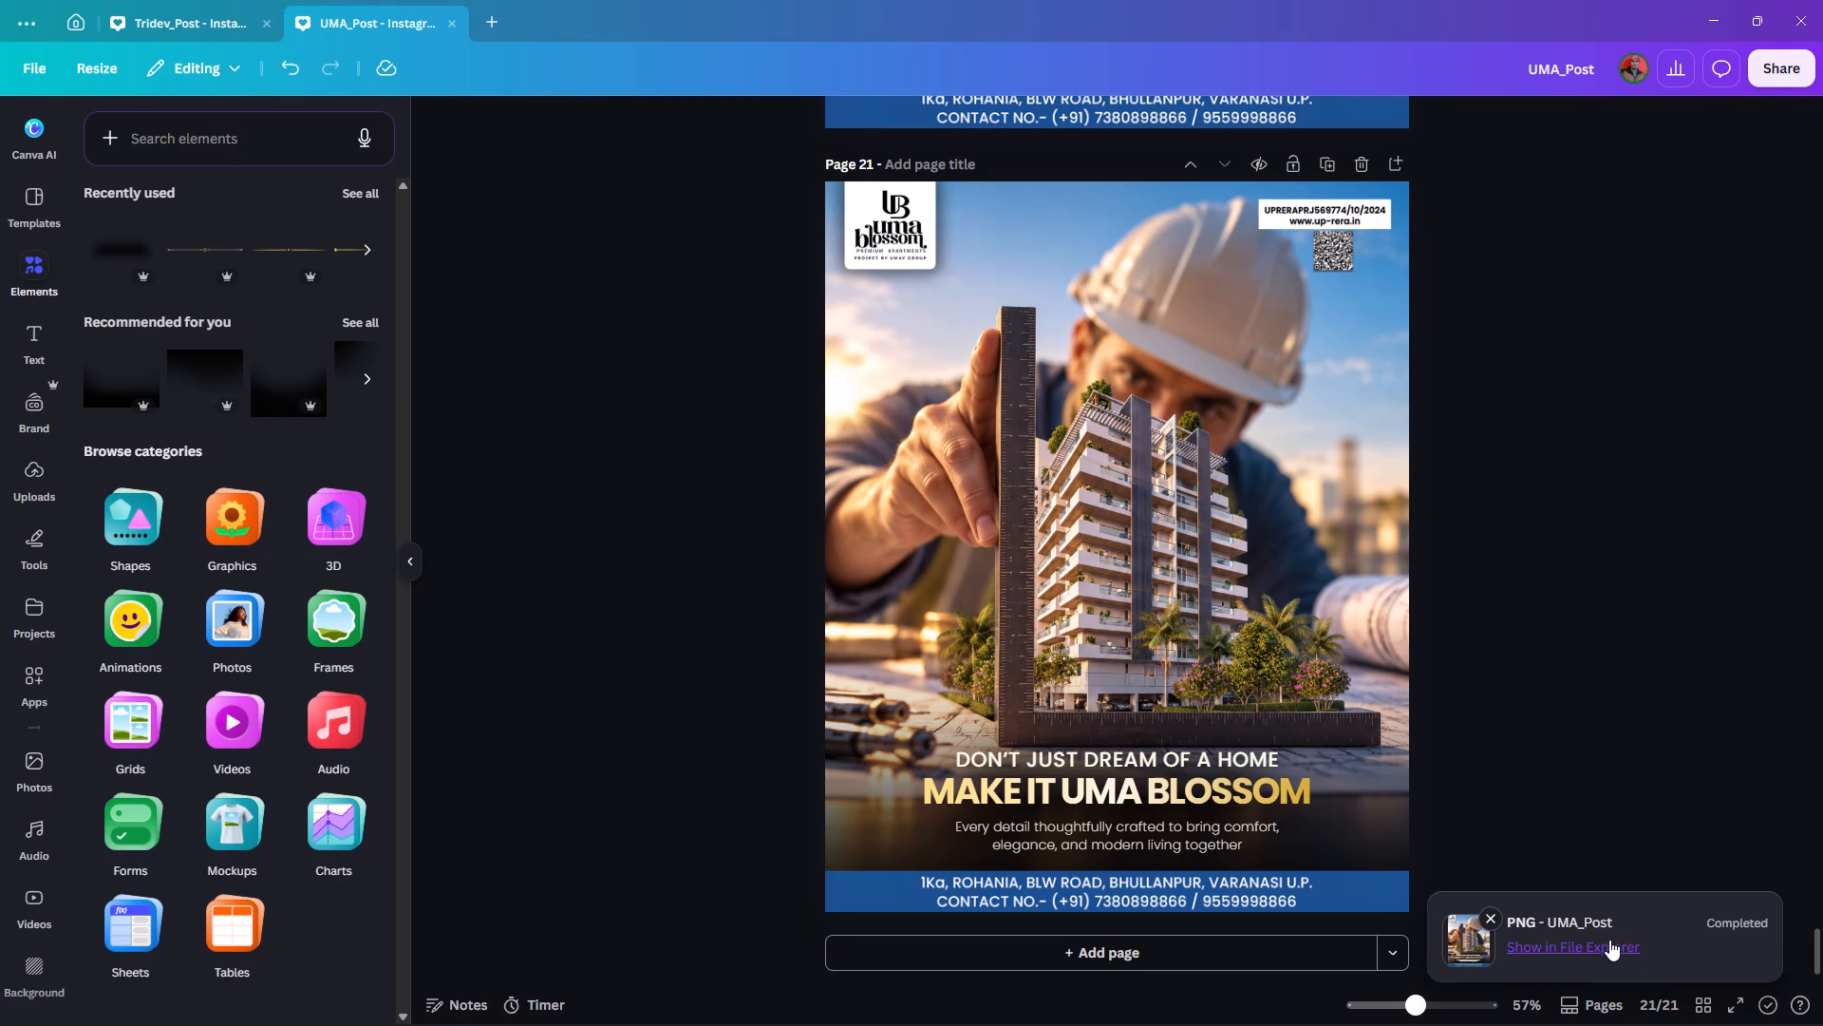
Show the exported Build_with_Detials image in File Explorer and carry the file over to the Chrome window.
{"action": "left_click", "coordinate": [1609, 940]}
{"action": "left_click", "coordinate": [604, 434]}
{"action": "left_click_drag", "start_coordinate": [304, 238], "coordinate": [911, 1025]}
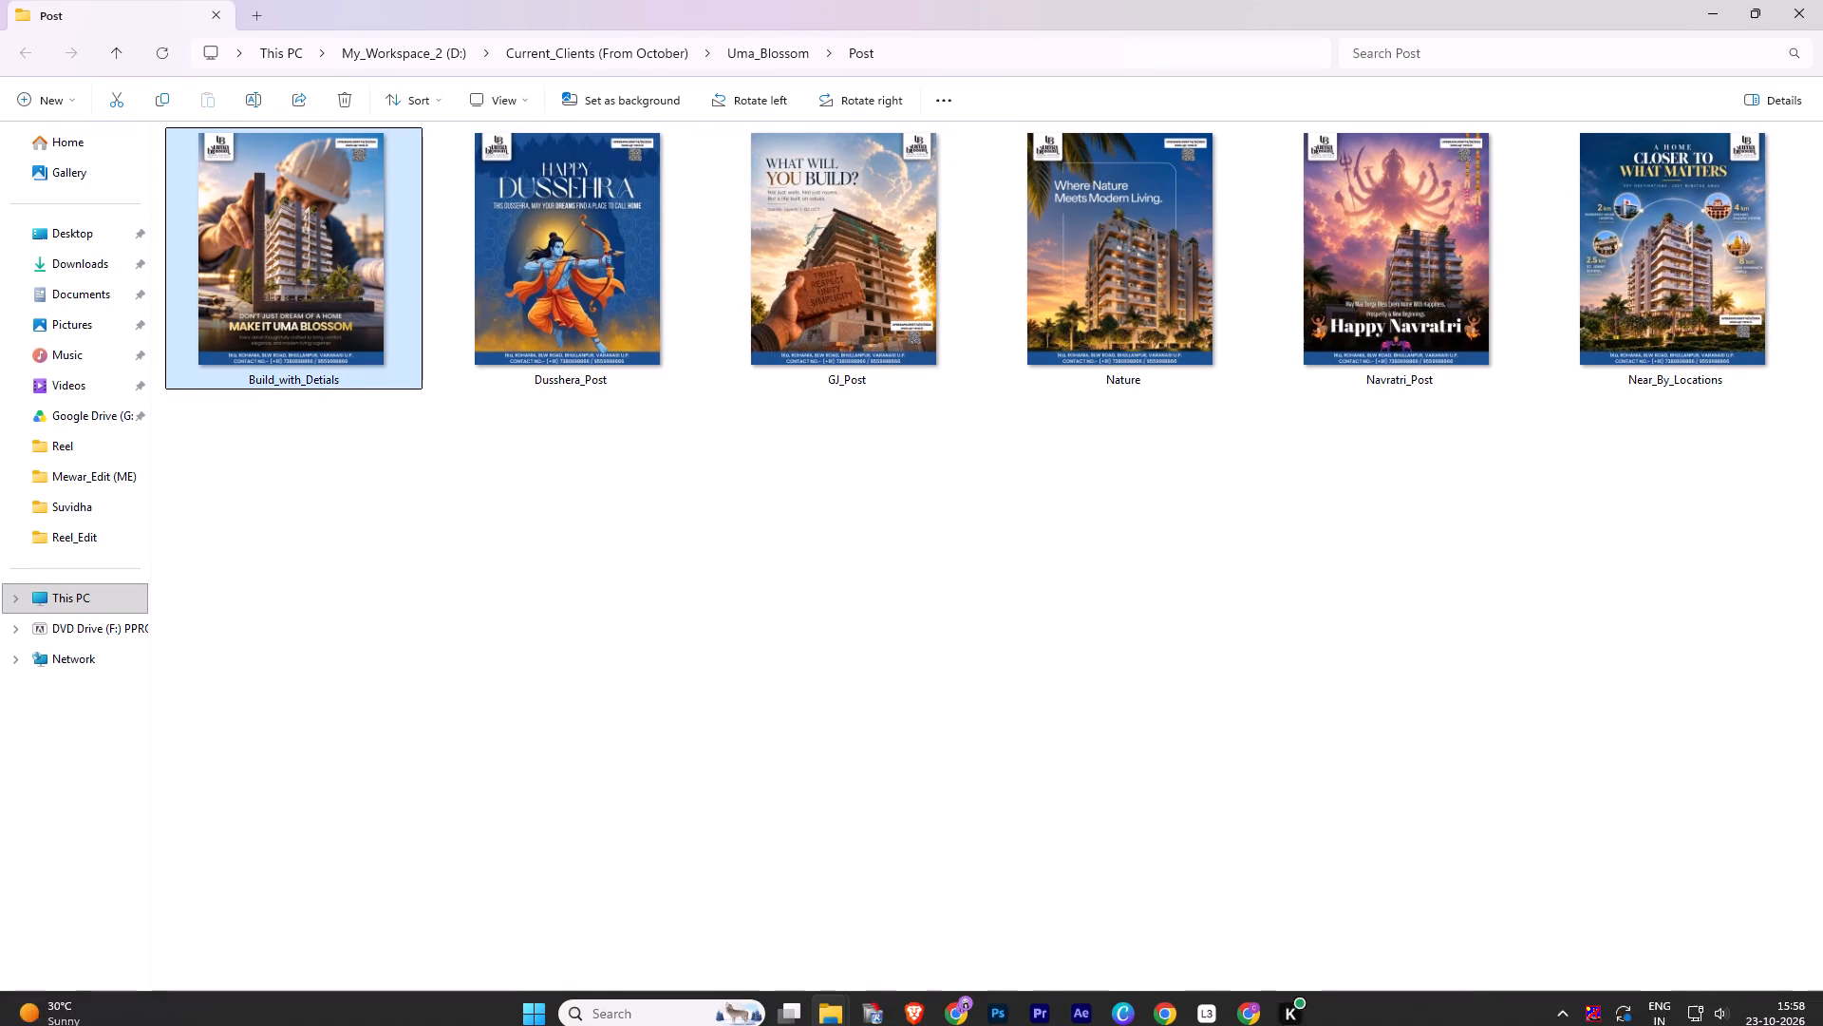
{"action": "left_click_drag", "start_coordinate": [911, 1025], "coordinate": [967, 1019]}
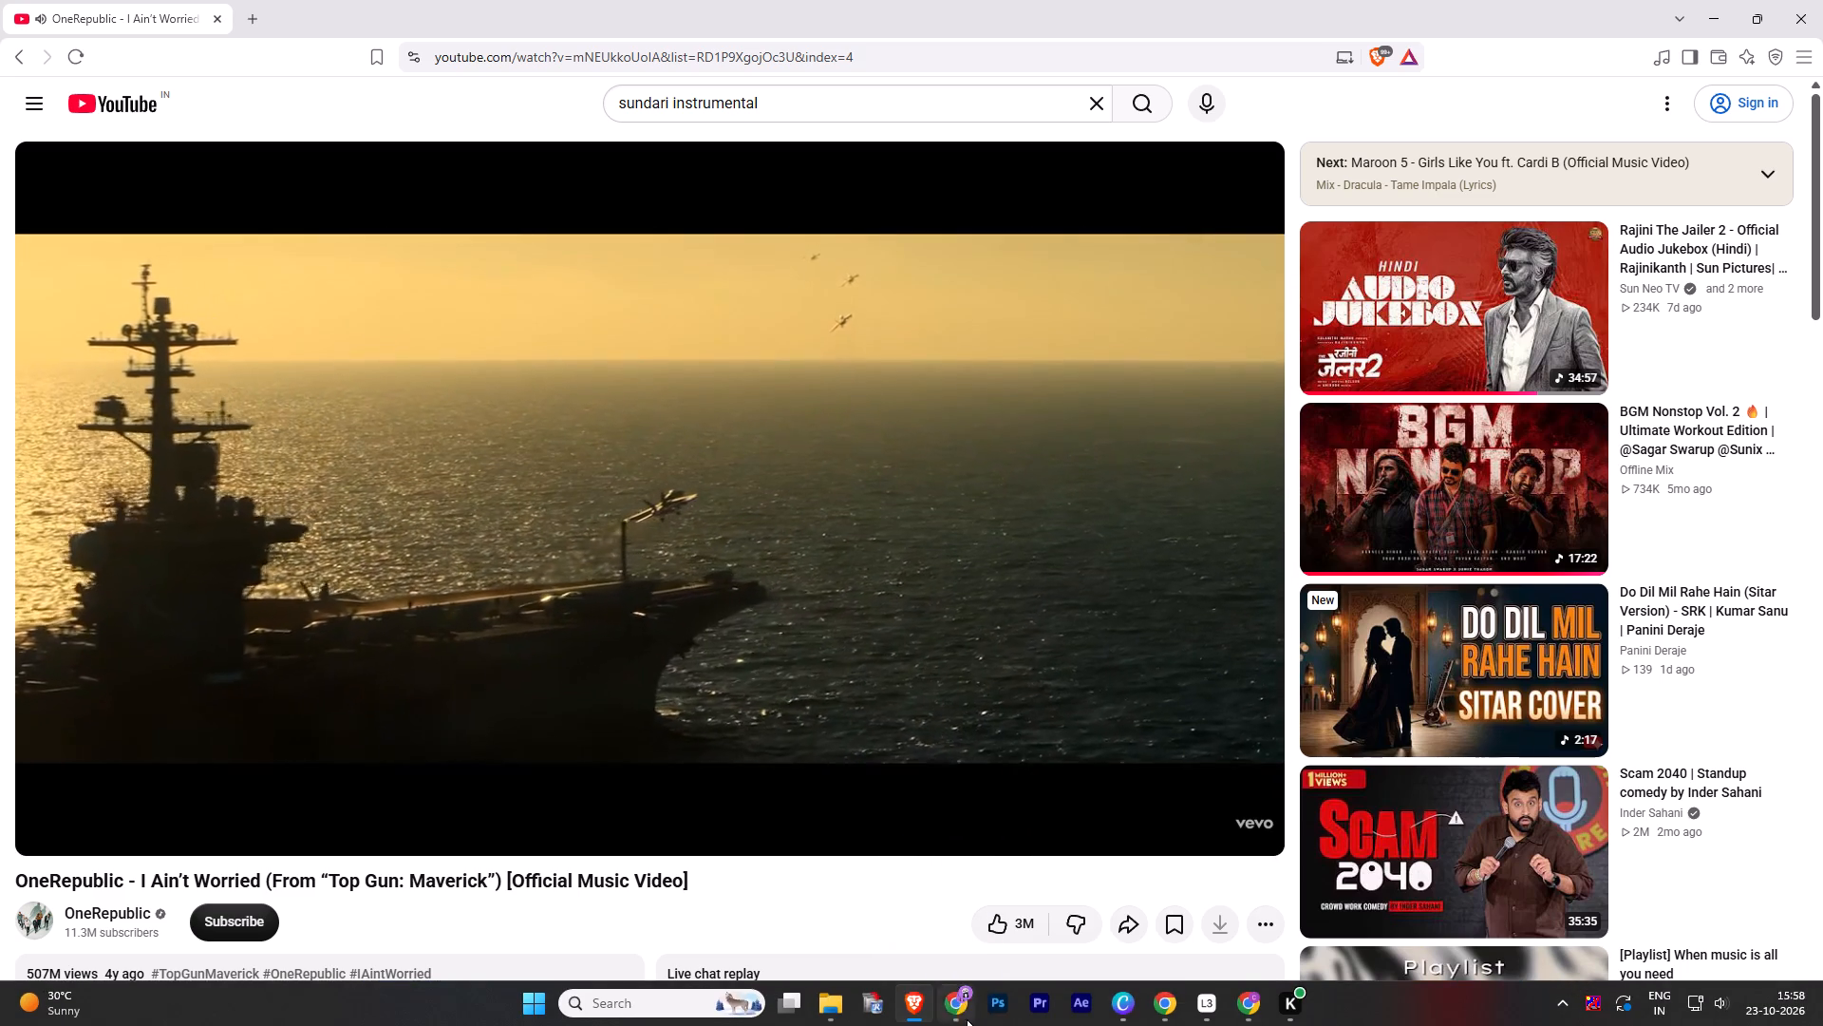
{"action": "left_click_drag", "start_coordinate": [967, 1019], "coordinate": [583, 541]}
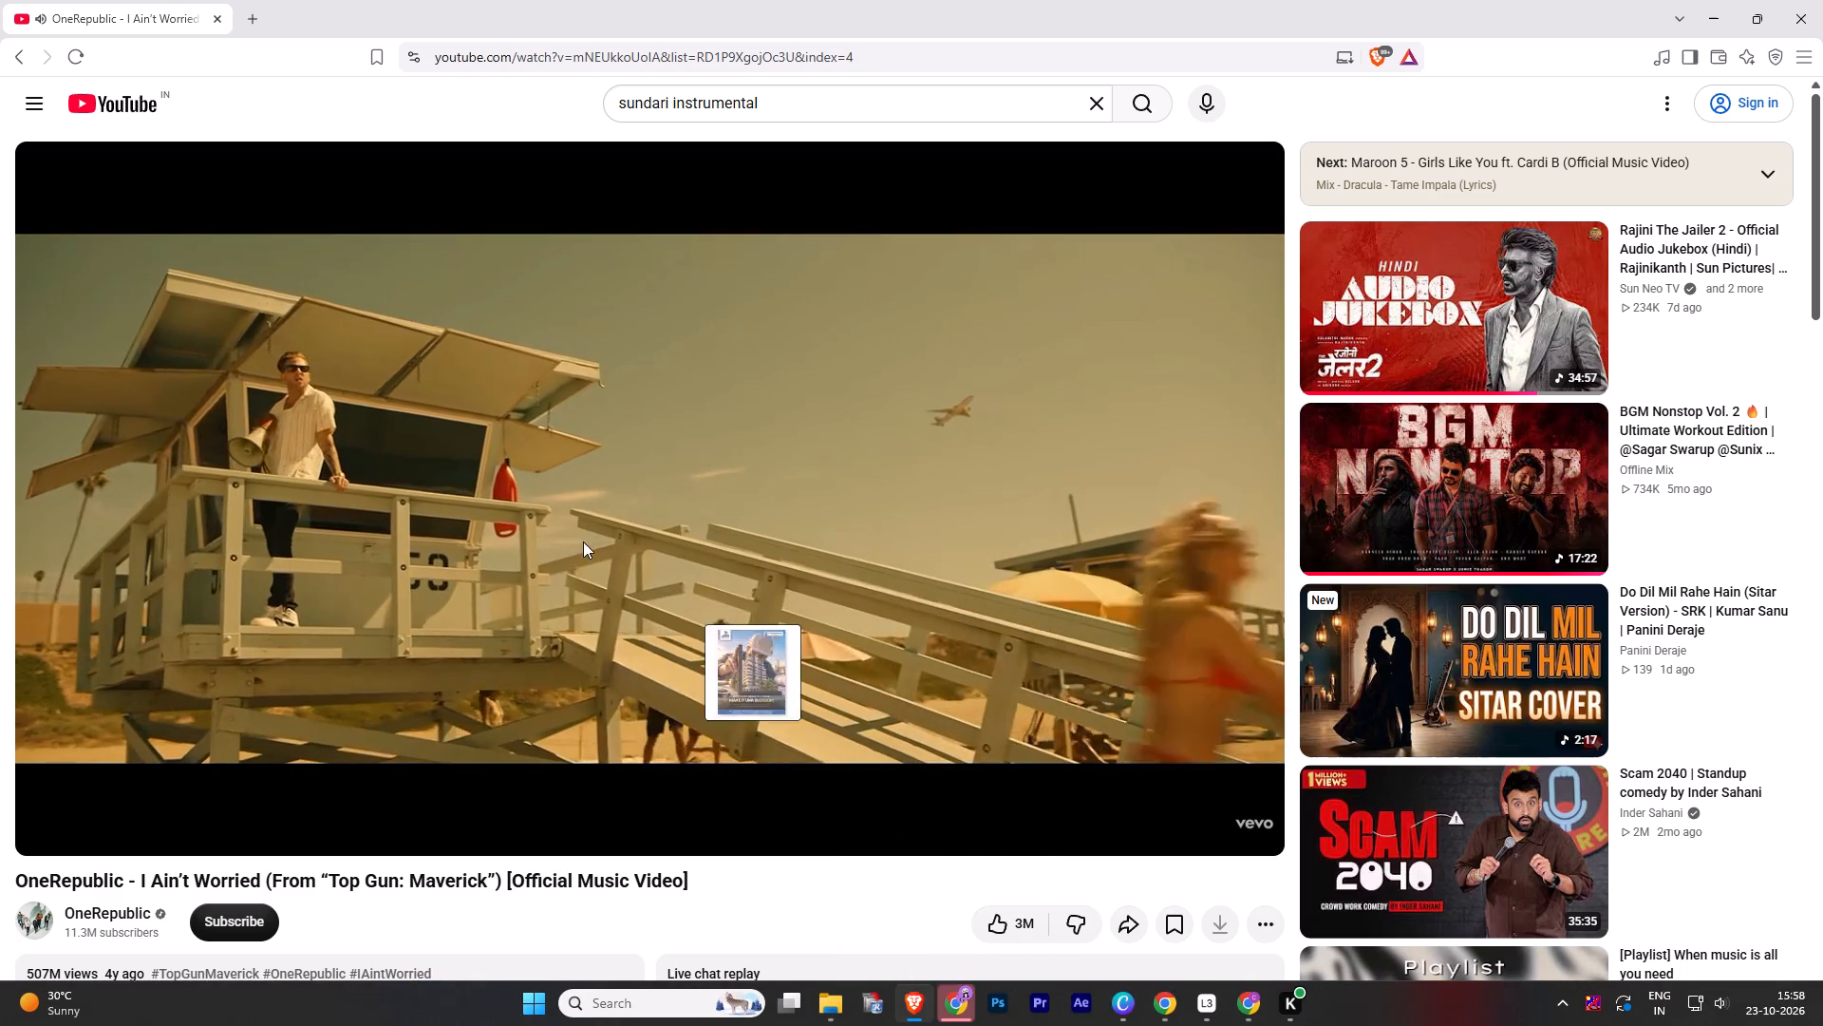